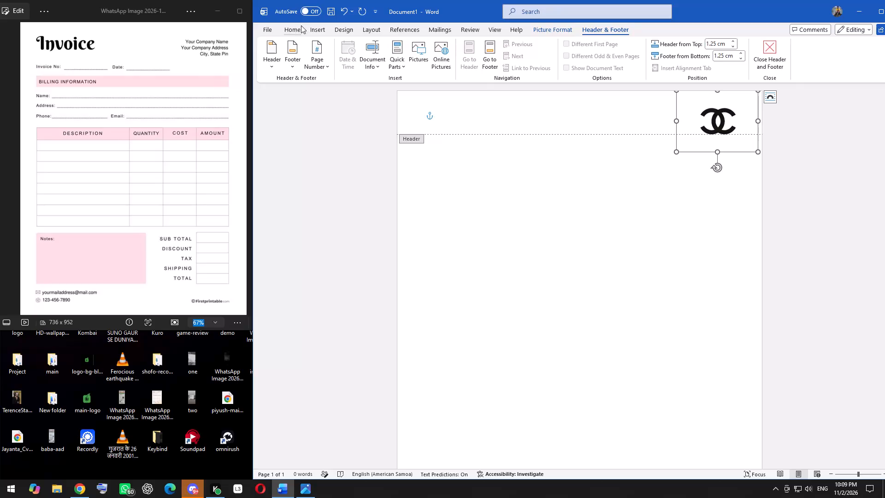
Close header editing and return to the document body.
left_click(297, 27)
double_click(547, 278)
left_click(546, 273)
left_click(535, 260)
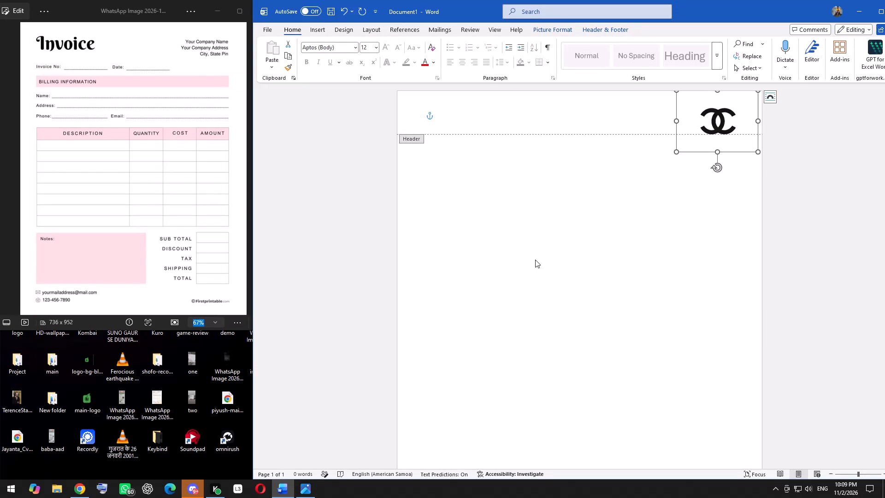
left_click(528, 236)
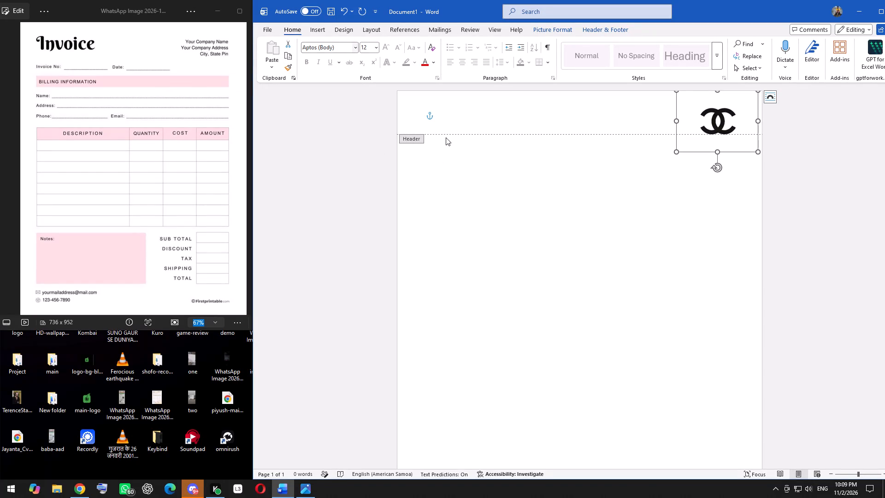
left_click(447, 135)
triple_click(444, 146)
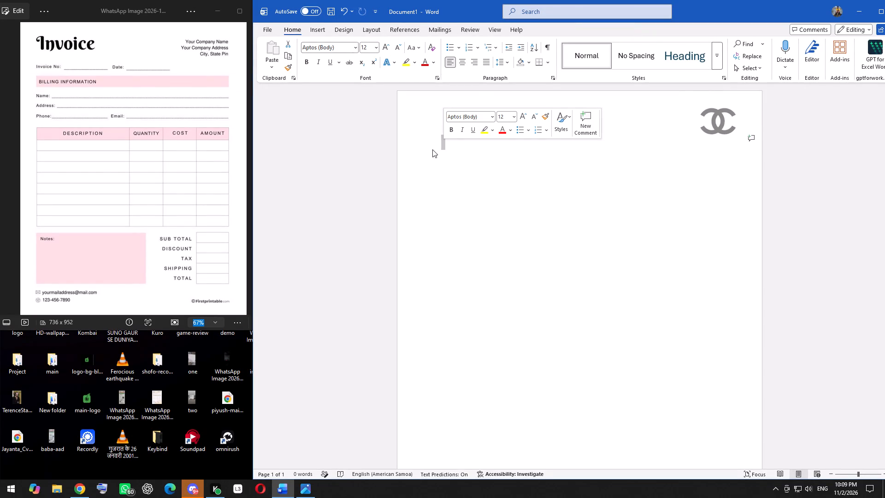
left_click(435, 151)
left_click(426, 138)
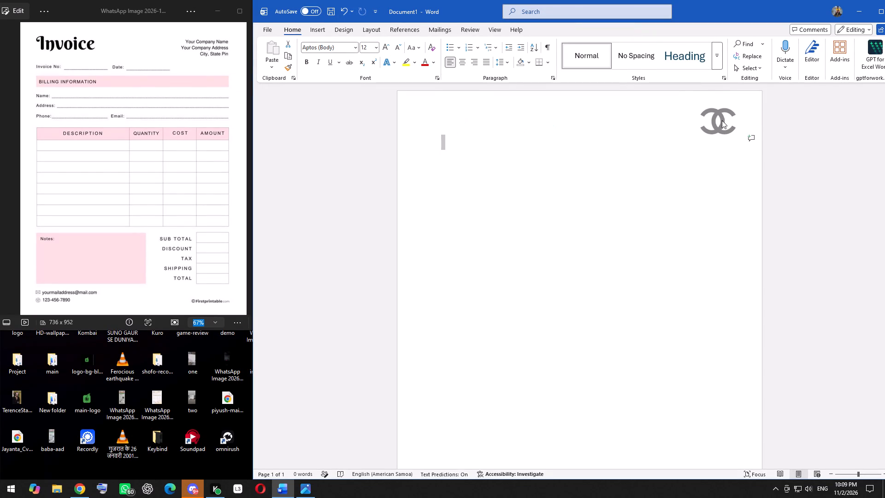
Reopen the header, move the logo slightly down the page, and return to the document body.
left_click(720, 117)
triple_click(720, 117)
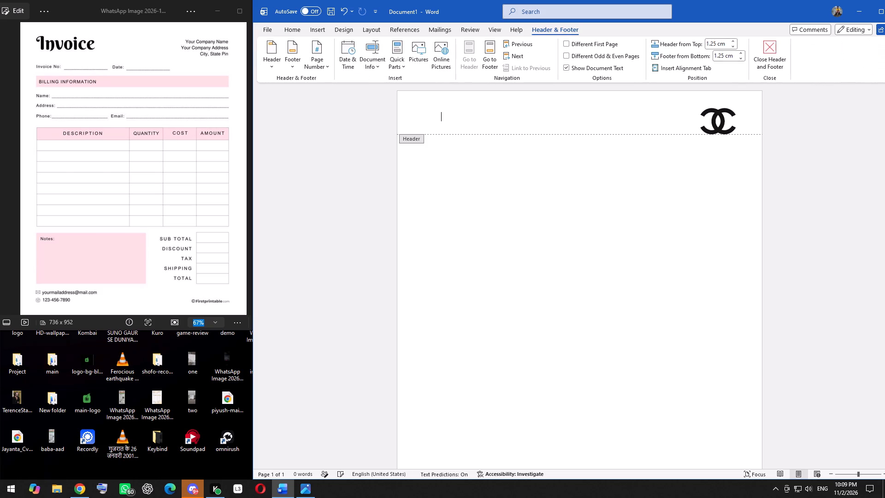
left_click_drag(720, 123, 720, 150)
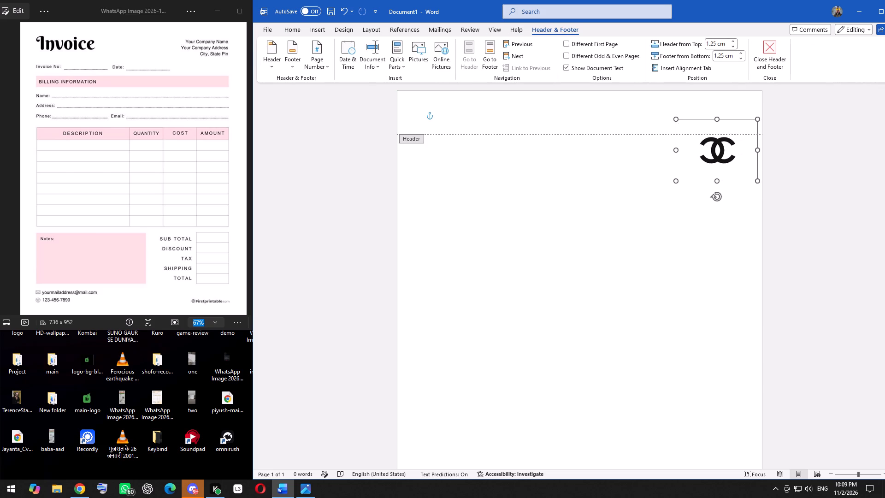
left_click_drag(720, 150, 718, 151)
double_click(642, 226)
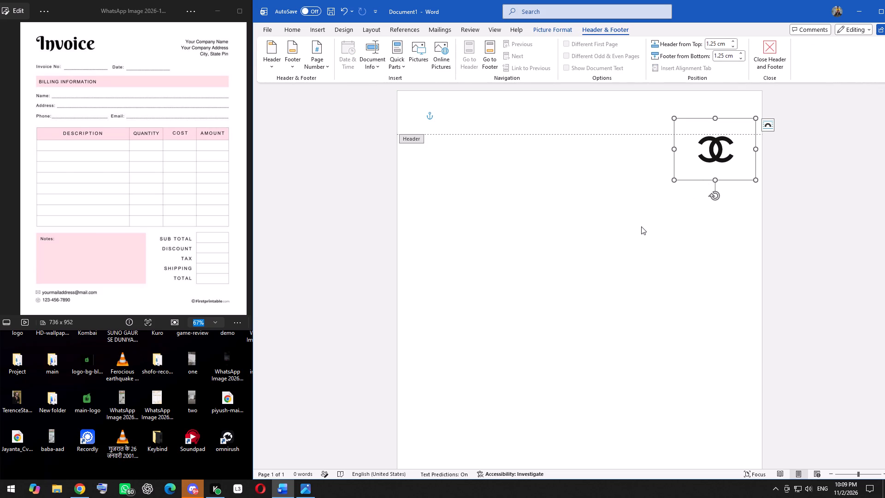
left_click(641, 221)
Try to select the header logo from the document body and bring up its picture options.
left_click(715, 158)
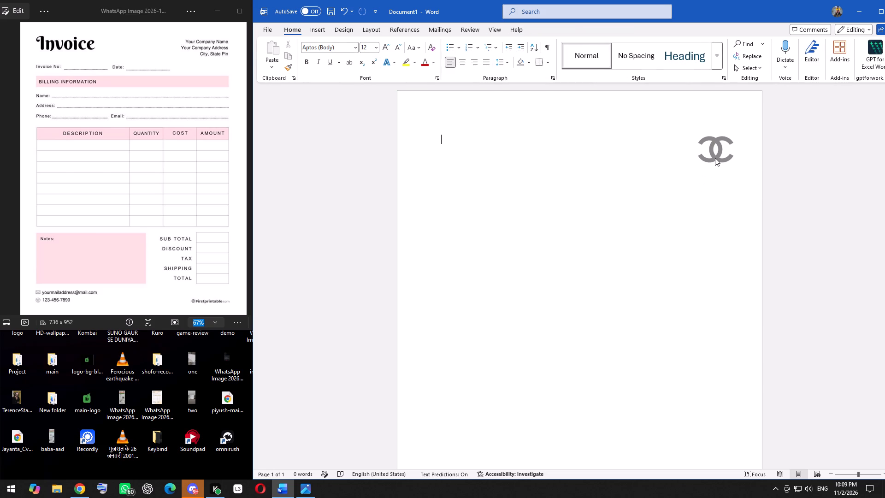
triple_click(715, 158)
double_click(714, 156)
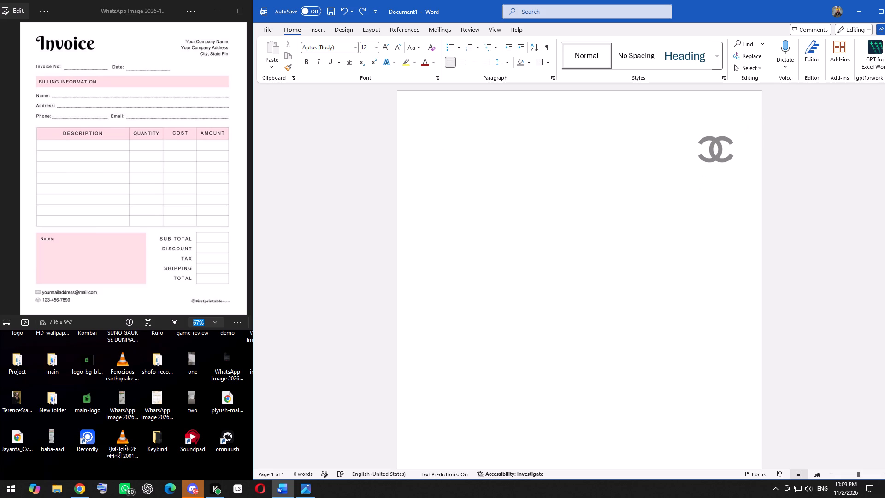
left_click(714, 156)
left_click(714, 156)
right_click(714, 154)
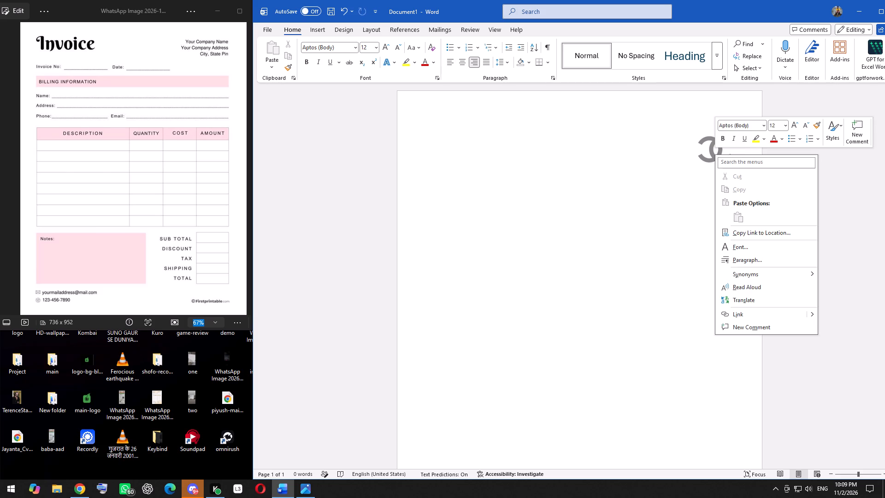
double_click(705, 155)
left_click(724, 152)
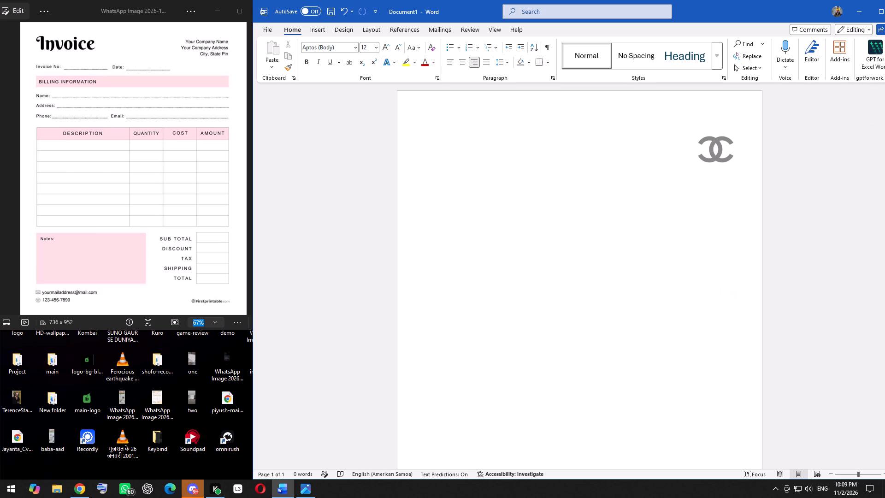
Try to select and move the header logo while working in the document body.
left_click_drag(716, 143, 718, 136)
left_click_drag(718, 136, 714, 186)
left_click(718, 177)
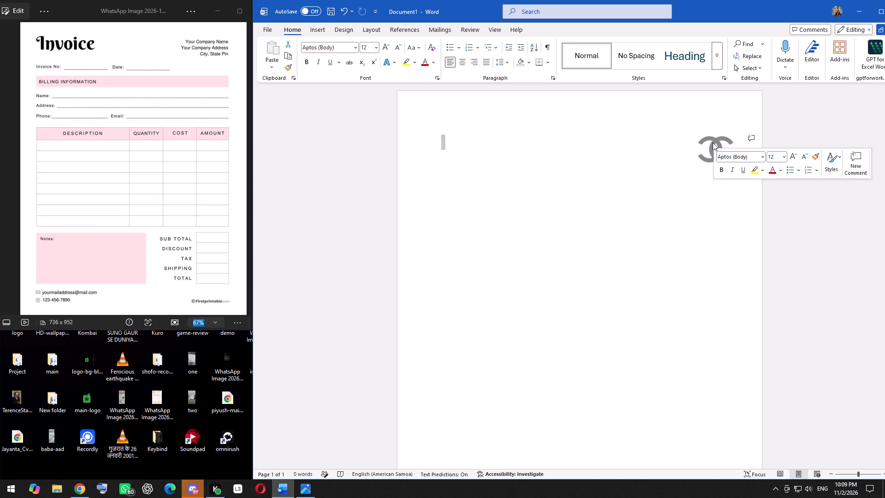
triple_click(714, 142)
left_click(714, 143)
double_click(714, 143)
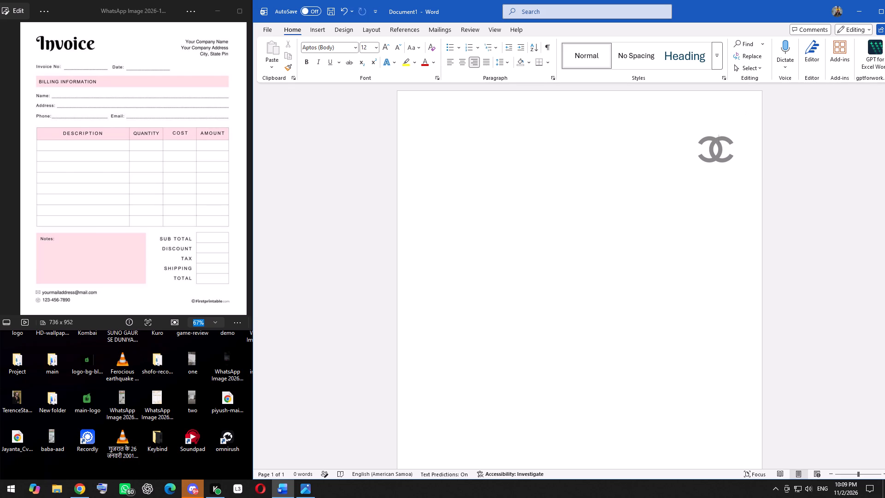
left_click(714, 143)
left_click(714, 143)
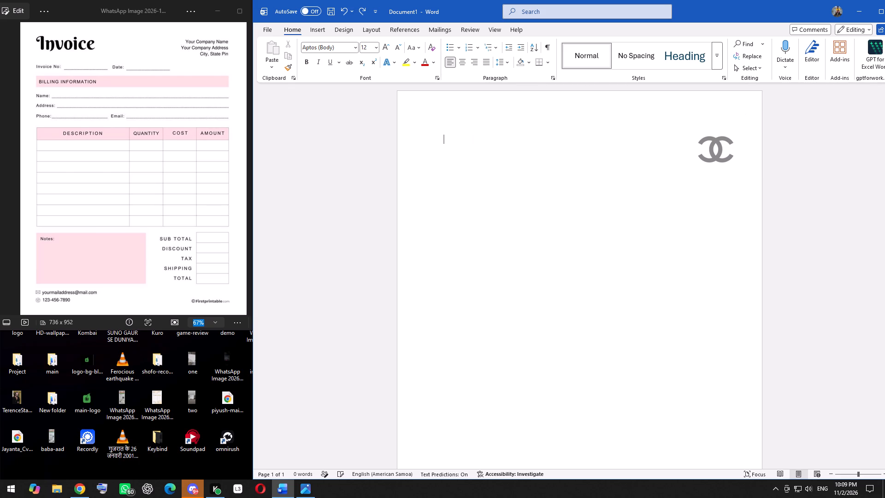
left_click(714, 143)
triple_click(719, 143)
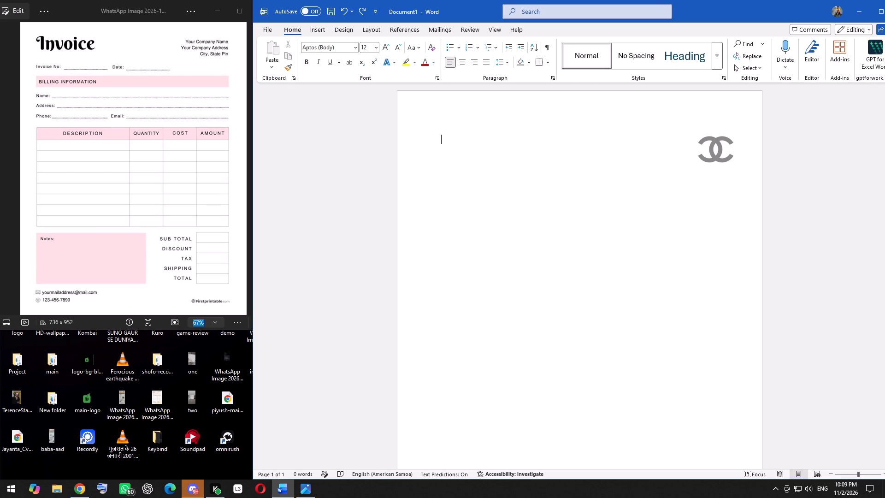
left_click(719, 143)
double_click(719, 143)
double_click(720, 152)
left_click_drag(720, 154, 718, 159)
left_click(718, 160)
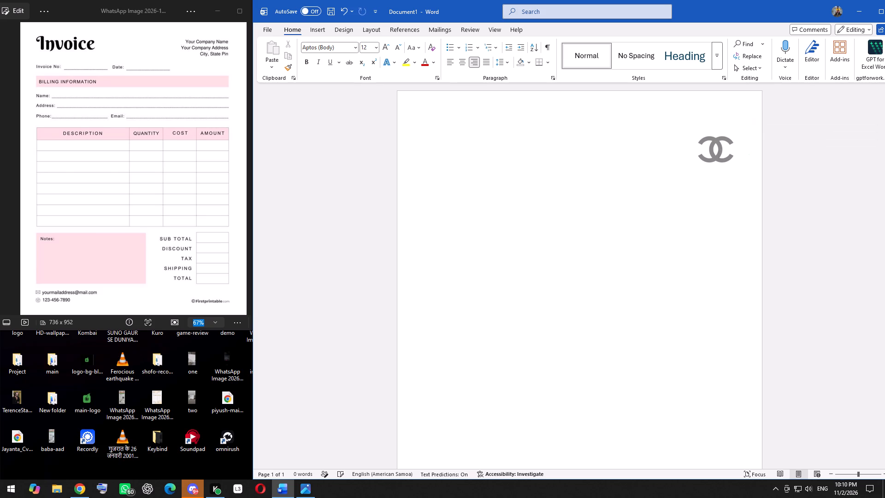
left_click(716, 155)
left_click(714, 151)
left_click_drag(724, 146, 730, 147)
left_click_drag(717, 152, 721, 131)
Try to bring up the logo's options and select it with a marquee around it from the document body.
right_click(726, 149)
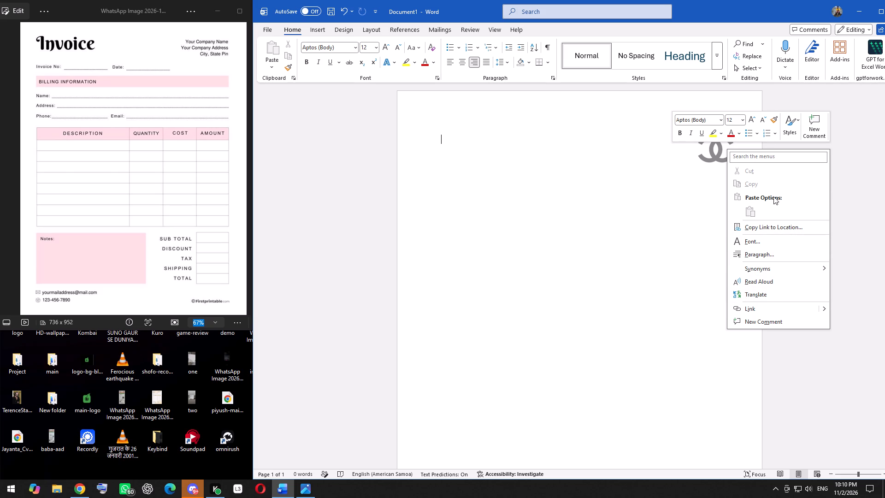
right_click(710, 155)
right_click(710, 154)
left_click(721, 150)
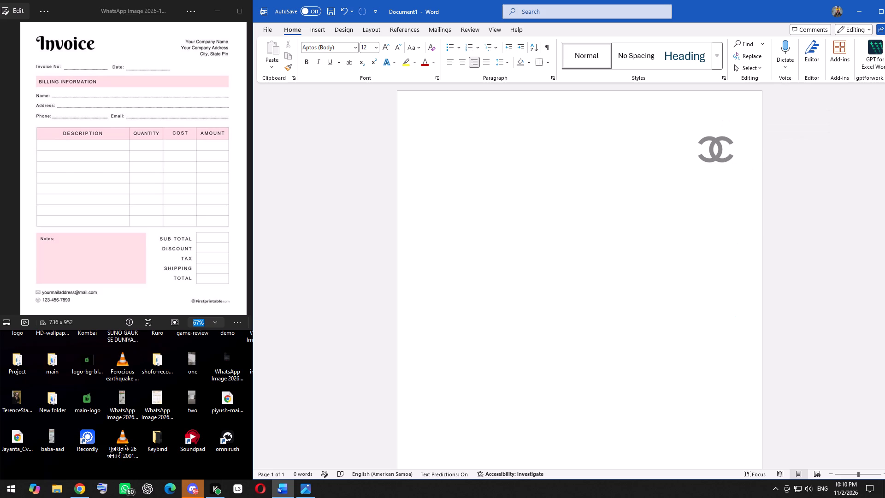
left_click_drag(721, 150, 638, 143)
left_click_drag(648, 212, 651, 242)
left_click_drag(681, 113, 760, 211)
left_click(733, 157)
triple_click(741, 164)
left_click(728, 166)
Try left, centre and right alignment on the empty paragraph just below the logo, and set it to justified.
left_click(449, 59)
left_click(464, 61)
left_click(474, 61)
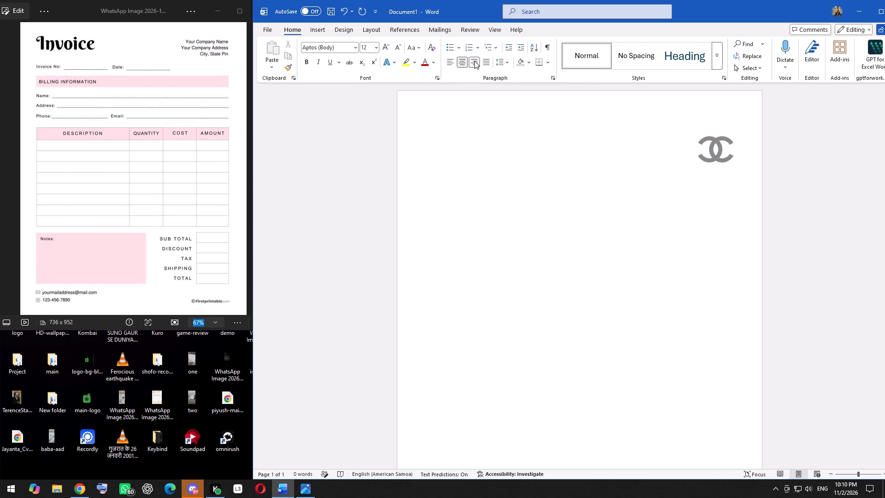
left_click(482, 62)
left_click(452, 62)
left_click(488, 62)
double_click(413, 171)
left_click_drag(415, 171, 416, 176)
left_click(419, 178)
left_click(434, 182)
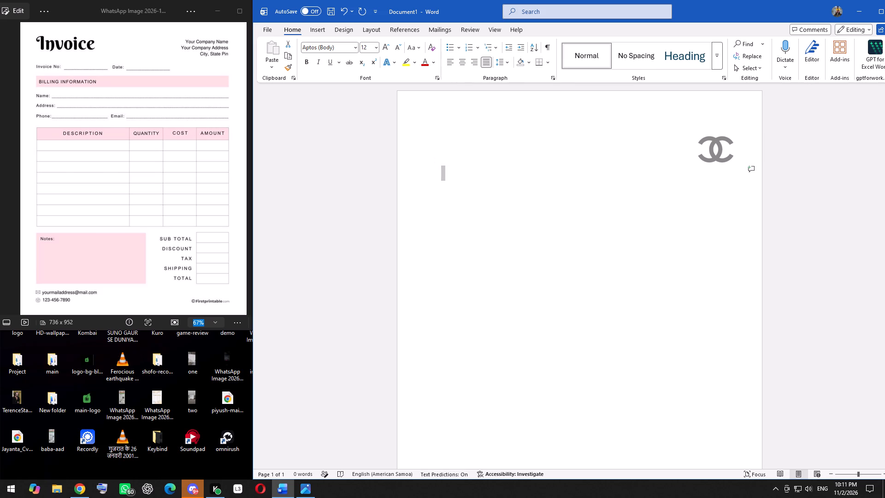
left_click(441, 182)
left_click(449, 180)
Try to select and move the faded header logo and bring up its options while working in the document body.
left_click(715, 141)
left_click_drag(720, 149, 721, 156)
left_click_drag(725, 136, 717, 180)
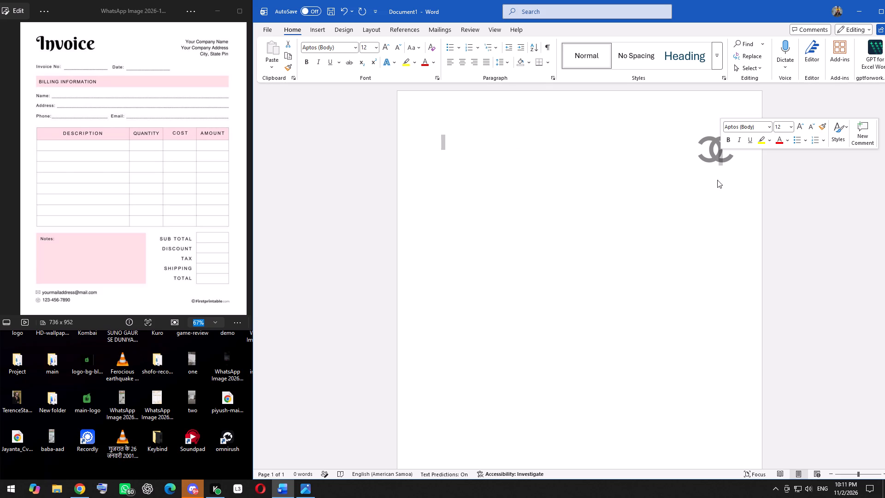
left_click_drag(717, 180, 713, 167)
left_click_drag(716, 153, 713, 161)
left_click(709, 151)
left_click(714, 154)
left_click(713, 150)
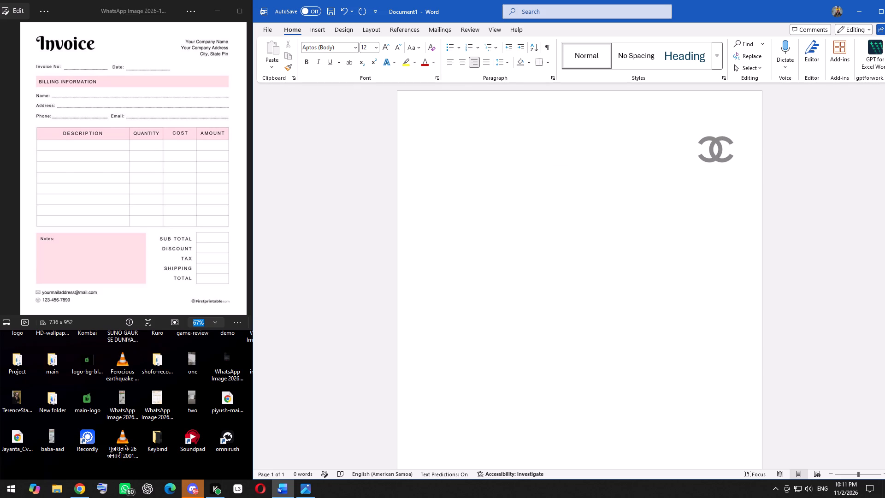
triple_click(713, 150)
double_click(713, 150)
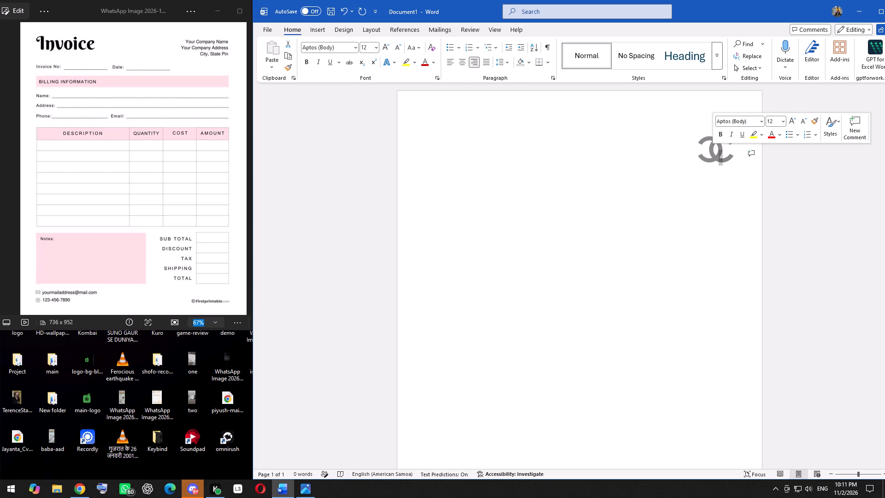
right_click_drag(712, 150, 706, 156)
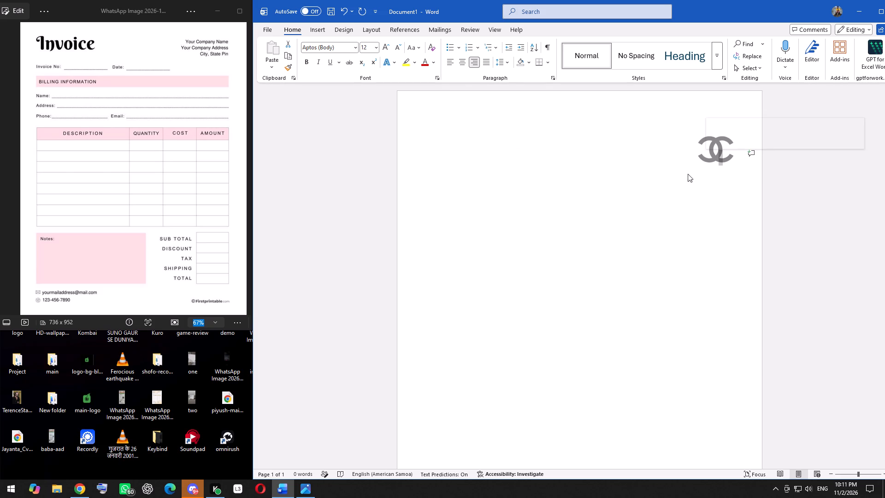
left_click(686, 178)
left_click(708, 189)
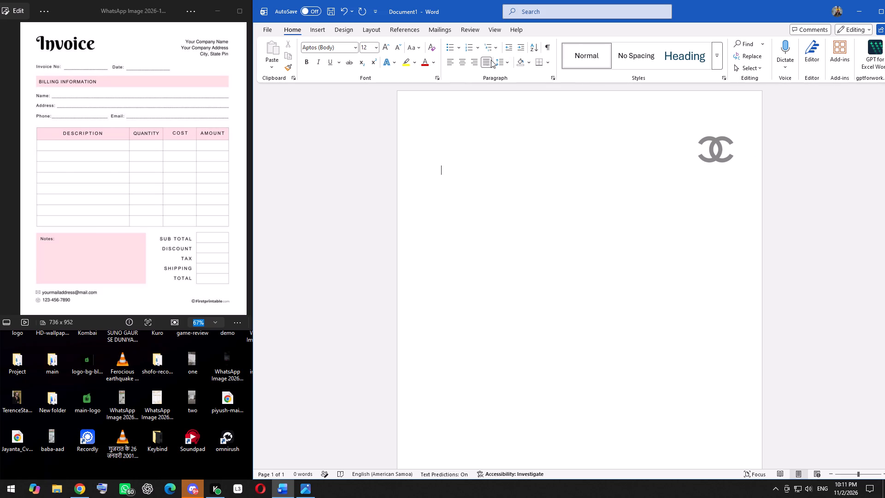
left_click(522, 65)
Insert the logo picture "images (1)" from the Desktop folder into the document body.
left_click(321, 24)
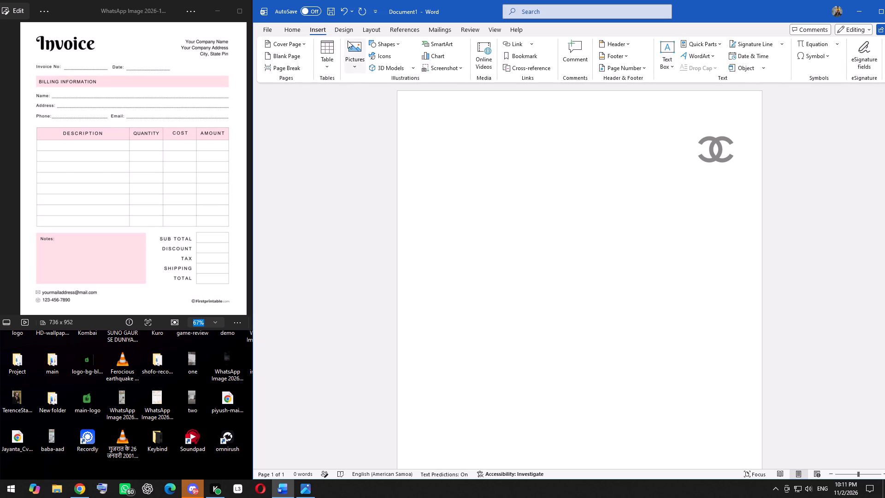
left_click(354, 61)
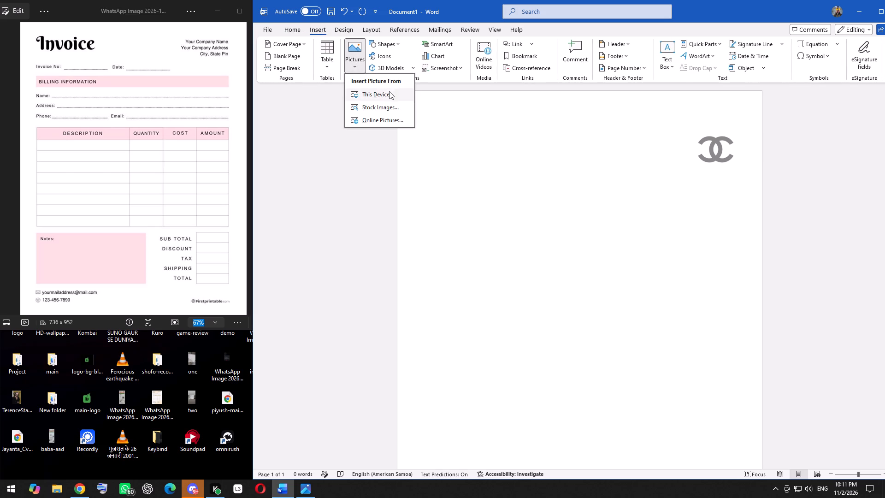
left_click(389, 95)
scroll(389, 111, "down", 4)
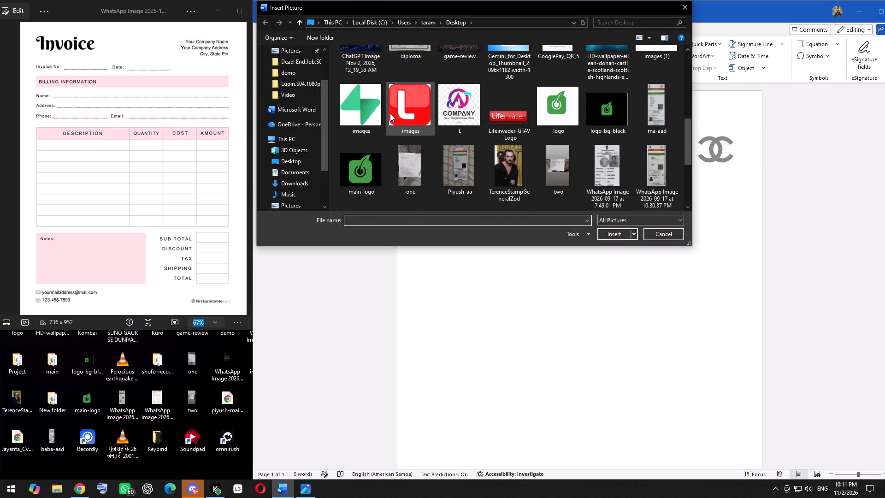
scroll(390, 113, "up", 3)
scroll(390, 113, "down", 5)
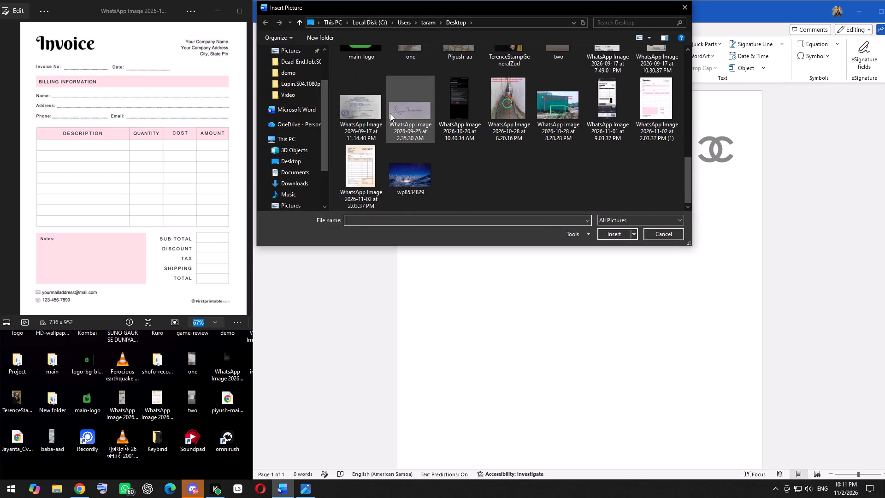
scroll(390, 113, "up", 6)
scroll(390, 113, "down", 1)
scroll(448, 119, "down", 1)
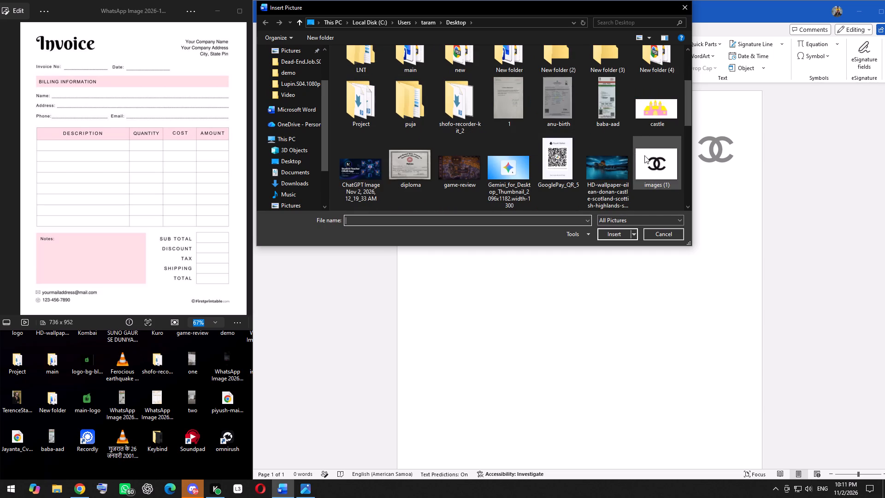
left_click(646, 163)
left_click(655, 169)
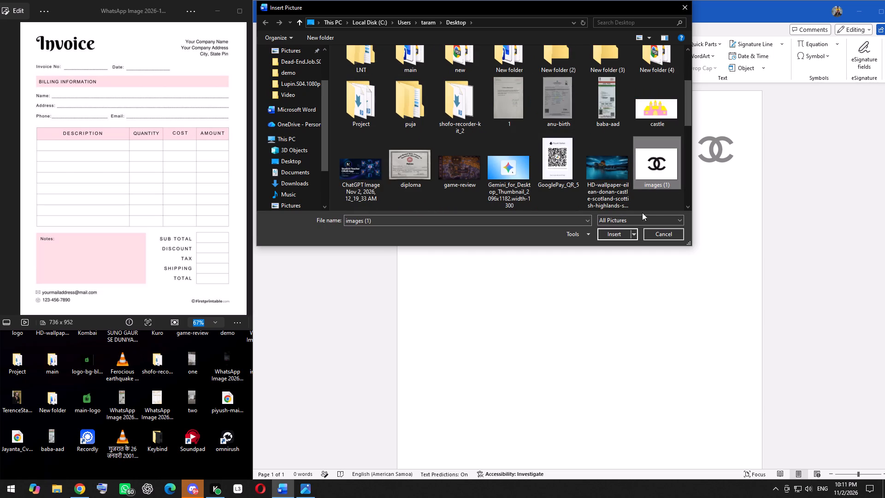
left_click(618, 235)
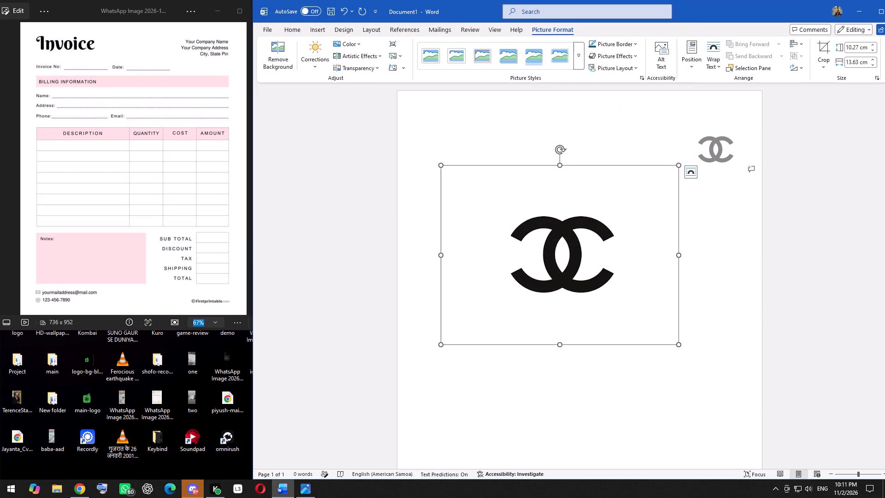
Shrink the inserted logo to about 8.8 cm high by 11.7 cm wide and set its text wrapping to In Front of Text.
left_click_drag(677, 166, 534, 191)
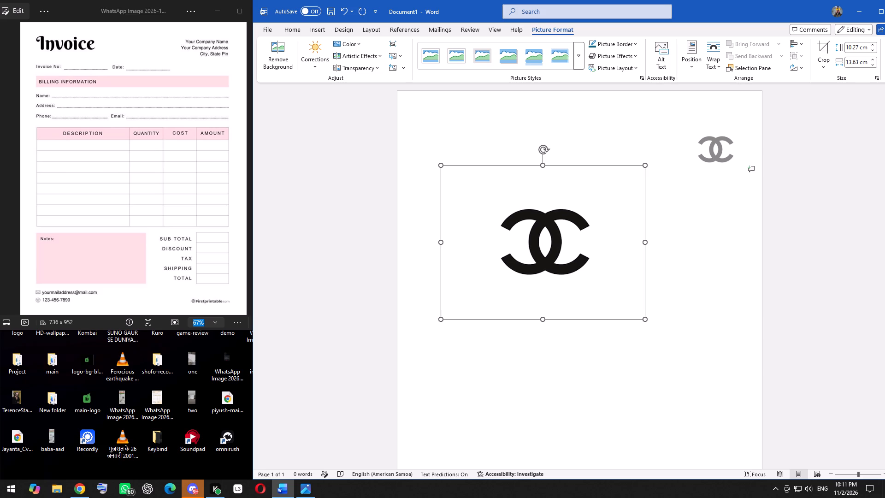
left_click_drag(534, 191, 525, 191)
left_click(660, 176)
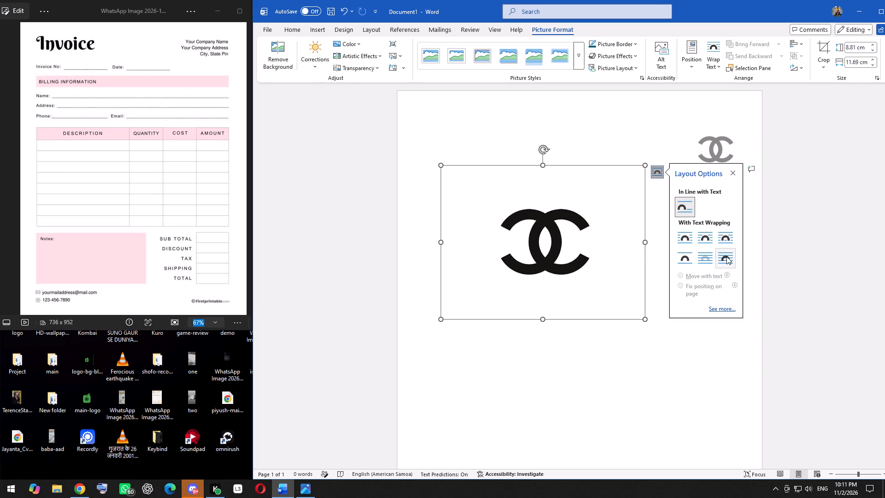
left_click(726, 256)
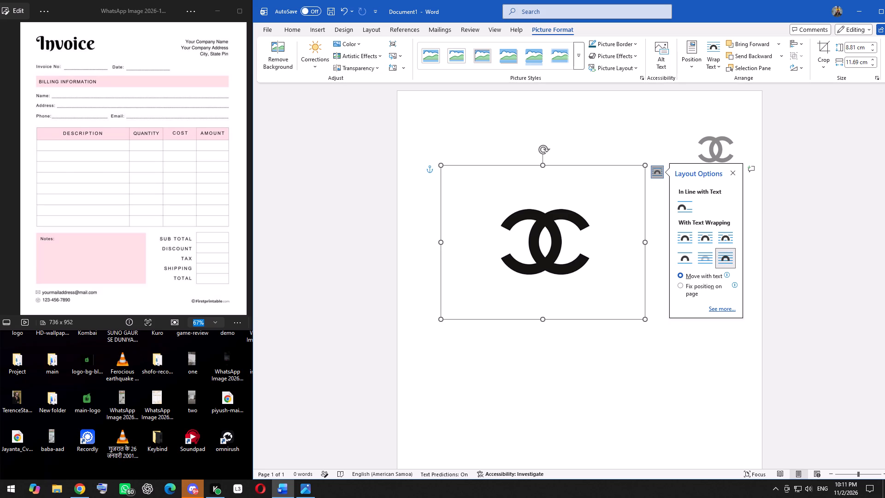
Move the inserted logo over the faded header logo near the page's top-right corner and shrink it to a similar small size.
left_click_drag(577, 253, 729, 218)
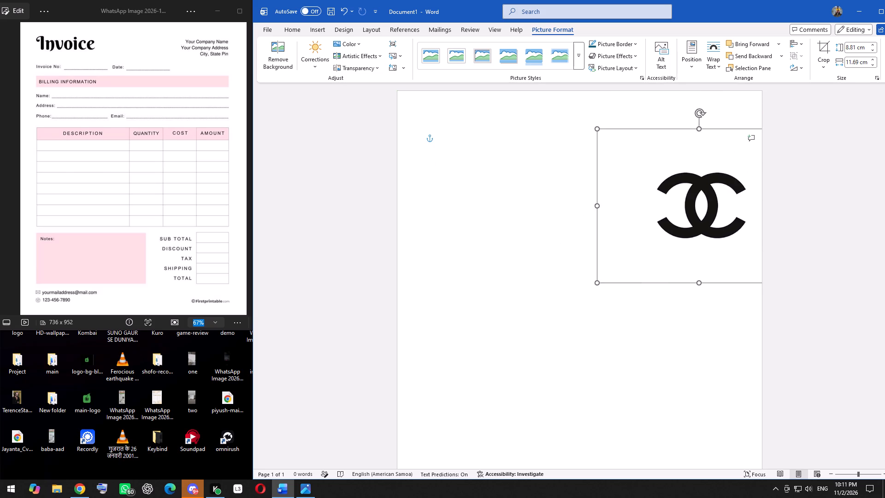
left_click_drag(729, 218, 691, 208)
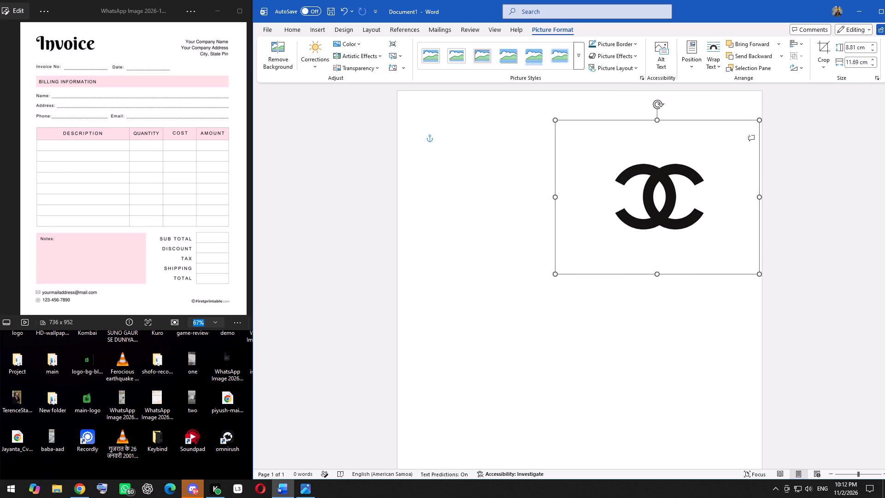
left_click_drag(691, 208, 699, 199)
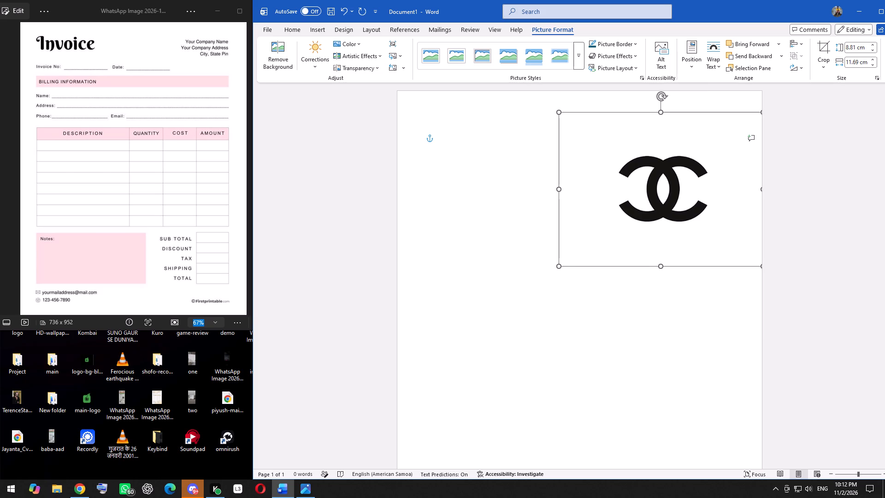
left_click_drag(559, 266, 680, 194)
left_click_drag(713, 140, 705, 163)
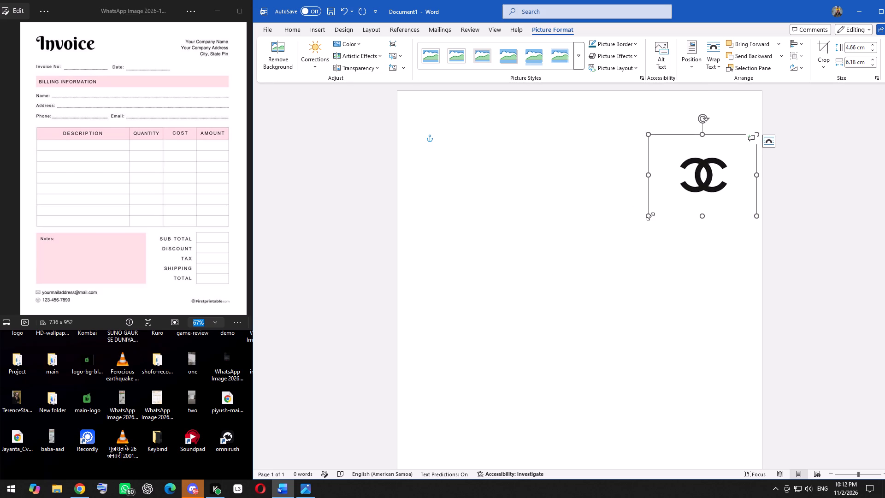
left_click_drag(650, 216, 684, 178)
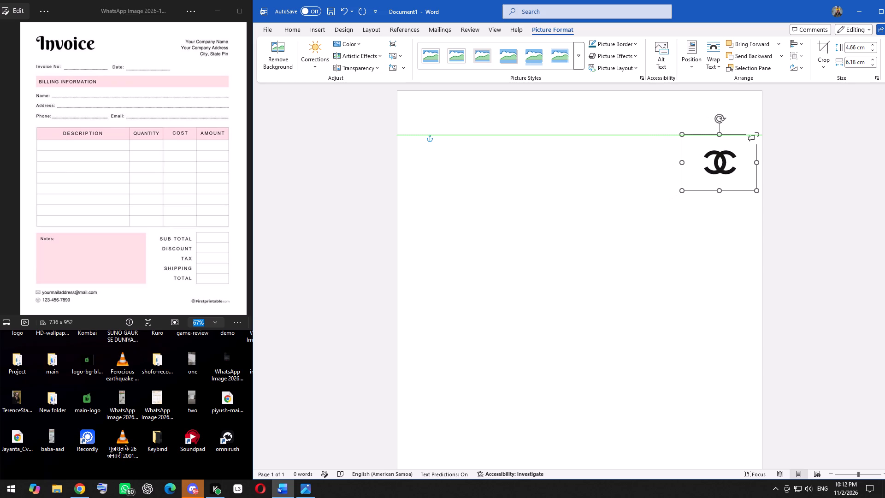
left_click_drag(684, 178, 685, 178)
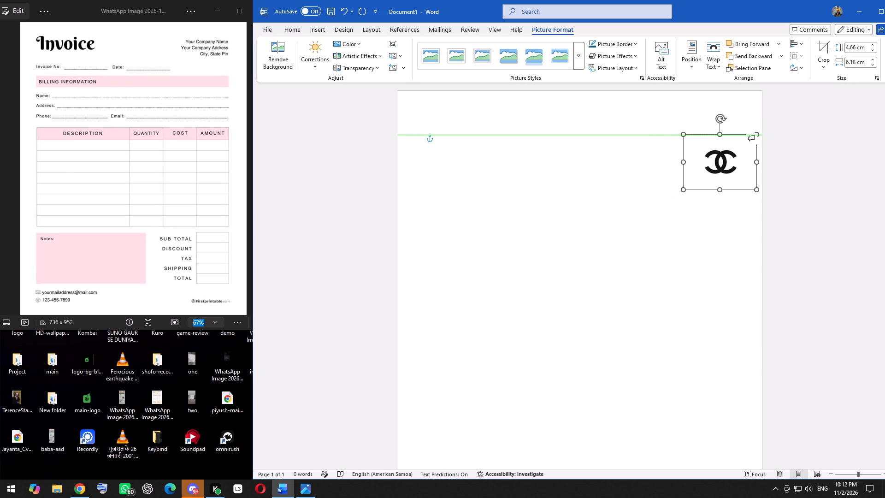
left_click_drag(685, 178, 688, 176)
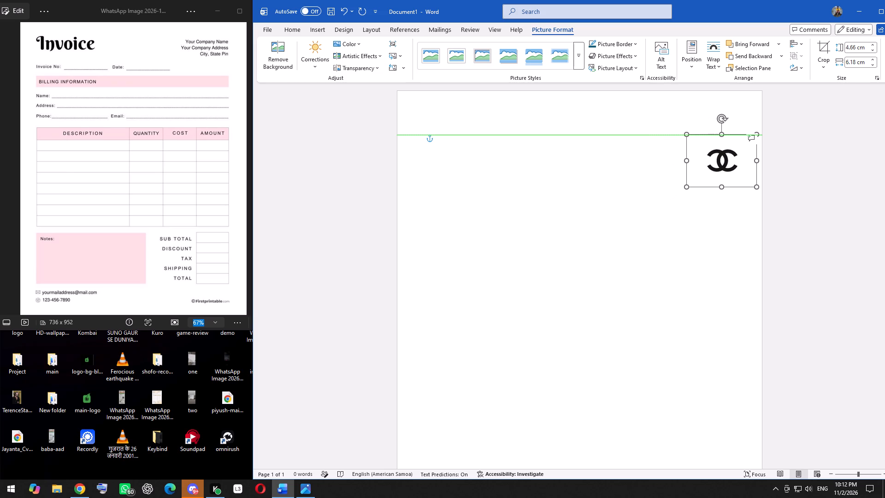
left_click_drag(688, 176, 693, 171)
left_click(684, 242)
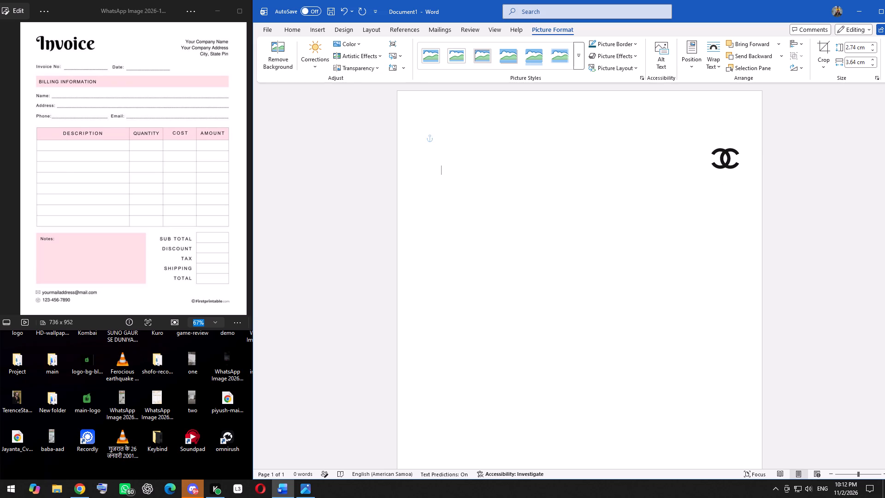
Reposition the small black logo slightly higher near the page's top-right corner so that it covers the faded header logo.
left_click(725, 161)
left_click_drag(725, 161, 714, 158)
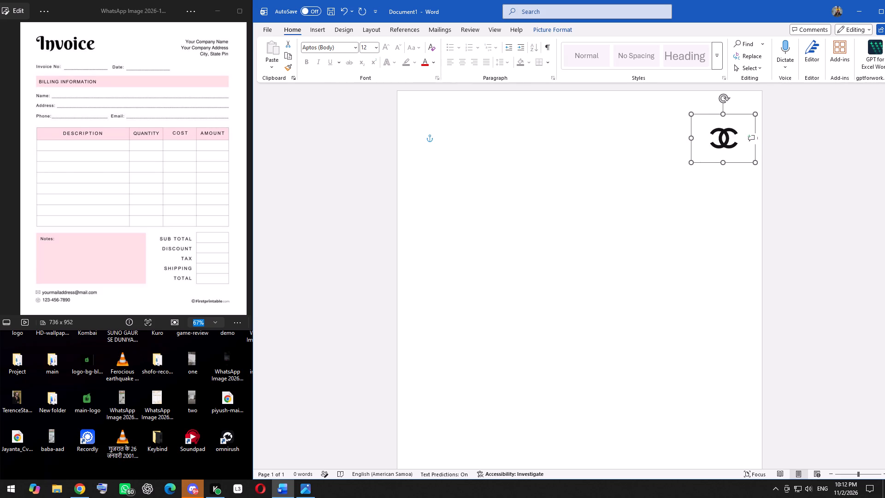
left_click_drag(714, 158, 718, 156)
left_click(693, 264)
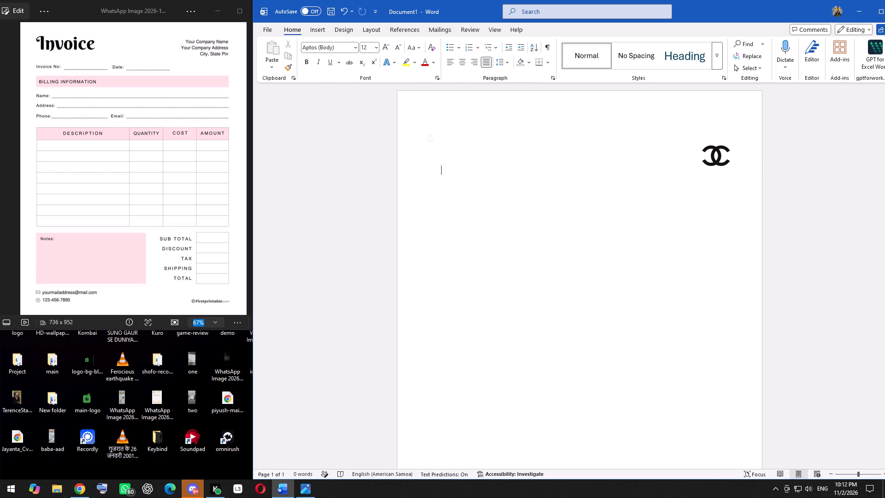
left_click_drag(721, 157, 729, 134)
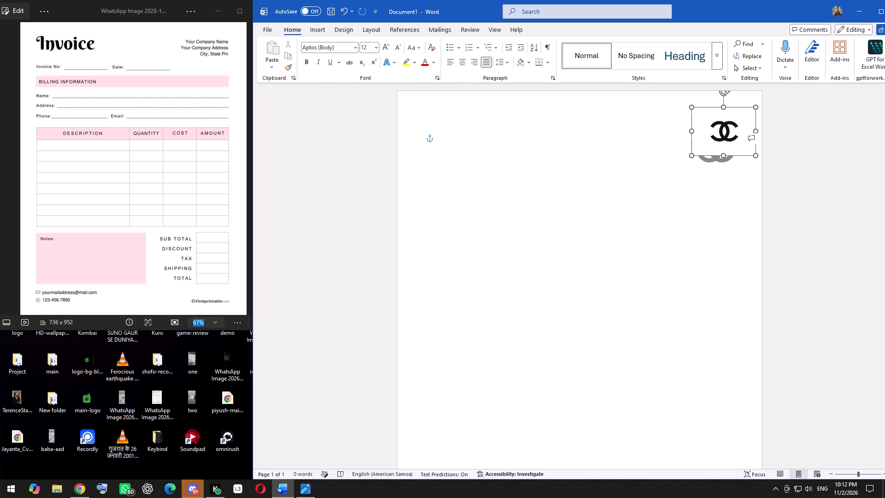
left_click_drag(729, 134, 726, 140)
left_click(714, 198)
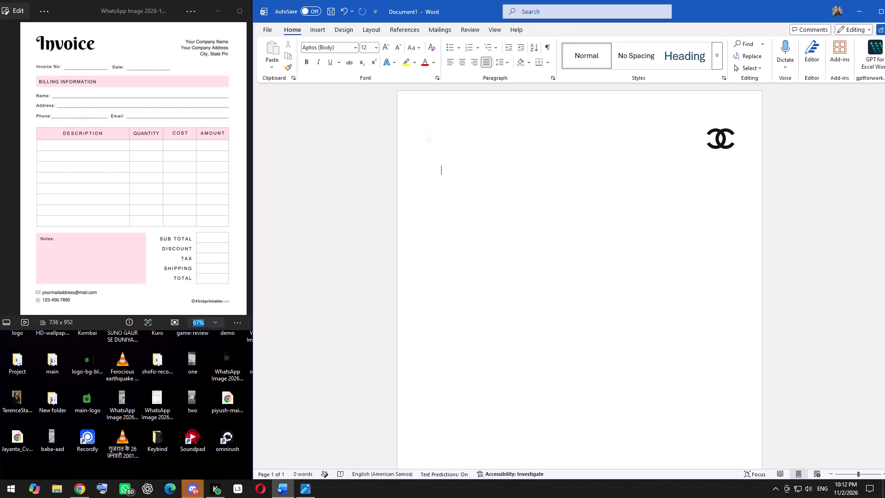
Enlarge the black logo slightly and nudge it down a little over the faded header logo.
left_click(725, 137)
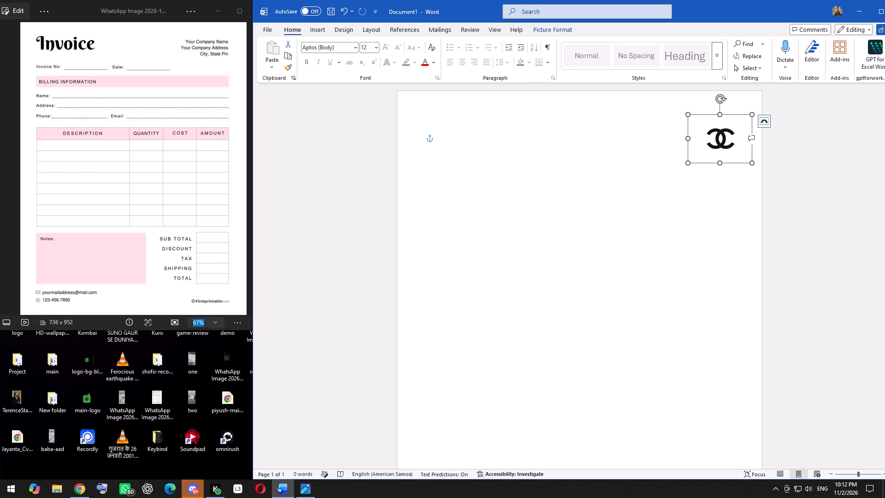
left_click_drag(687, 162, 680, 164)
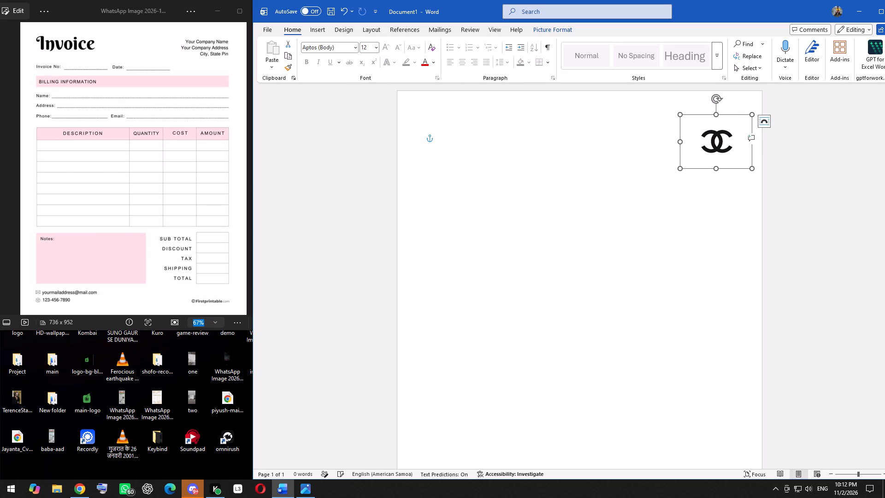
left_click(711, 148)
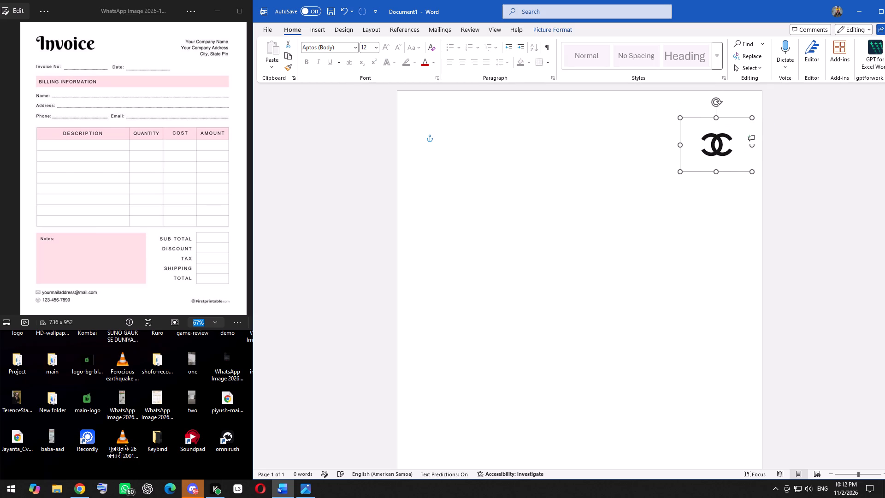
left_click(709, 207)
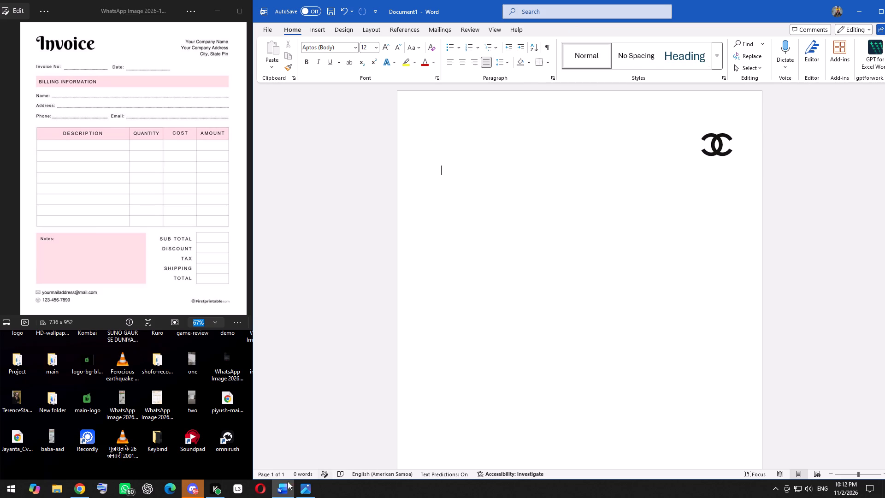
Switch to Chrome and save the iStock CHANEL wordmark image from the search results to the Desktop as images (1), a JPEG.
left_click(83, 488)
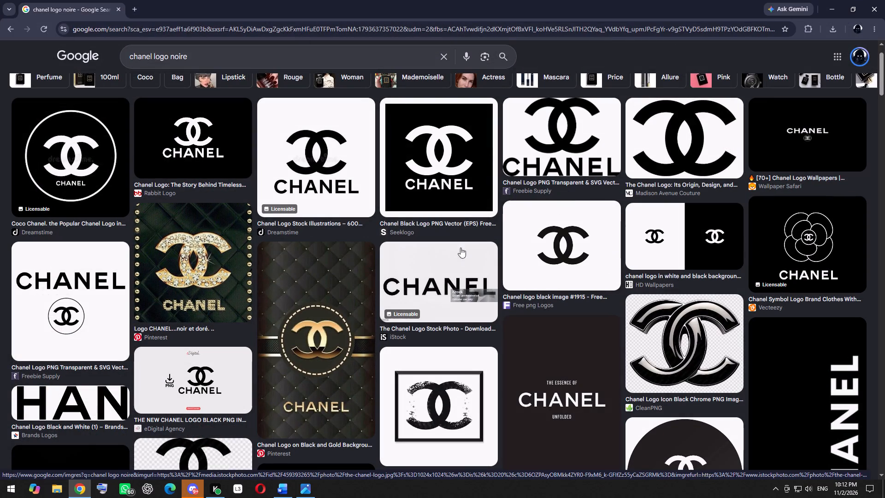
right_click(431, 287)
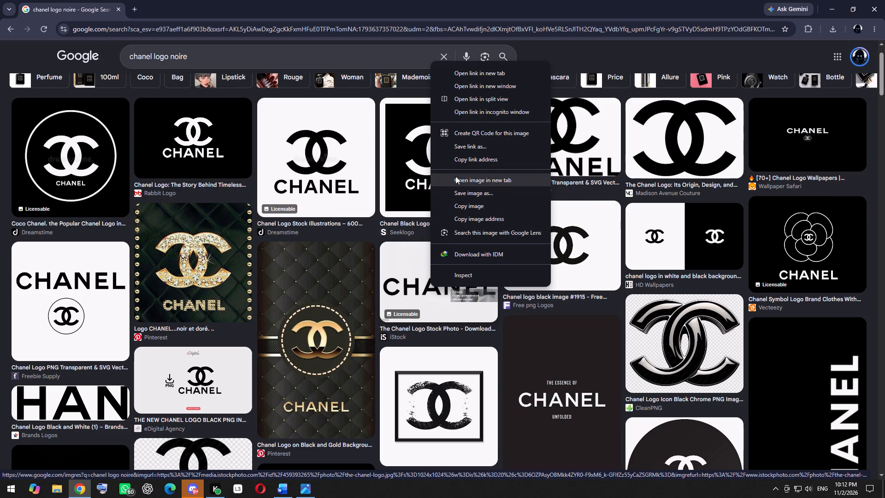
left_click(466, 194)
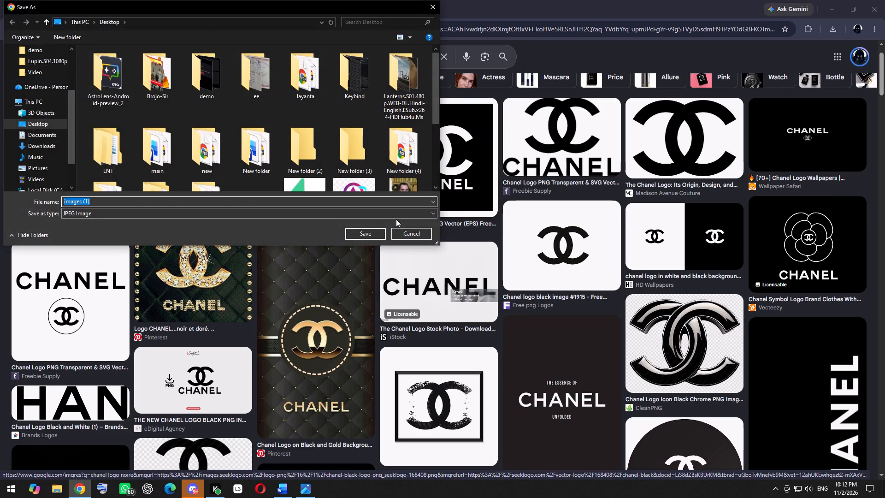
left_click(374, 234)
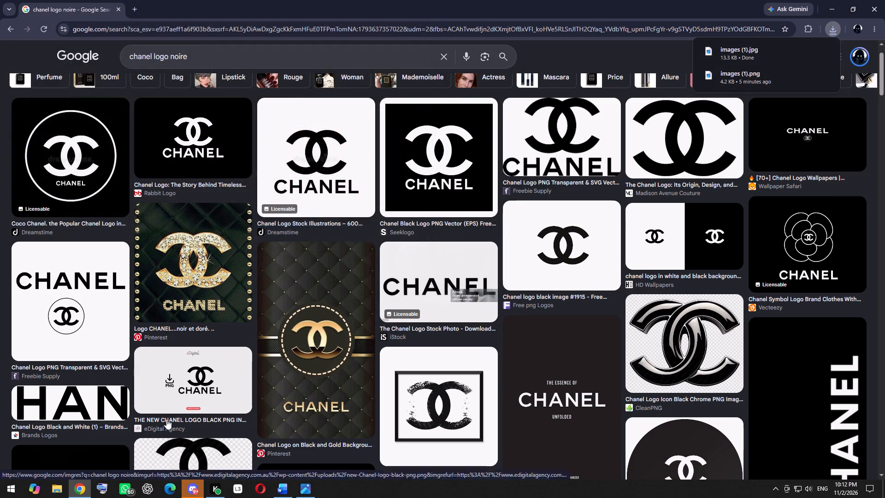
left_click(827, 5)
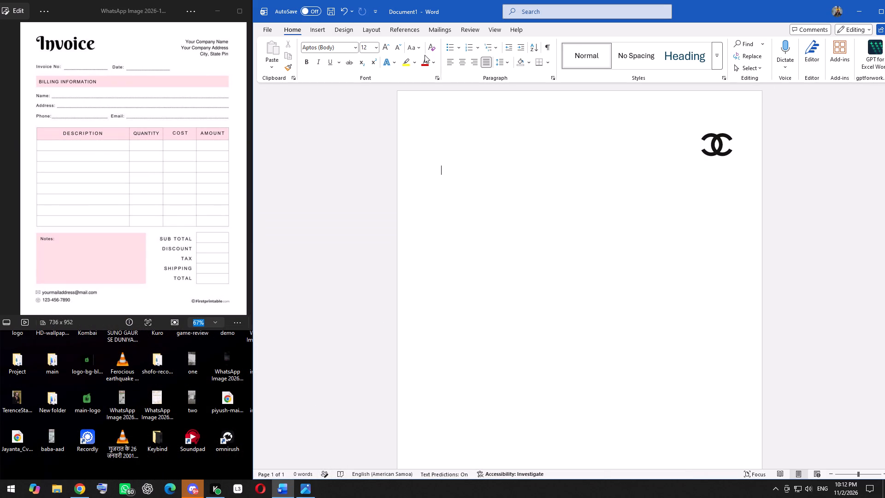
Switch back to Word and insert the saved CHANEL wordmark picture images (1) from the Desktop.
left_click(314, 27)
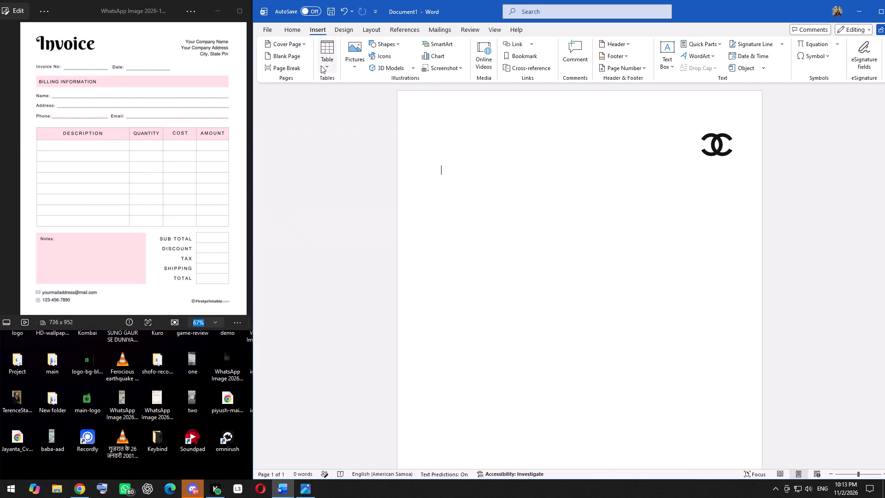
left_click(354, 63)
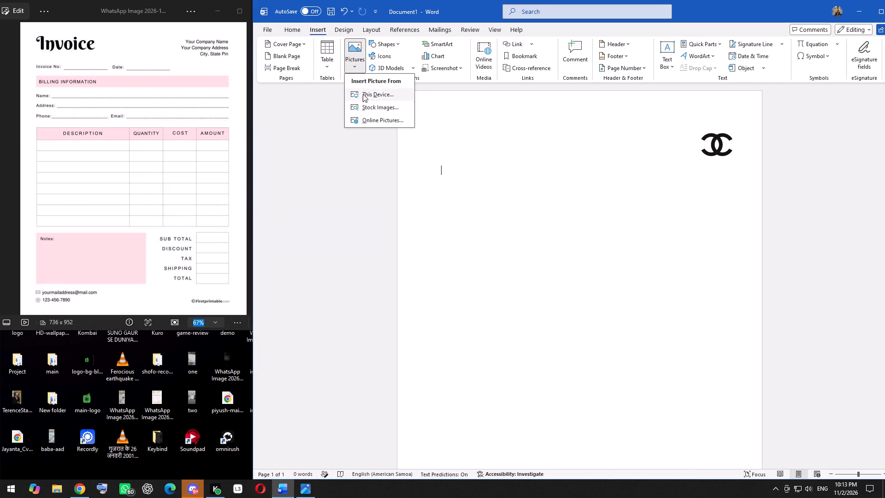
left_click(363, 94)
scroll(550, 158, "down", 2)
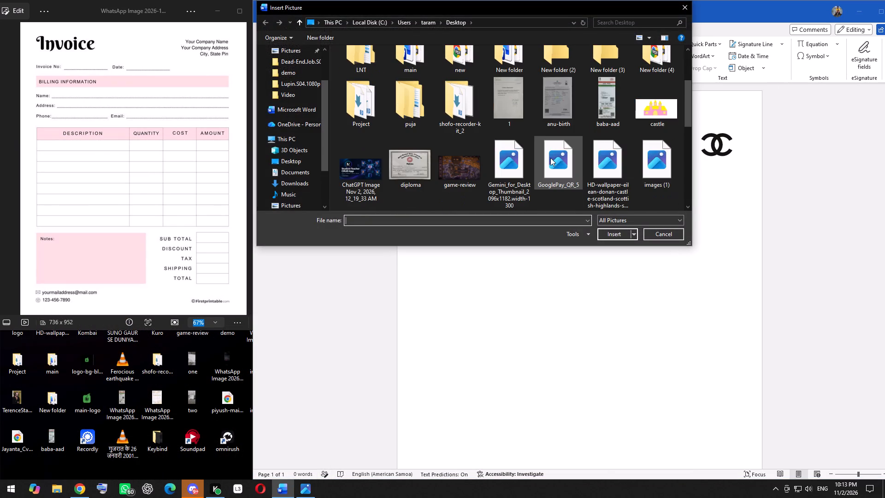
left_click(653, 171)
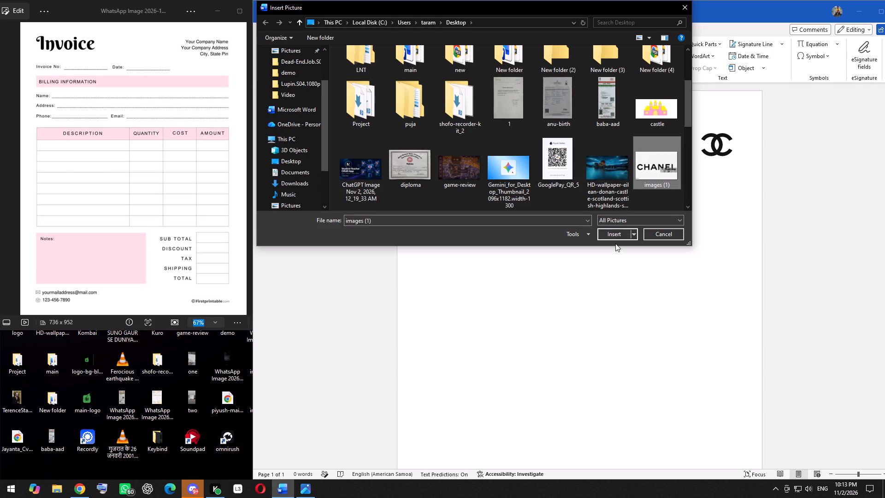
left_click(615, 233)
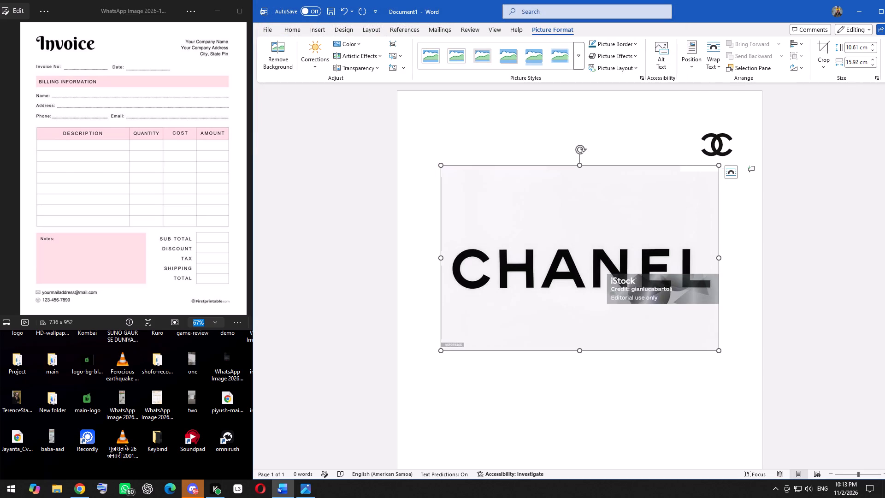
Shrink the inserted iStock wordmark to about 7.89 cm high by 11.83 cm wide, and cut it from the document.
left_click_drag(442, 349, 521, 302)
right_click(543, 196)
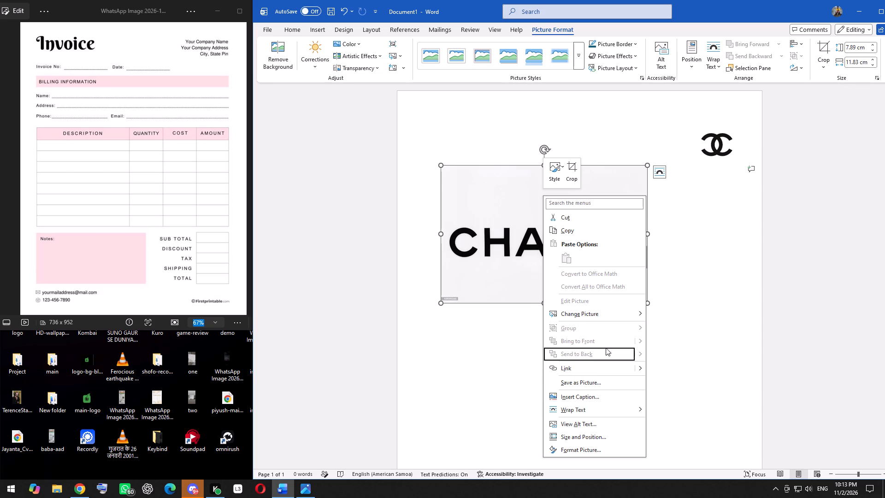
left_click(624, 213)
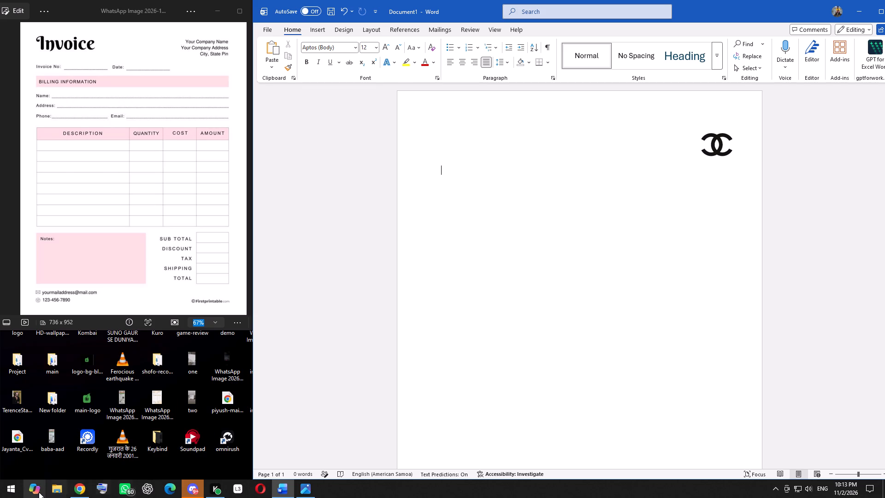
Switch to Chrome, find the Brands Logos black-and-white CHANEL wordmark, and save it to the Desktop as images (2), a PNG.
left_click(83, 488)
scroll(491, 321, "down", 2)
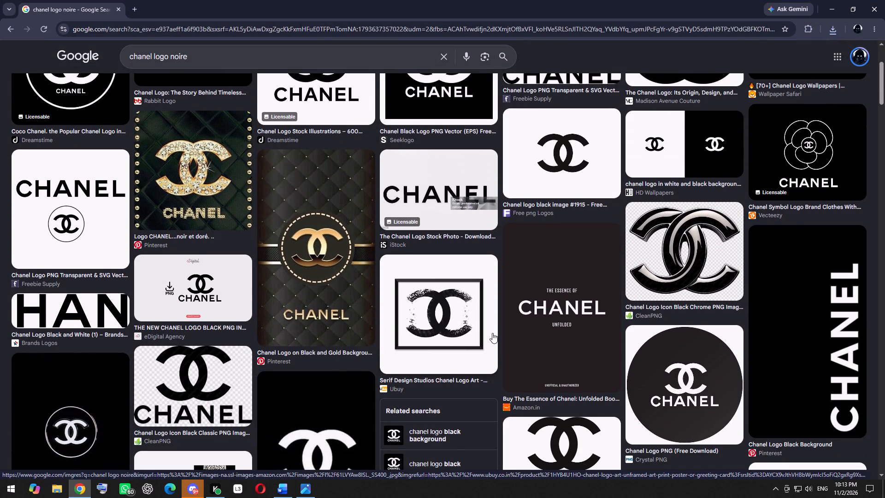
scroll(492, 333, "down", 3)
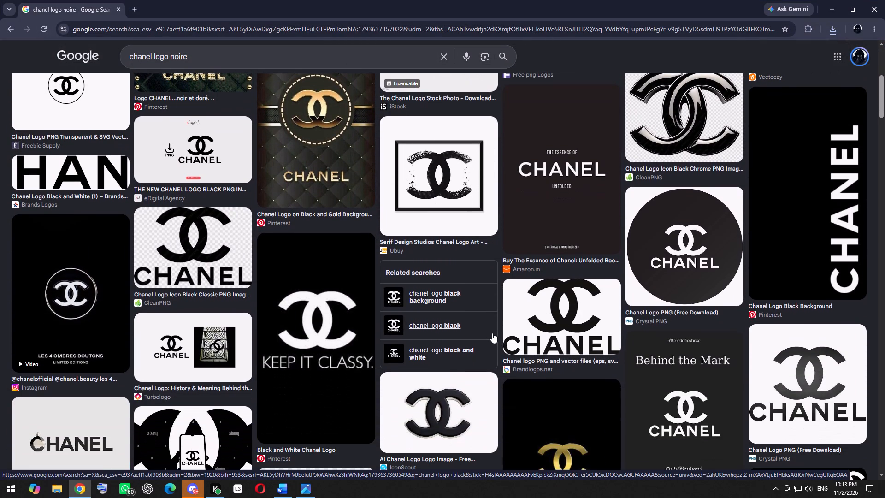
left_click(63, 183)
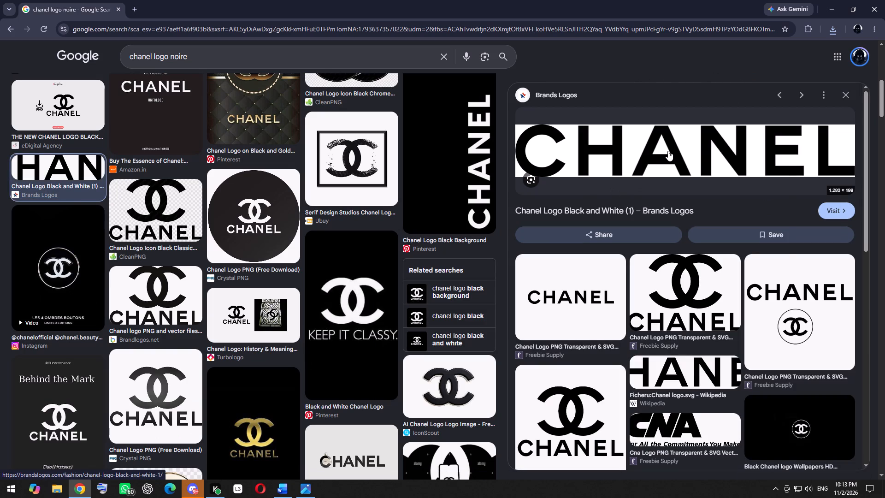
right_click(668, 151)
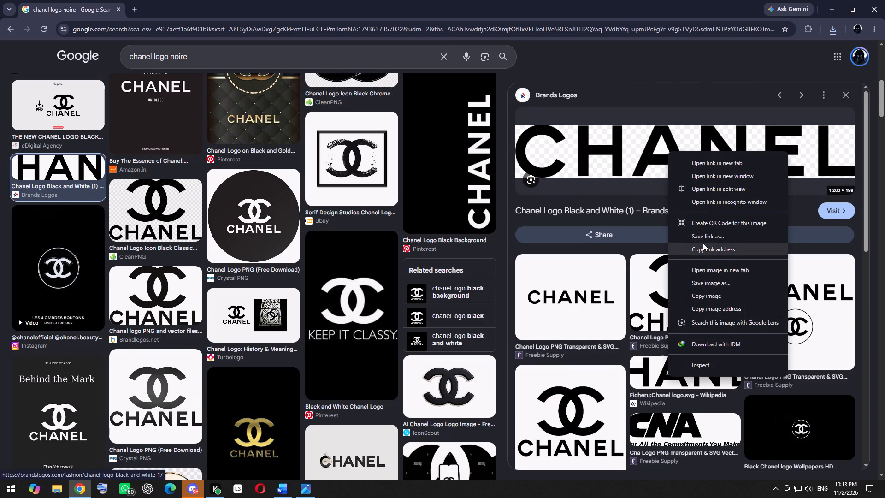
left_click(705, 285)
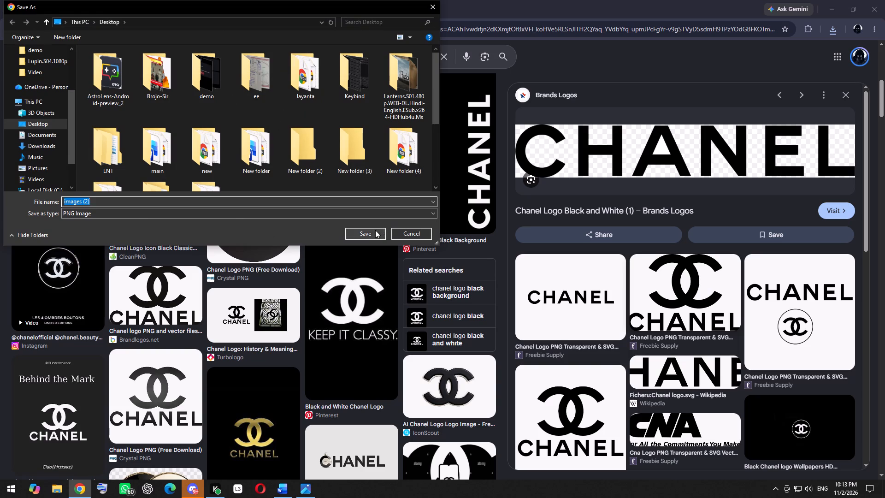
left_click(375, 230)
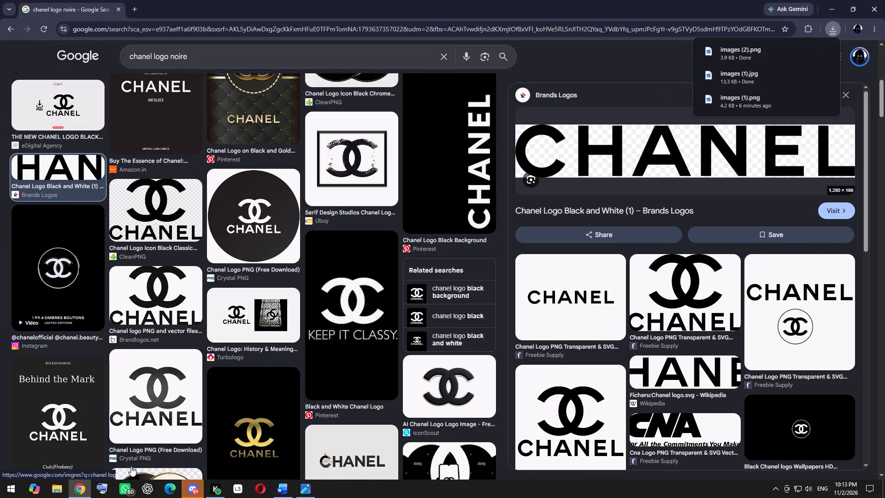
Switch to Word and insert the CHANEL wordmark picture images (2) from the Desktop into the document body.
left_click(285, 487)
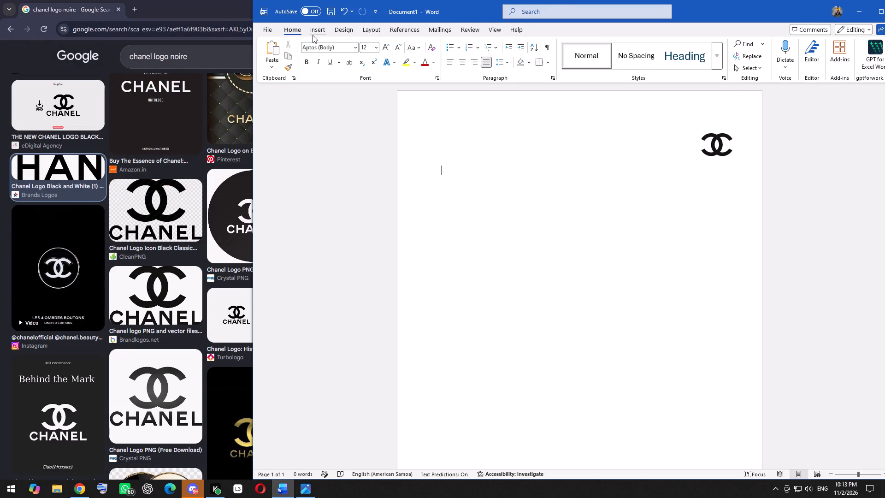
left_click(321, 28)
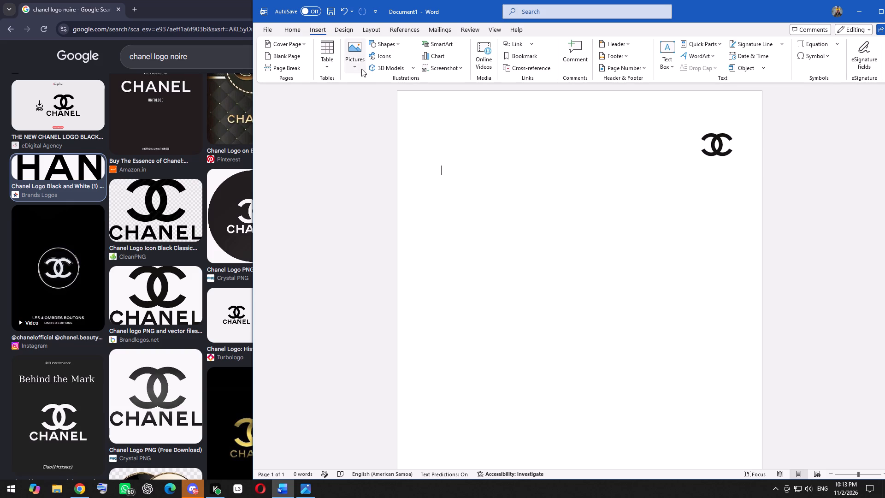
left_click(354, 65)
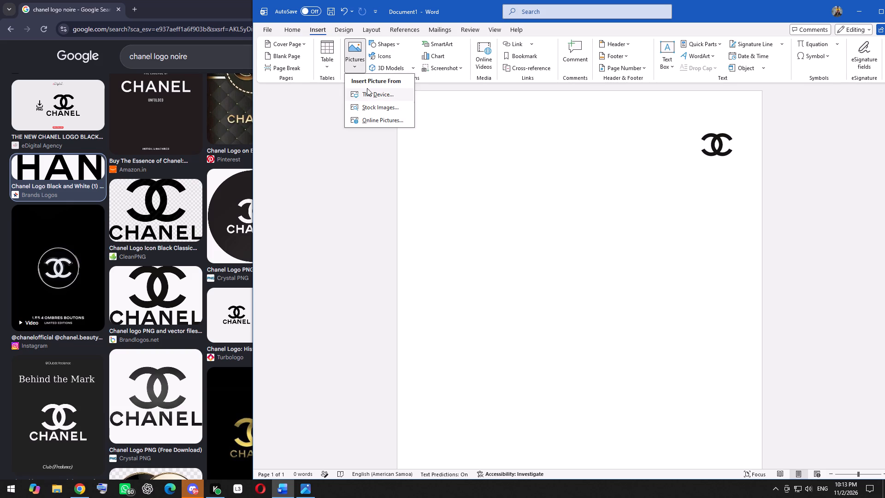
left_click(376, 95)
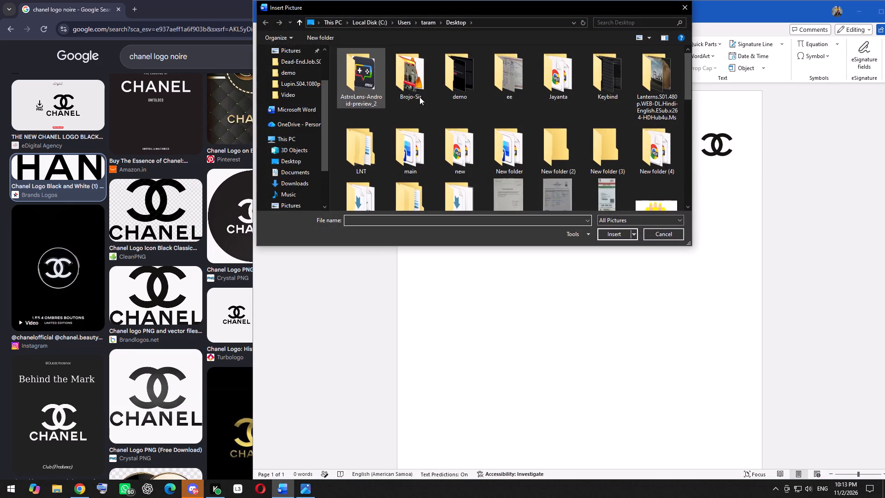
scroll(429, 112, "down", 2)
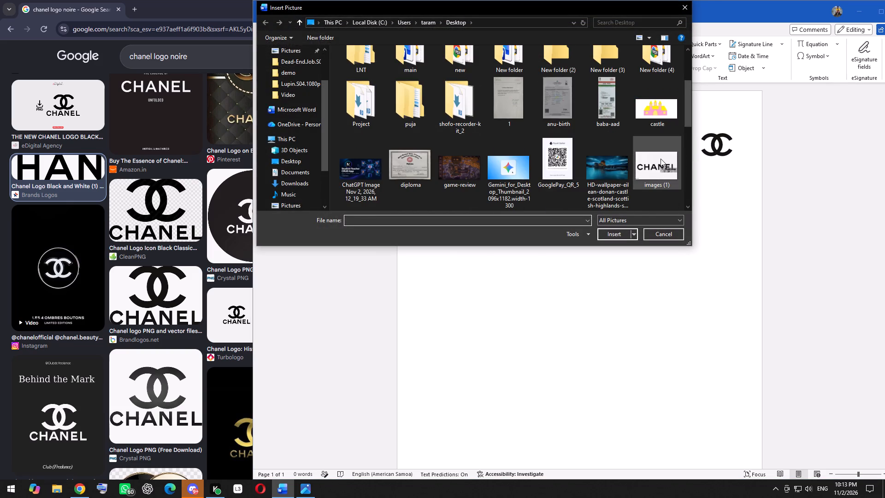
left_click(661, 159)
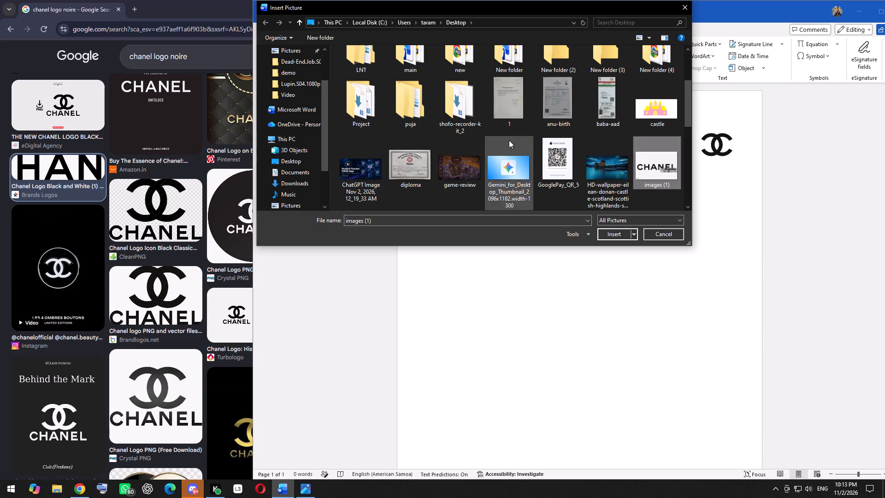
left_click(484, 220)
key("BackSpace")
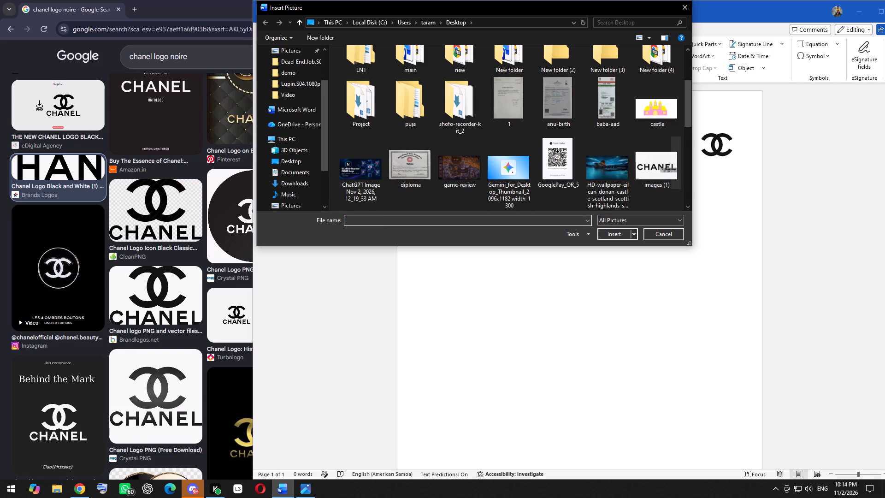
scroll(484, 157, "up", 2)
scroll(484, 156, "down", 2)
scroll(484, 156, "up", 2)
scroll(484, 156, "down", 1)
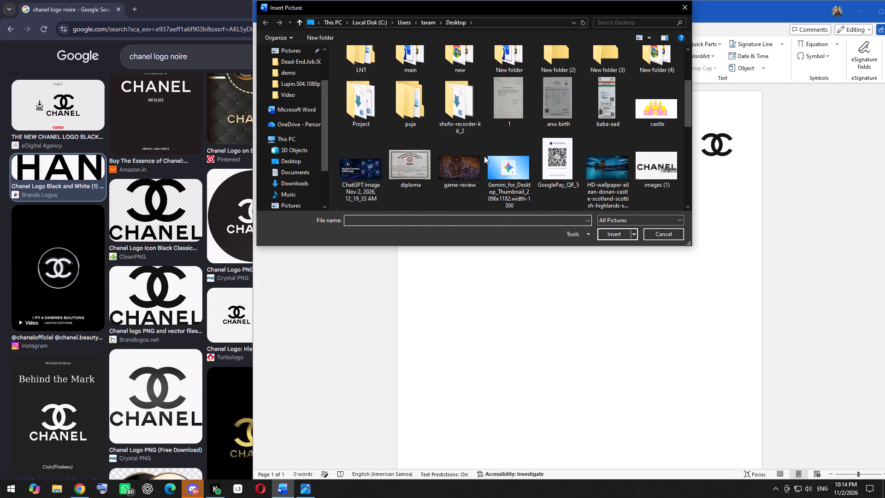
scroll(484, 156, "down", 4)
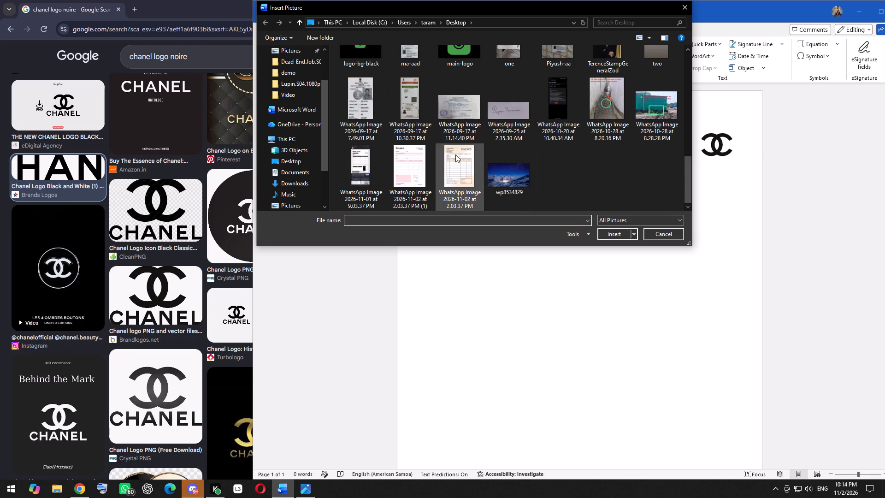
scroll(455, 154, "up", 1)
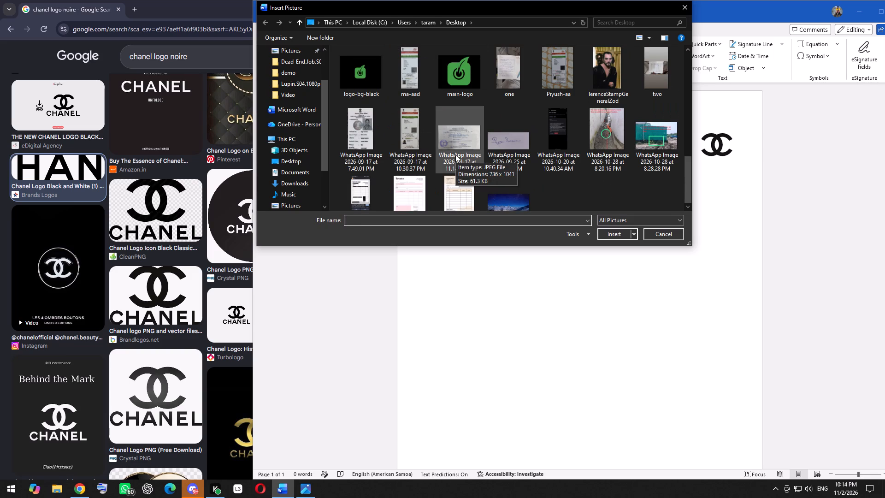
scroll(455, 154, "up", 1)
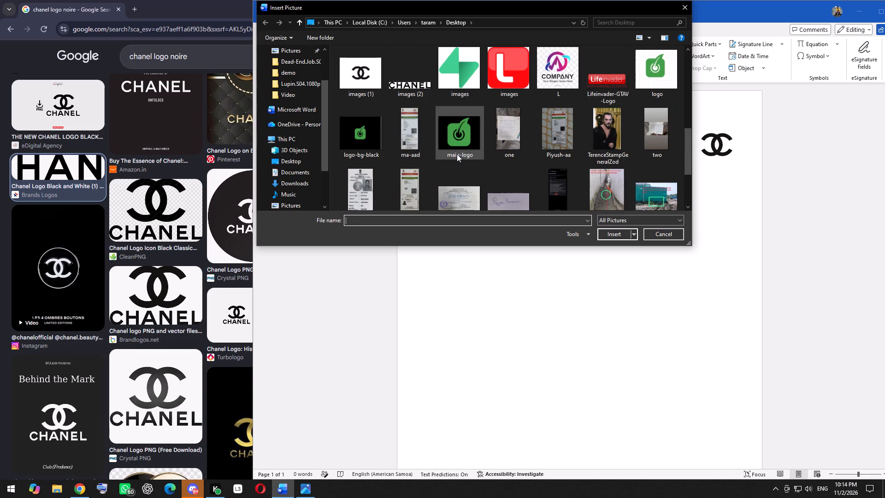
scroll(457, 154, "up", 1)
left_click(419, 152)
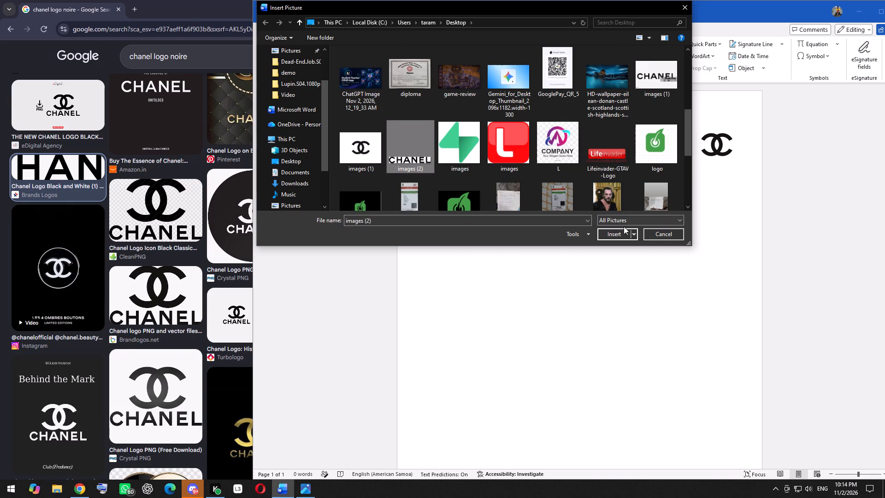
left_click(622, 231)
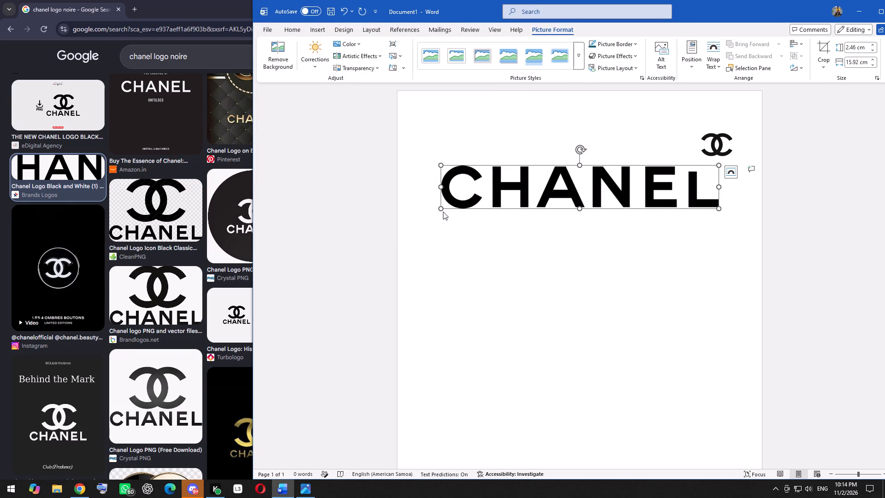
Shrink the CHANEL wordmark to about 0.88 cm high by 5.68 cm wide and set its text wrapping to In Front of Text.
left_click_drag(441, 209, 585, 171)
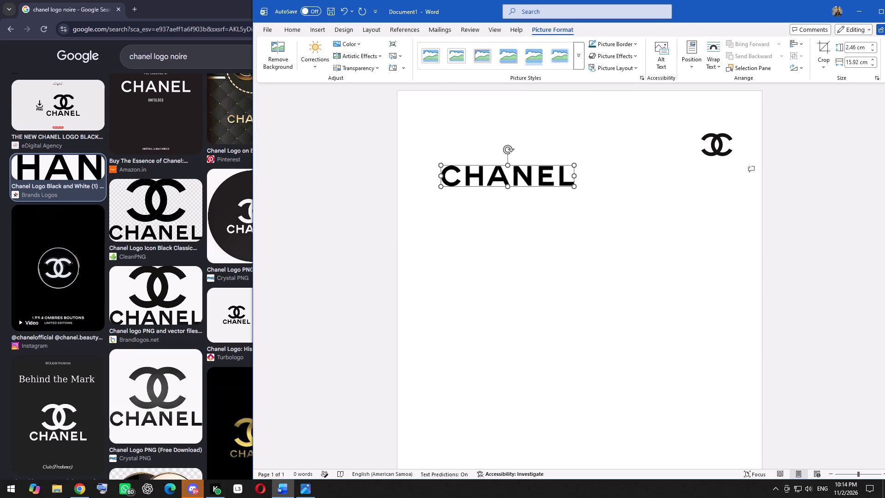
left_click_drag(585, 171, 619, 169)
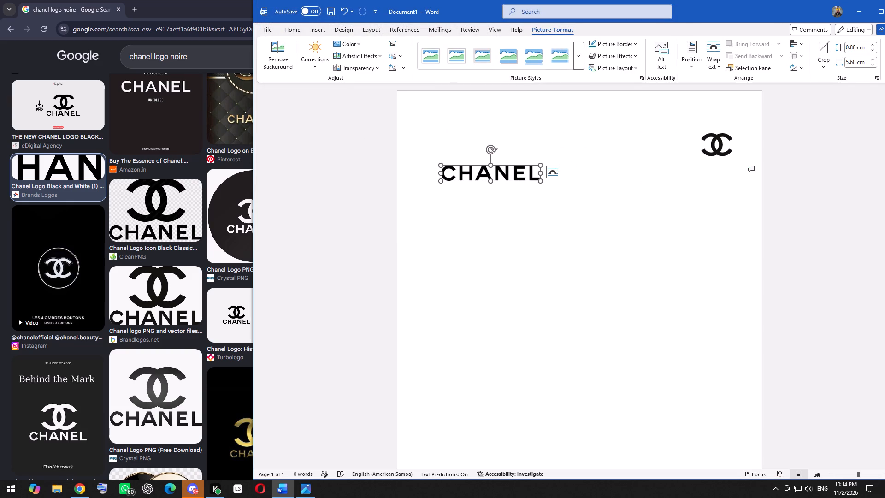
left_click_drag(490, 172, 509, 176)
left_click(554, 171)
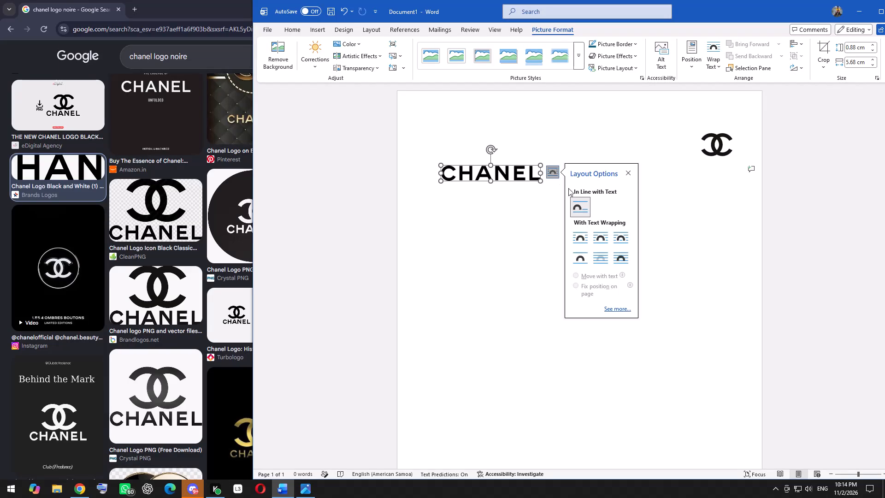
left_click(620, 259)
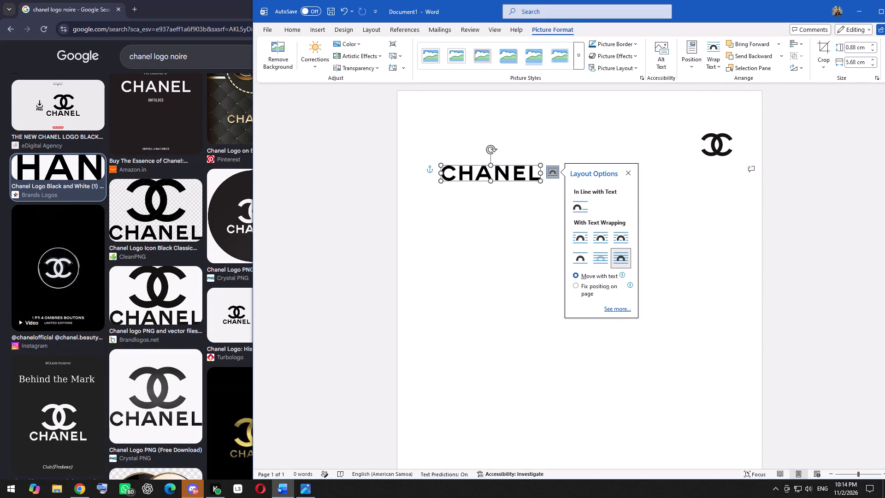
Move the CHANEL wordmark to just beneath the double-C logo in the page's upper corner.
left_click(497, 279)
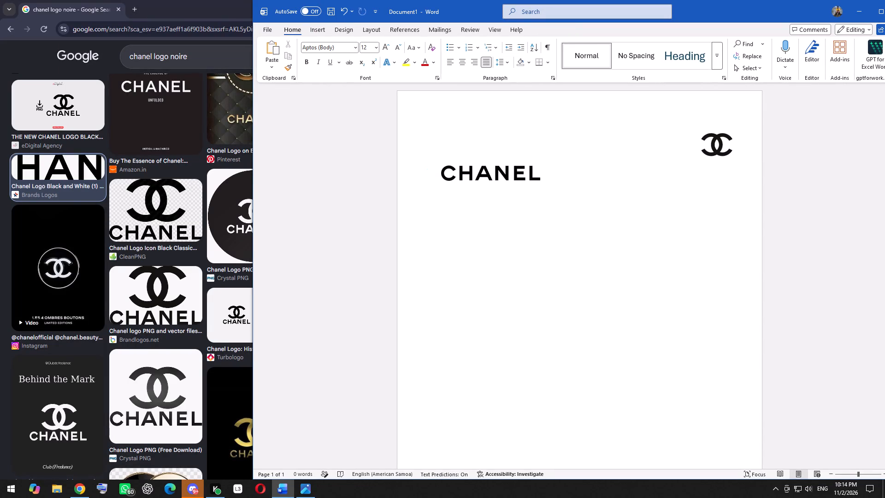
left_click_drag(494, 176, 726, 171)
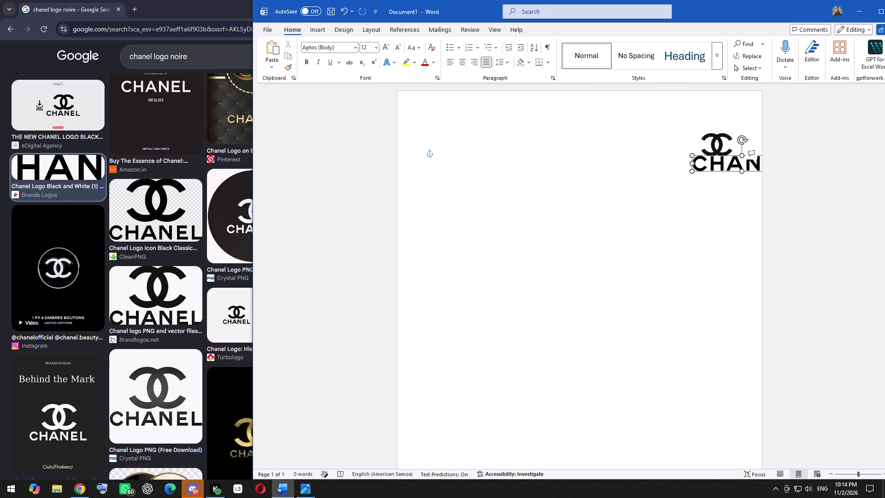
left_click_drag(726, 171, 703, 148)
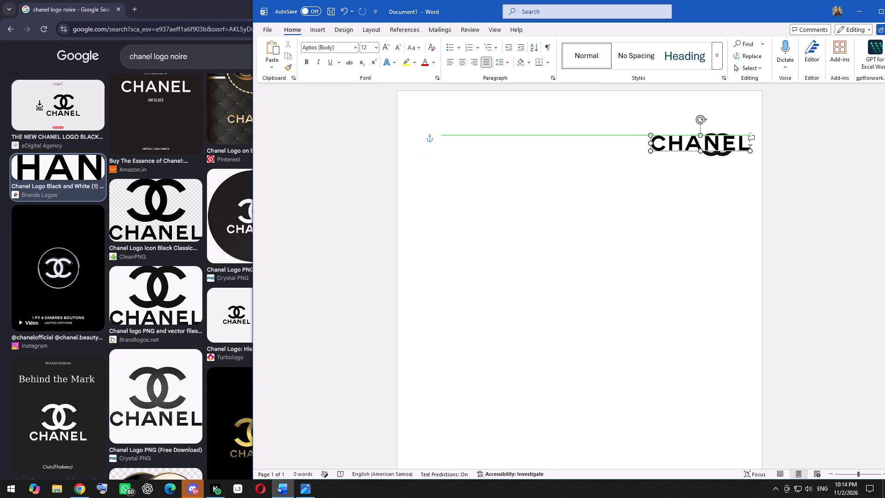
left_click_drag(703, 148, 704, 174)
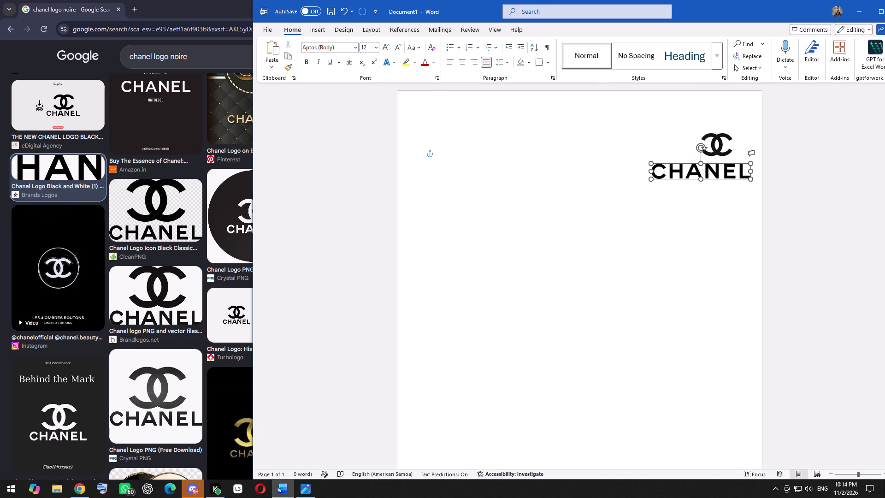
left_click_drag(704, 174, 713, 172)
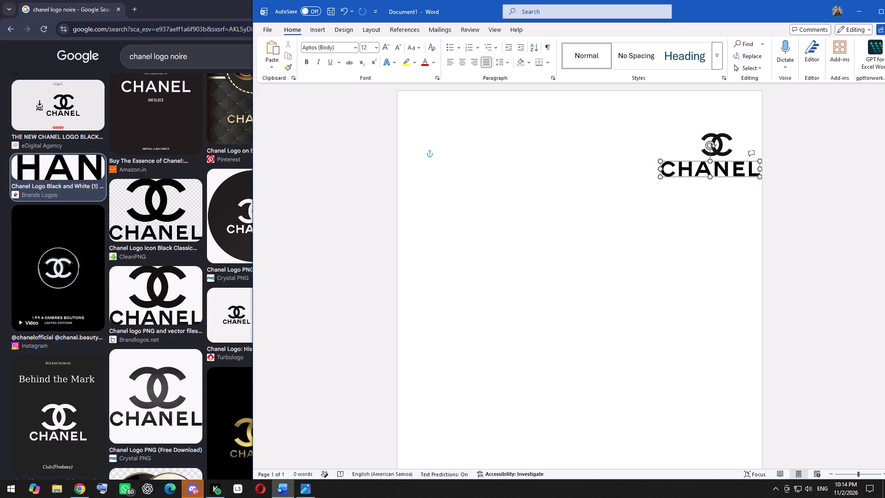
left_click_drag(713, 172, 712, 172)
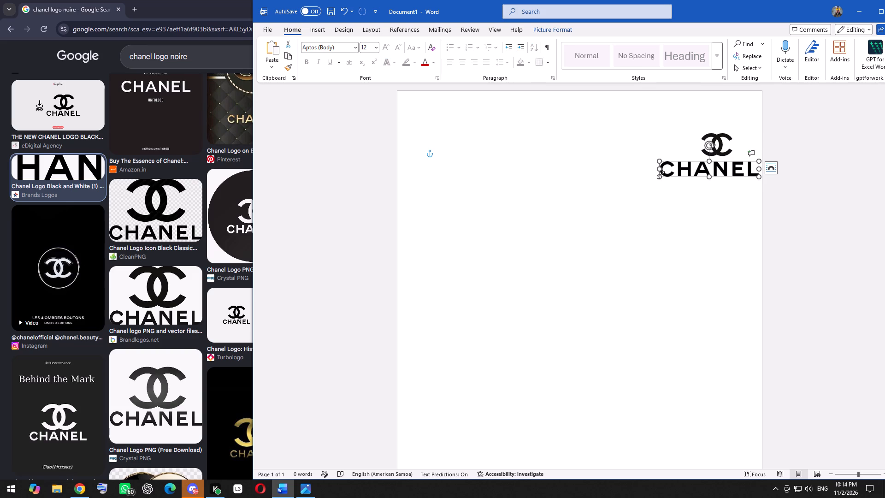
Shrink the CHANEL wordmark proportionally to about twice the double-C logo's width and keep it directly beneath the logo.
left_click_drag(661, 175, 692, 170)
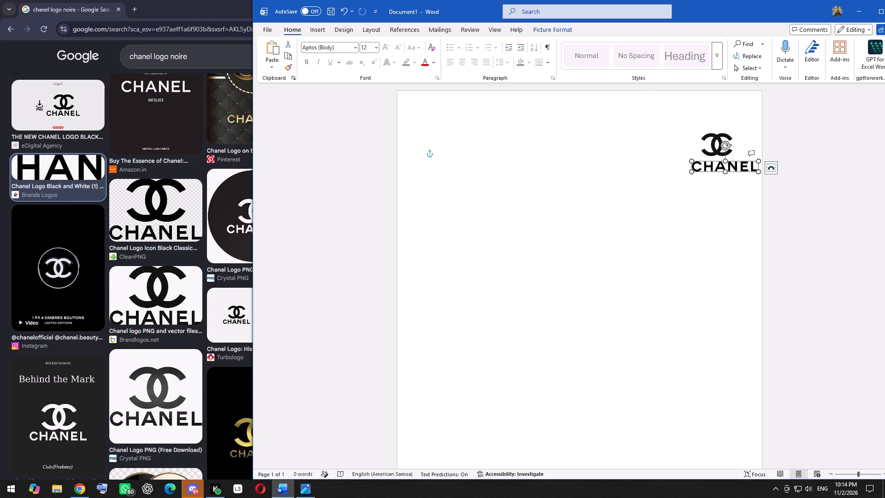
left_click_drag(725, 166, 716, 164)
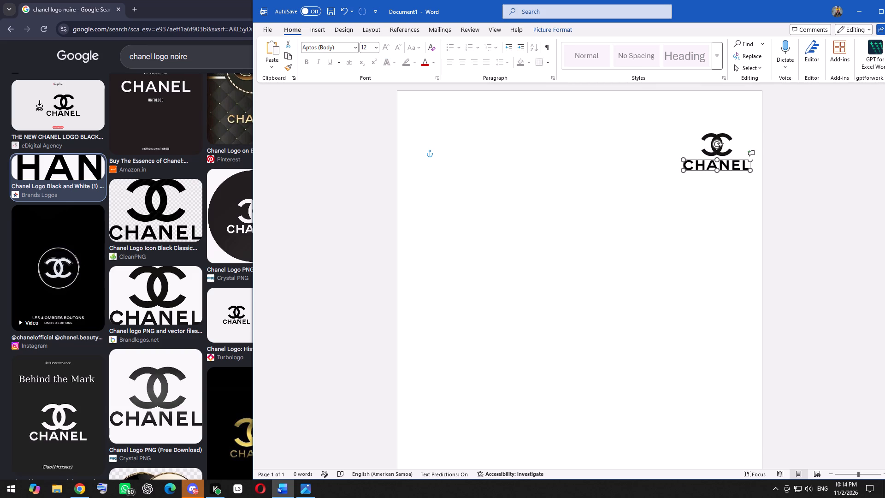
left_click_drag(716, 164, 715, 164)
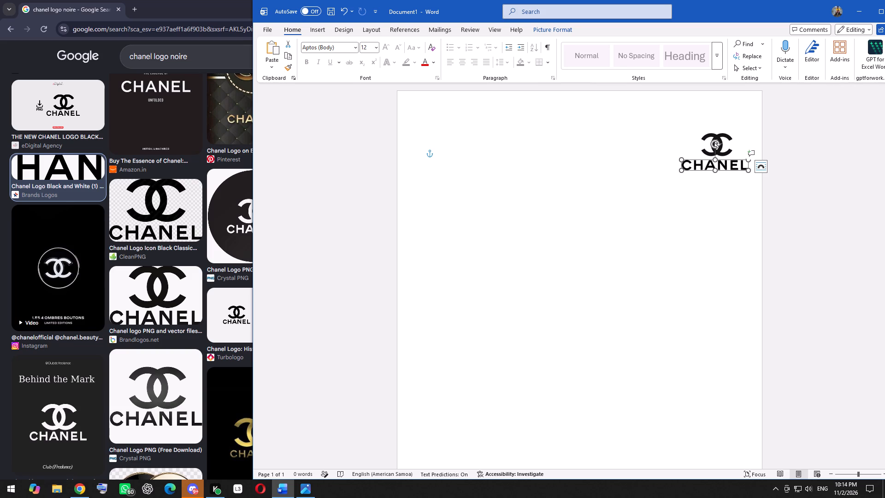
left_click_drag(681, 170, 692, 170)
left_click_drag(683, 170, 690, 169)
left_click(719, 164)
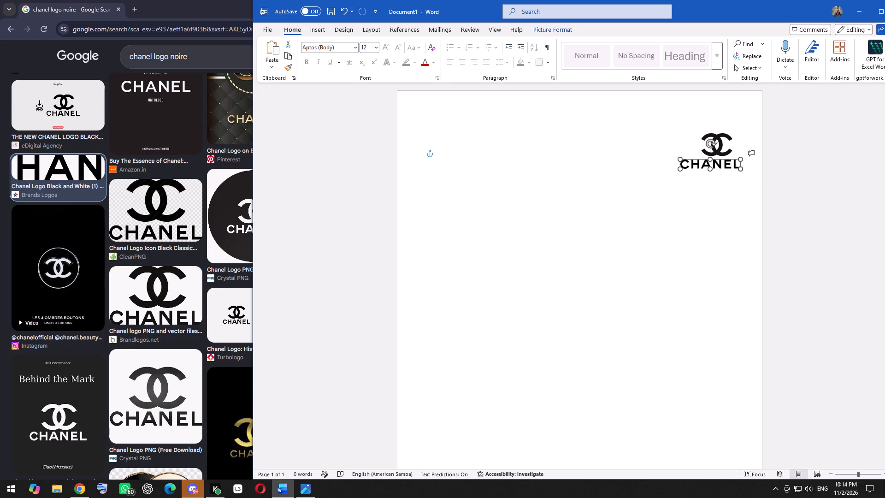
left_click(699, 266)
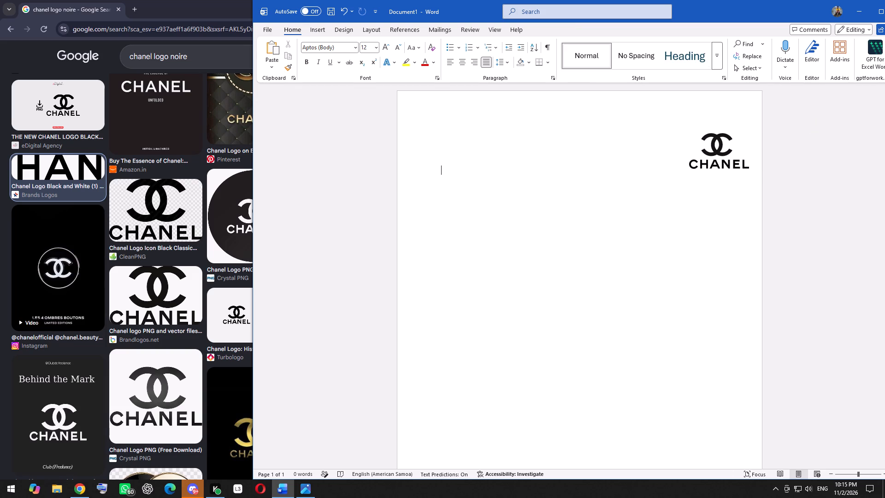
left_click(730, 162)
left_click_drag(730, 162, 721, 163)
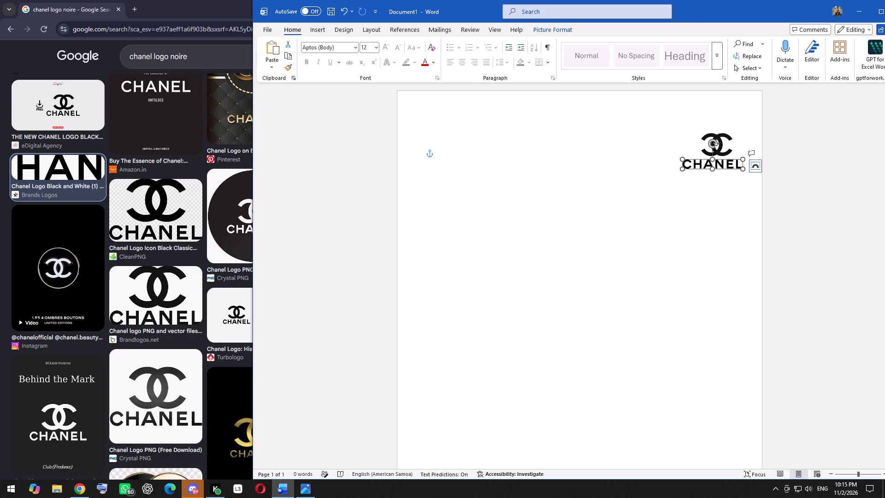
left_click(664, 271)
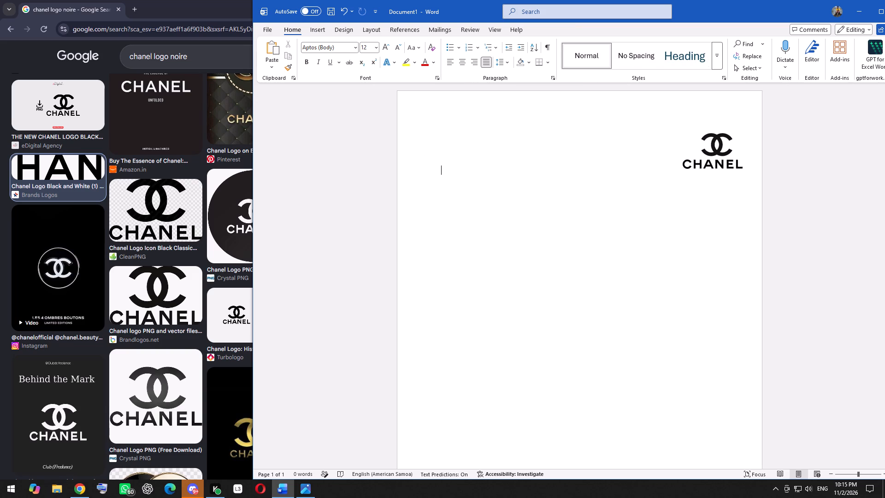
Reposition the double-C logo picture so it sits just above the middle of the CHANEL wordmark.
left_click(723, 148)
left_click_drag(721, 147, 718, 142)
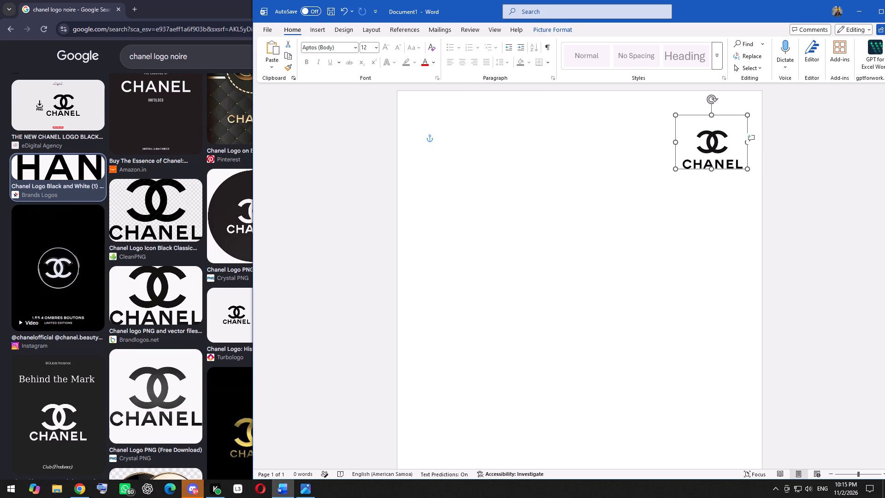
left_click_drag(718, 142, 712, 147)
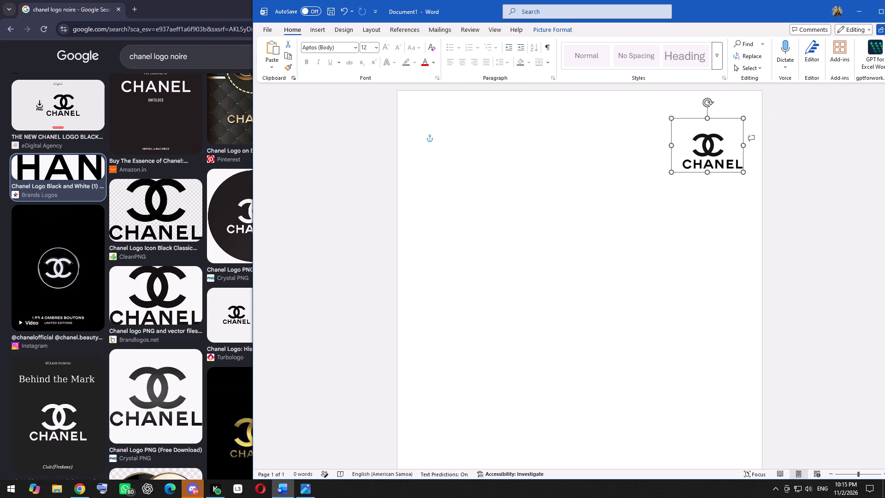
left_click_drag(712, 147, 714, 146)
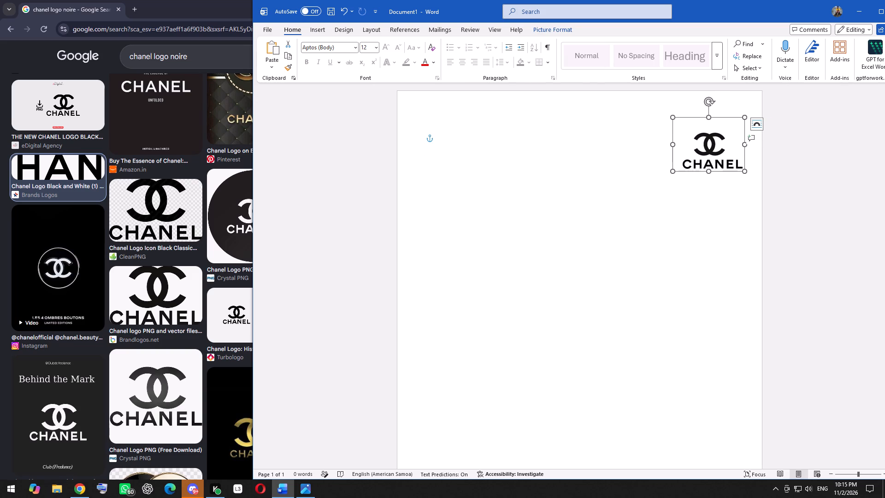
left_click(711, 221)
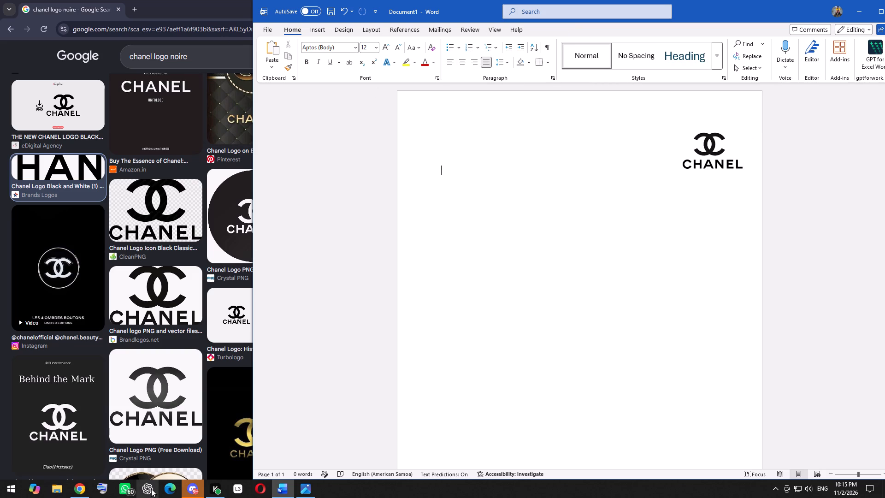
Minimize the Chrome window so the reference invoice image shows beside the Word document.
left_click(82, 484)
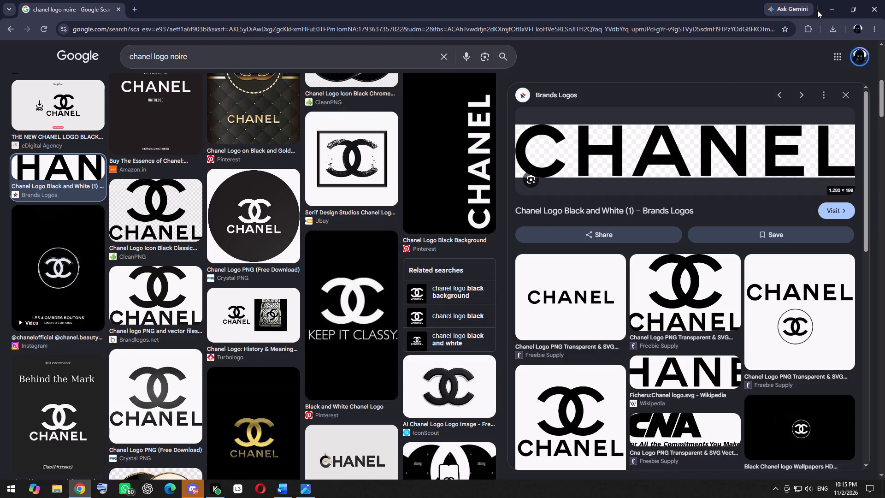
left_click(828, 5)
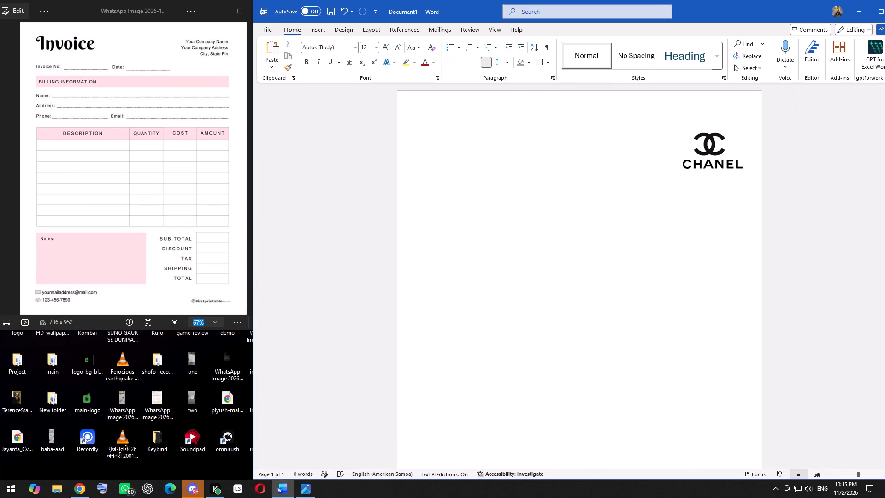
Left-align the empty paragraph level with the CHANEL wordmark.
double_click(425, 154)
double_click(425, 154)
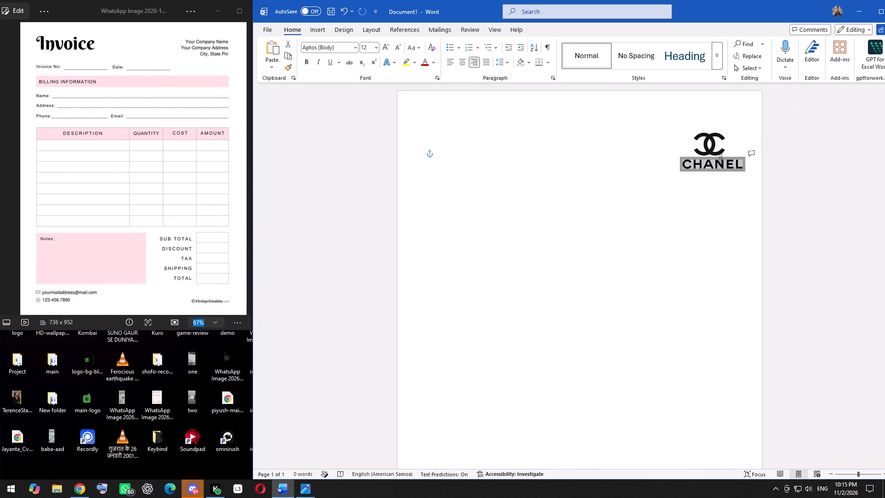
double_click(425, 152)
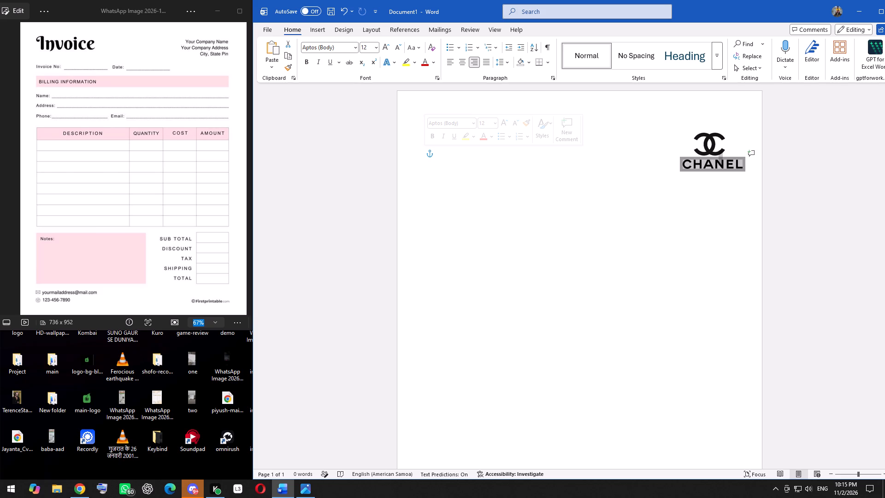
double_click(430, 160)
double_click(430, 169)
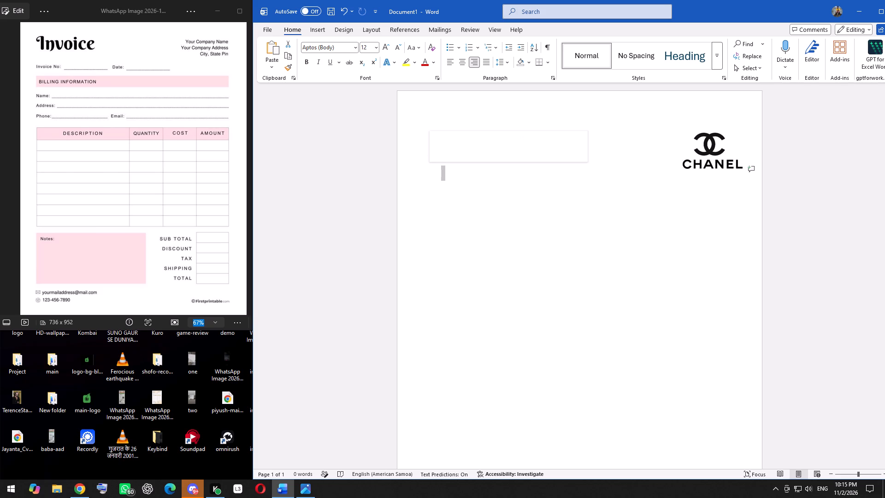
double_click(421, 186)
left_click(452, 65)
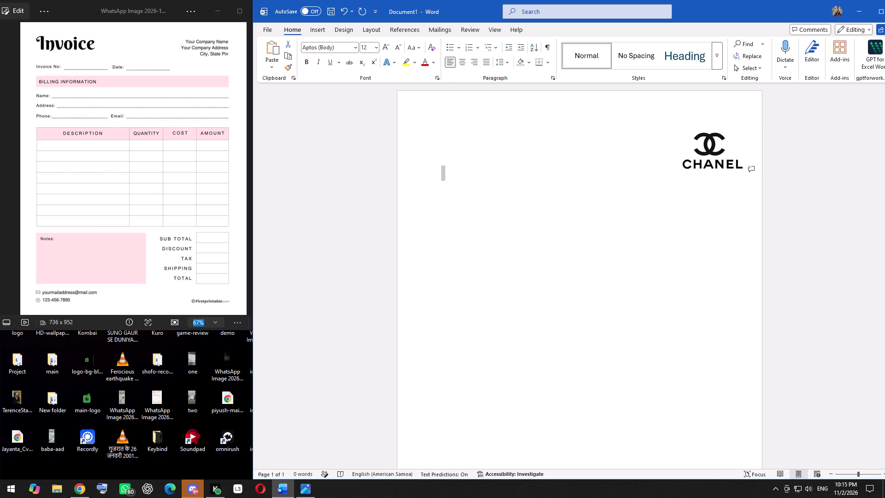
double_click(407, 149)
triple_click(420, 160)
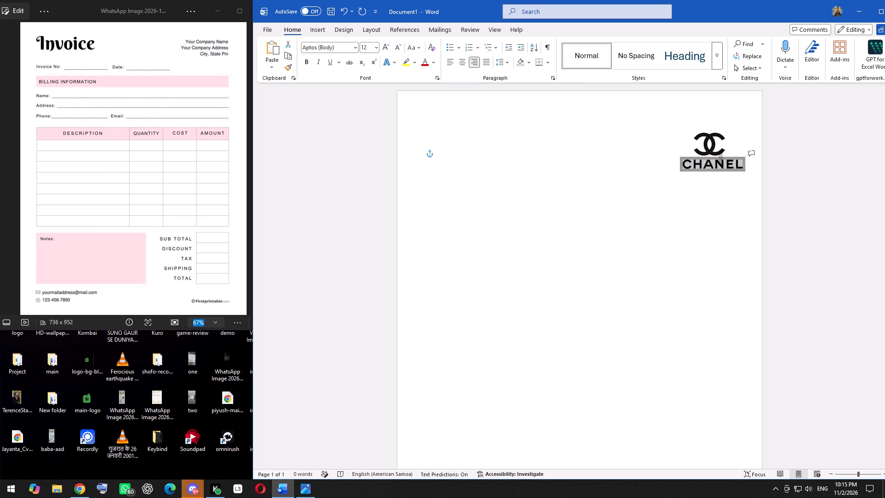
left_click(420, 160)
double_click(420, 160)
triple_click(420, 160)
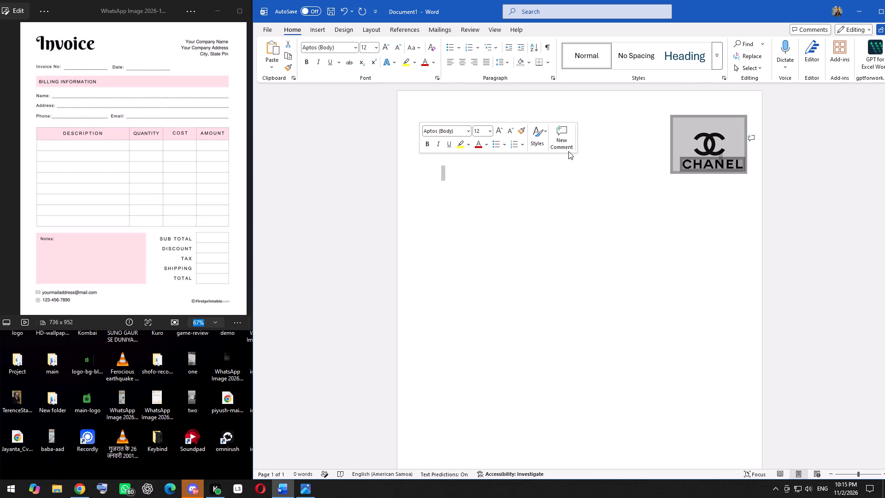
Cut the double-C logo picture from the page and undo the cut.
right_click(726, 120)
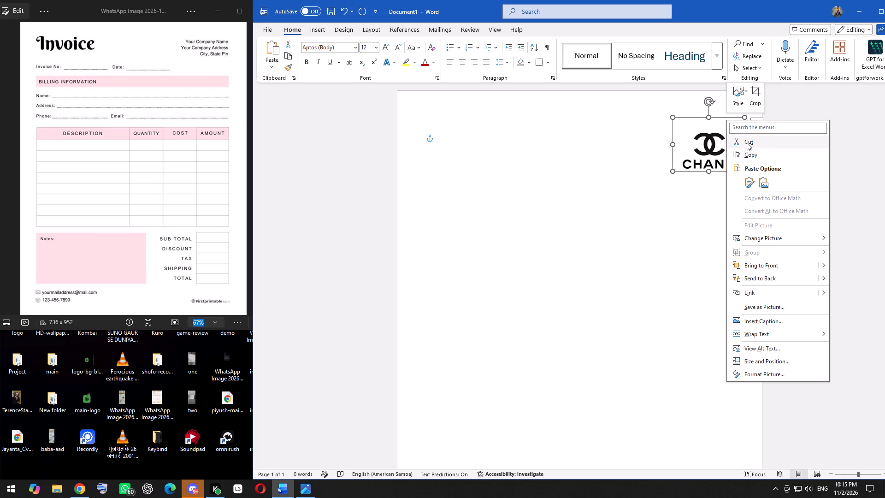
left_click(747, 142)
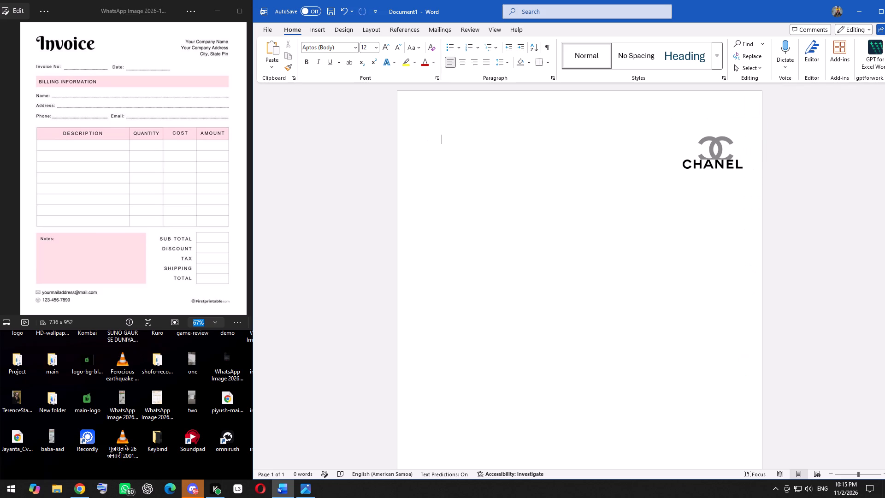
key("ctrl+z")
Move the double-C logo picture aside and back, placing it centred just above the CHANEL wordmark.
left_click_drag(715, 146, 667, 184)
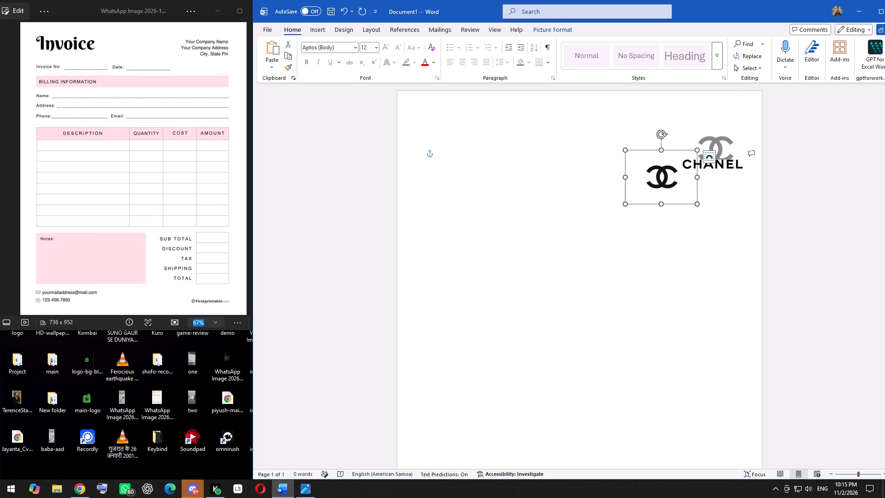
left_click_drag(661, 184, 714, 140)
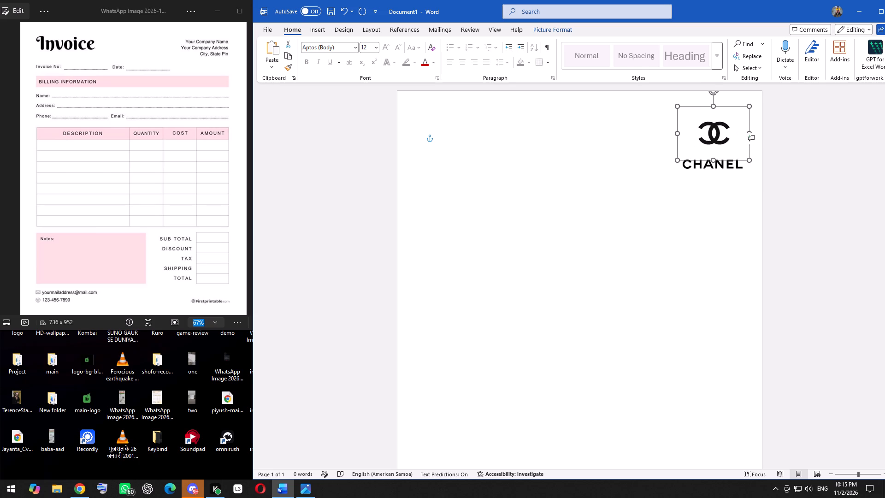
left_click_drag(714, 140, 714, 148)
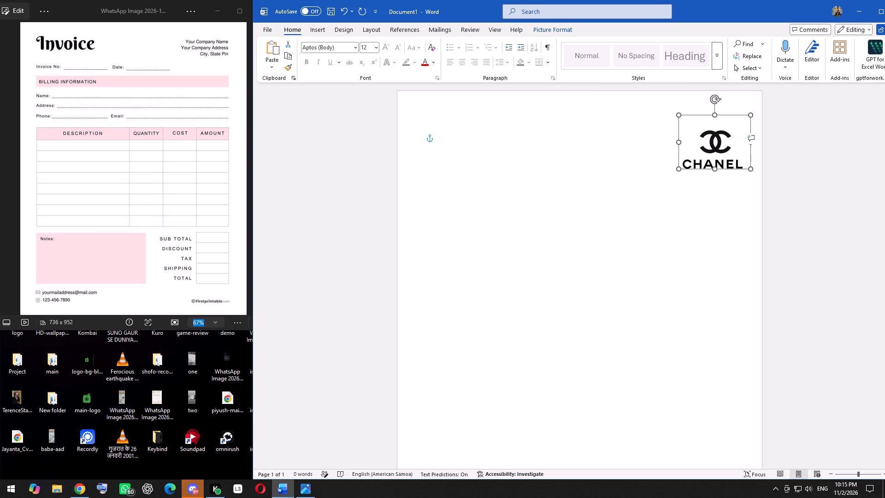
left_click_drag(714, 148, 713, 152)
left_click(675, 248)
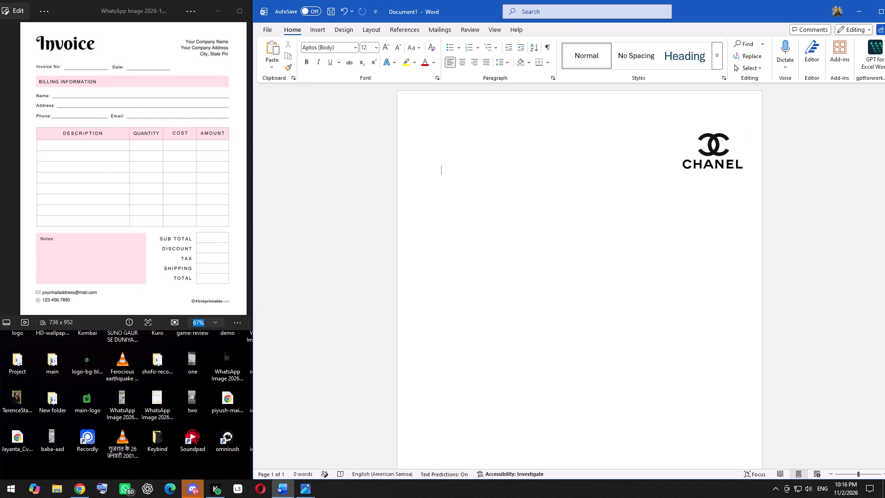
Add the title "Invoice" at font size 36 on the page's first line, opposite the double-C logo.
key("Up")
key("Up")
key("Left")
key("Left")
key("Left")
key("Left")
key("Left")
key("Up")
key("Up")
left_click(374, 46)
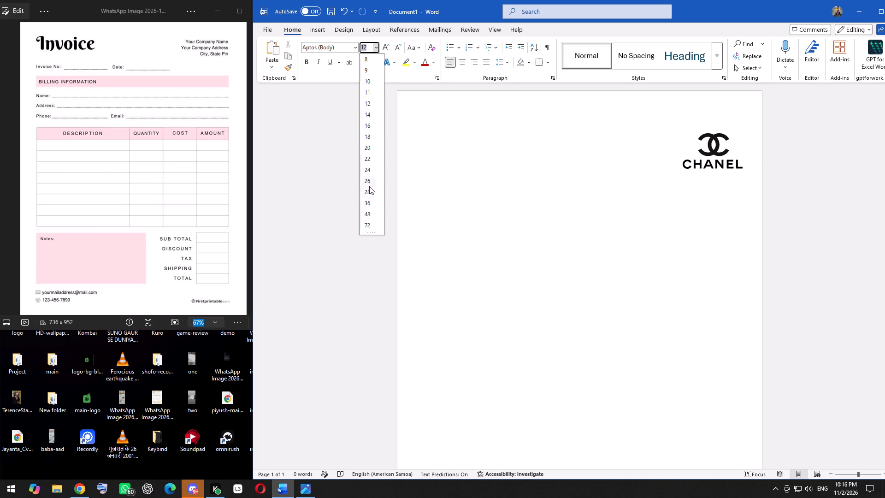
left_click(371, 204)
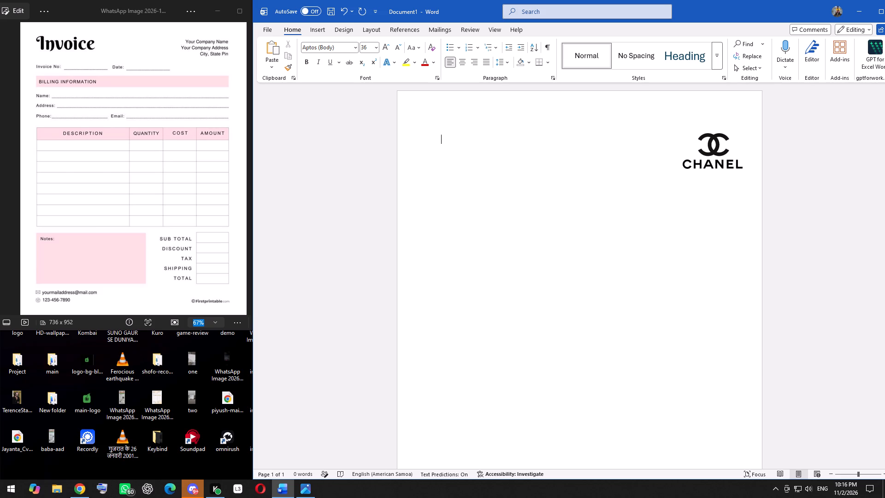
key("shift+i")
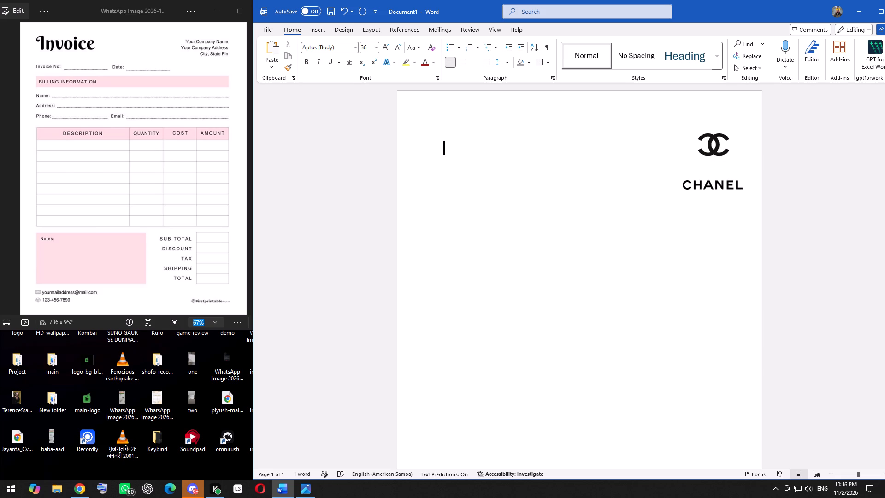
key("n")
type("voice")
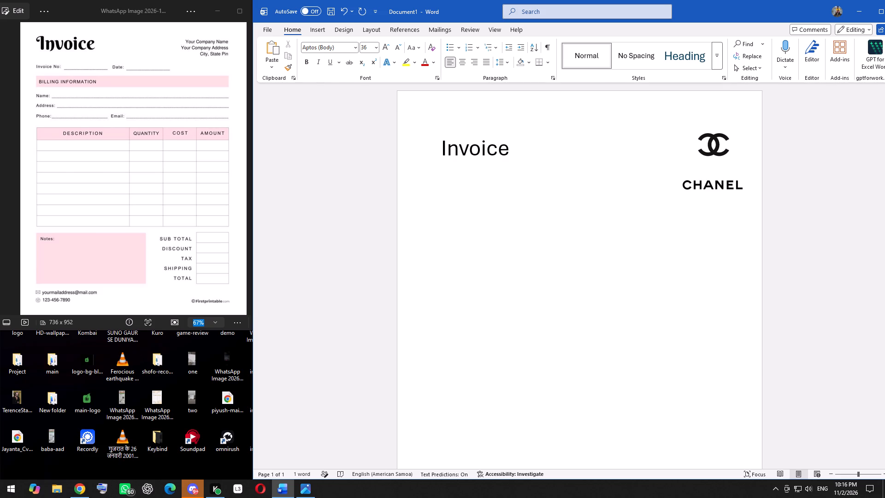
Make the "Invoice" title bold.
left_click_drag(442, 146, 544, 155)
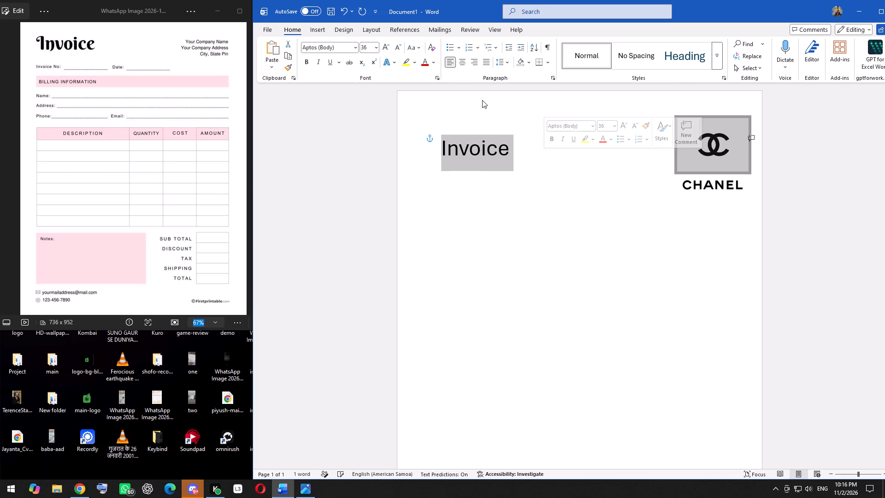
left_click(307, 62)
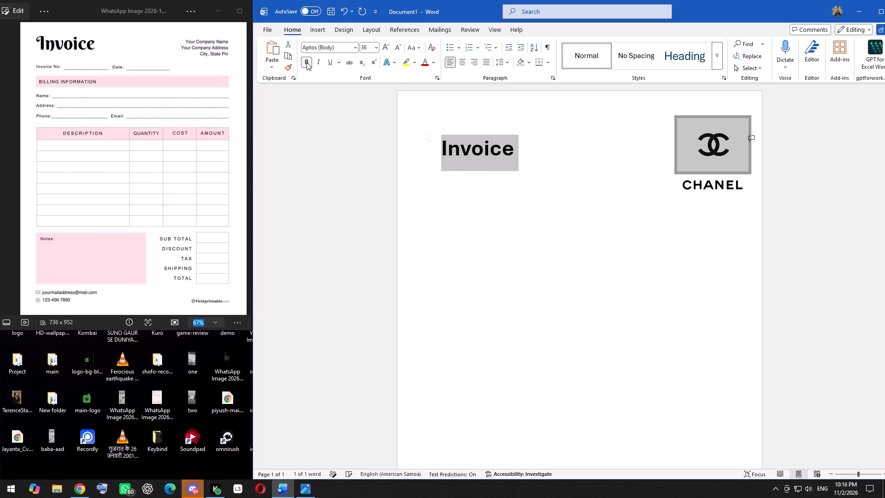
left_click(556, 200)
left_click(526, 148)
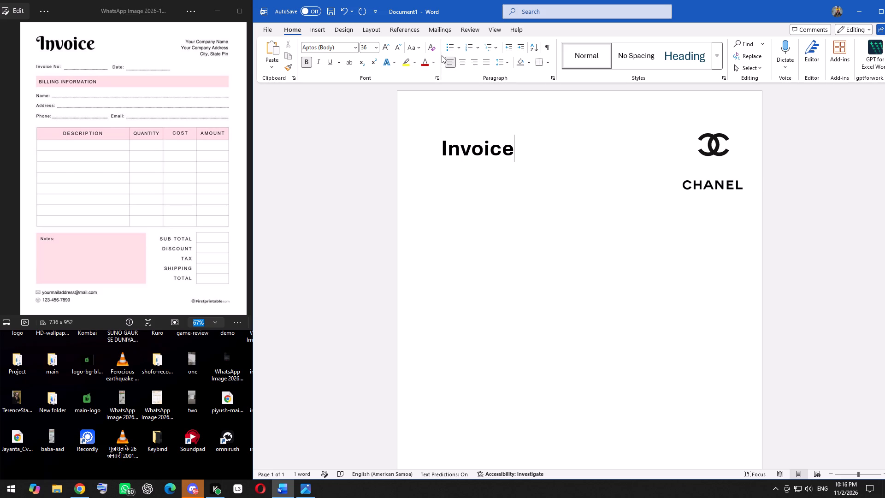
left_click(419, 48)
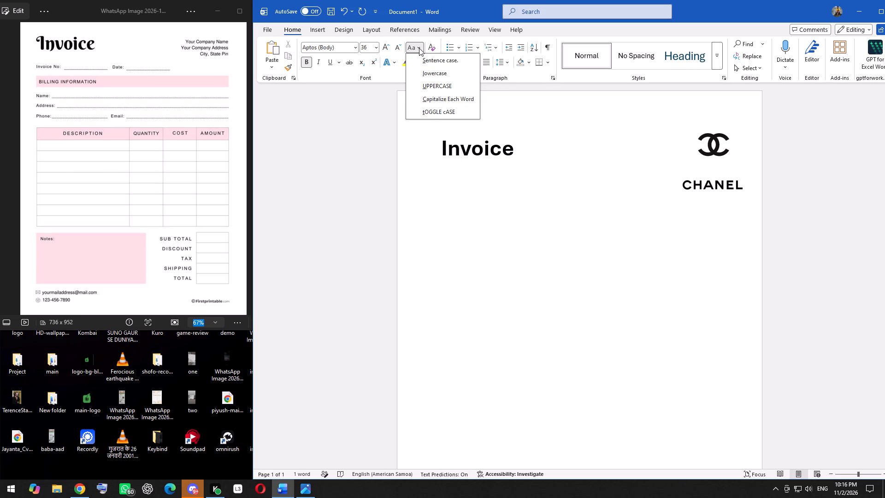
left_click(409, 180)
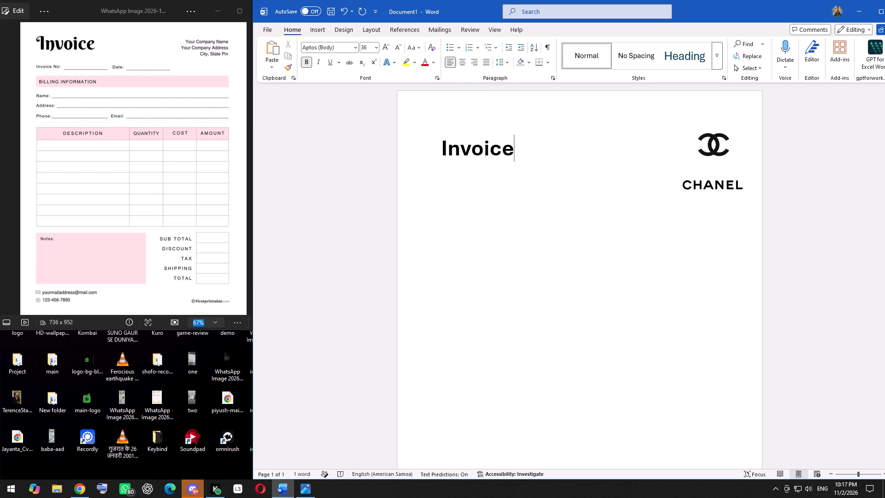
Move the CHANEL wordmark picture back up so it sits centred just beneath the double-C logo.
left_click_drag(725, 186, 724, 177)
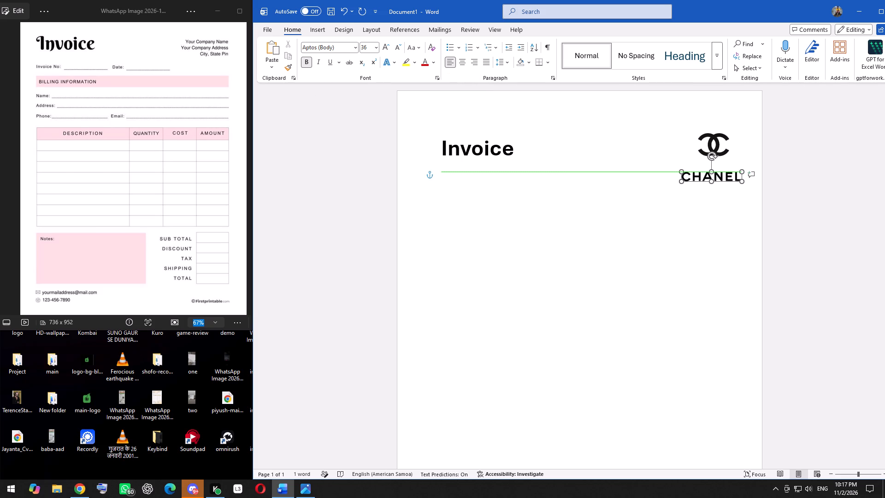
left_click_drag(724, 177, 726, 138)
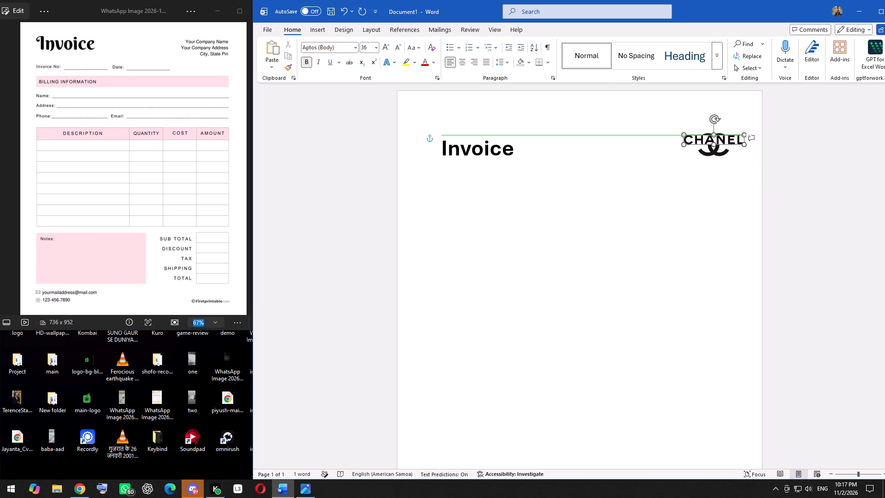
left_click_drag(726, 138, 726, 165)
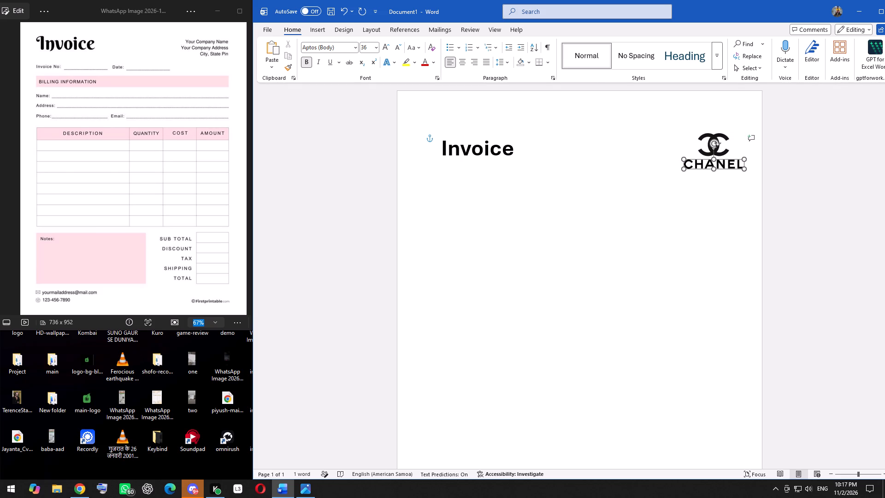
left_click_drag(726, 165, 726, 169)
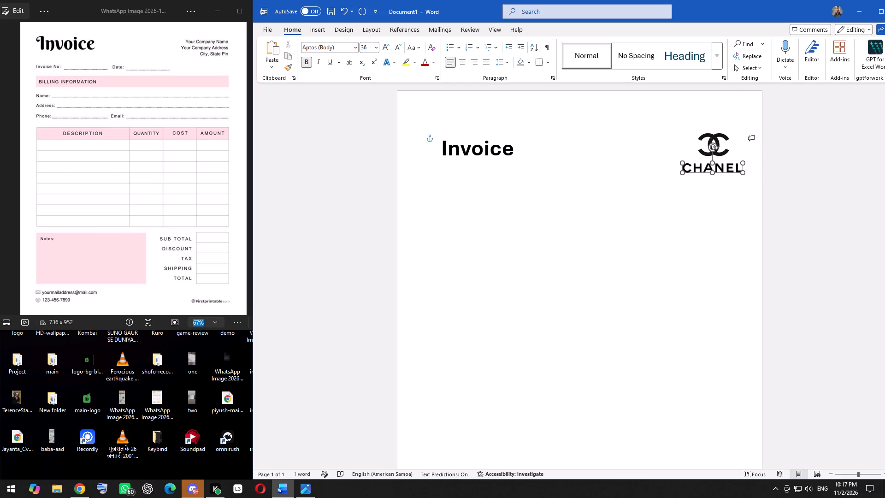
left_click_drag(726, 169, 726, 166)
left_click(713, 215)
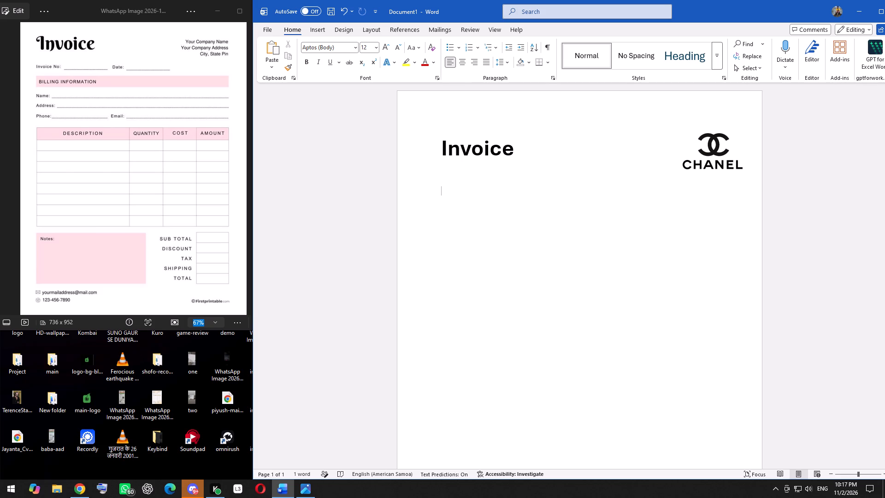
Start a text line just beneath the CHANEL wordmark, level with its left edge, and indent it with six spaces.
double_click(678, 184)
double_click(677, 186)
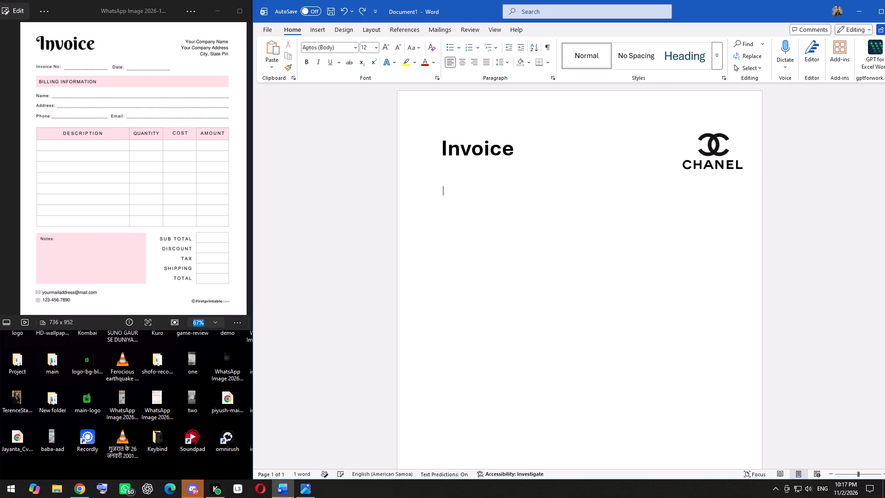
double_click(677, 184)
key("Right")
key("Left")
key("Right")
key("Left")
key("space")
key("space")
key("space")
key("space")
key("space")
key("space")
Switch to Chrome and search Google for "where is the vintage chanel store in paris", changing from image results to all results.
left_click(75, 488)
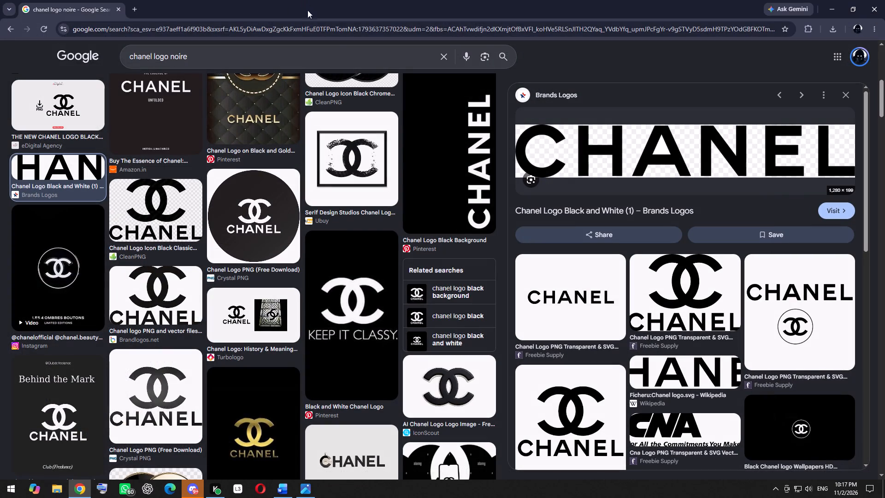
left_click(448, 51)
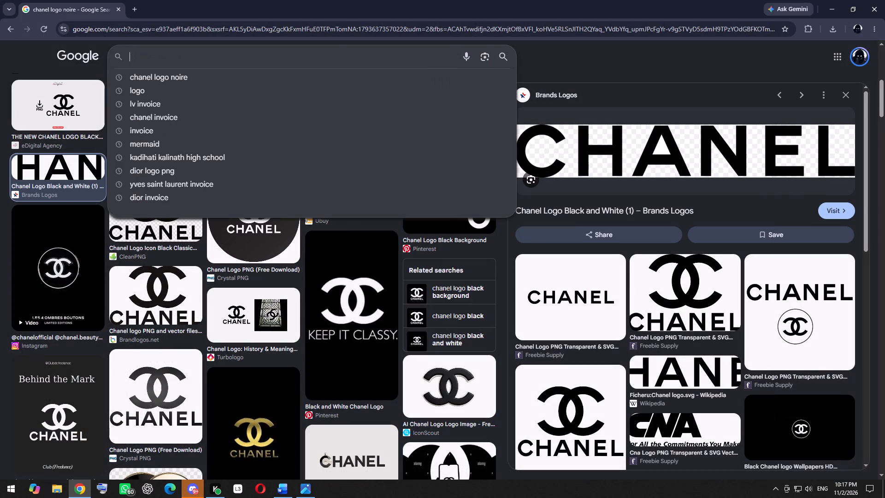
type("where is the")
key("space")
type("vin")
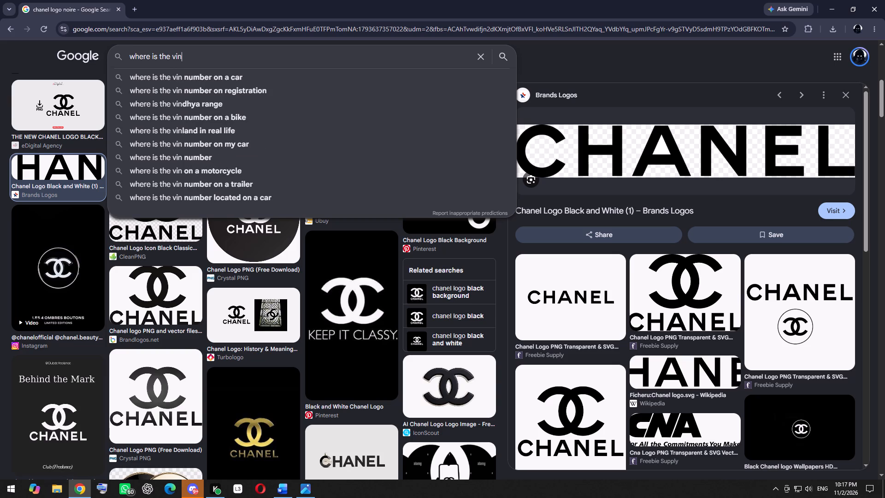
key("t")
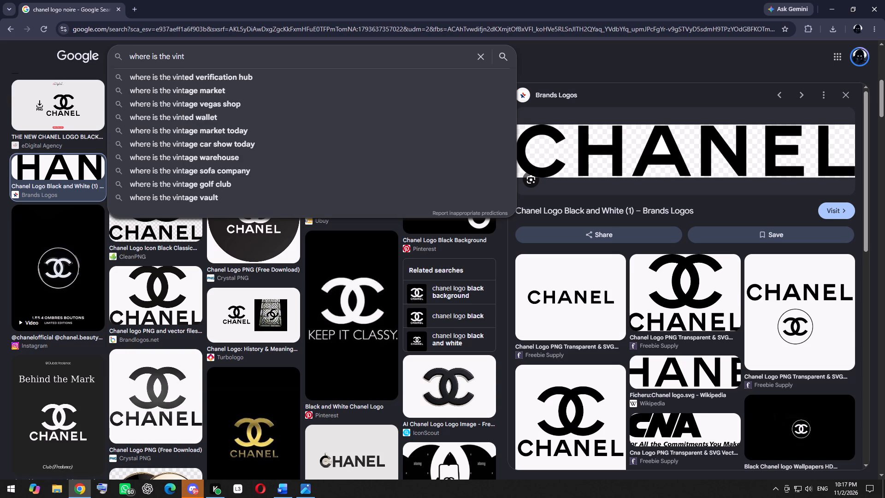
type("age chanel store")
key("space")
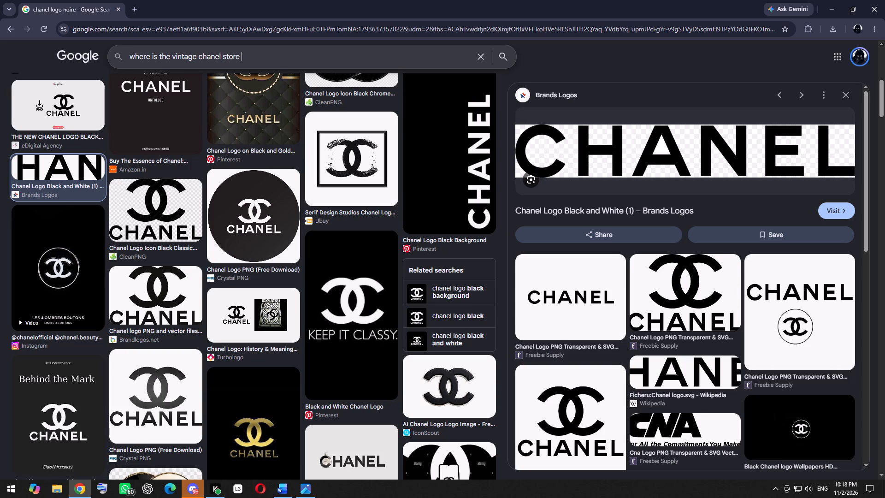
type("in")
key("space")
type("paris")
key("Return")
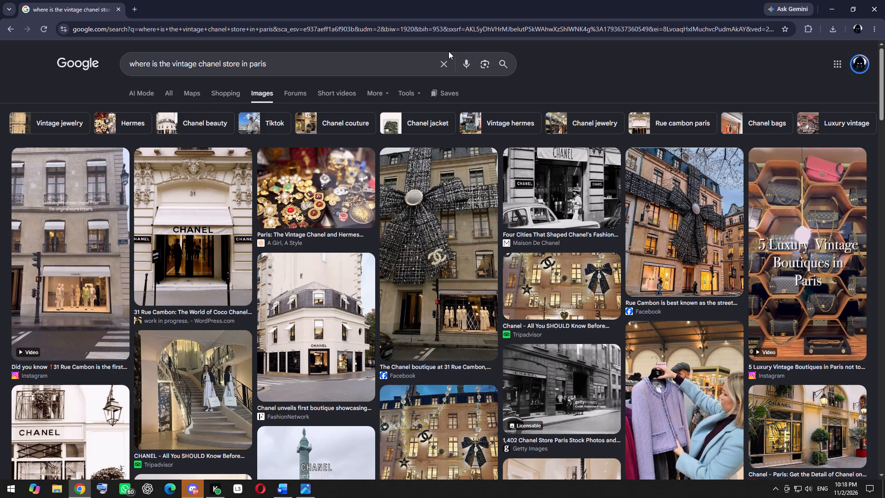
left_click(172, 95)
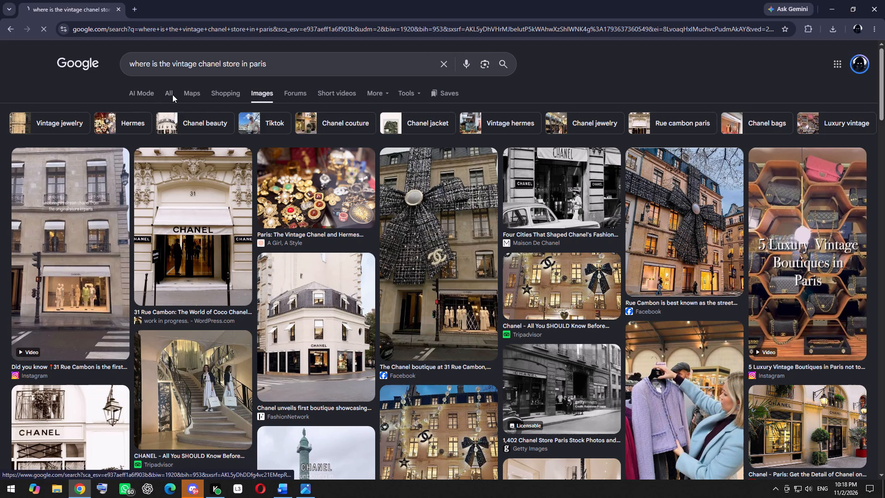
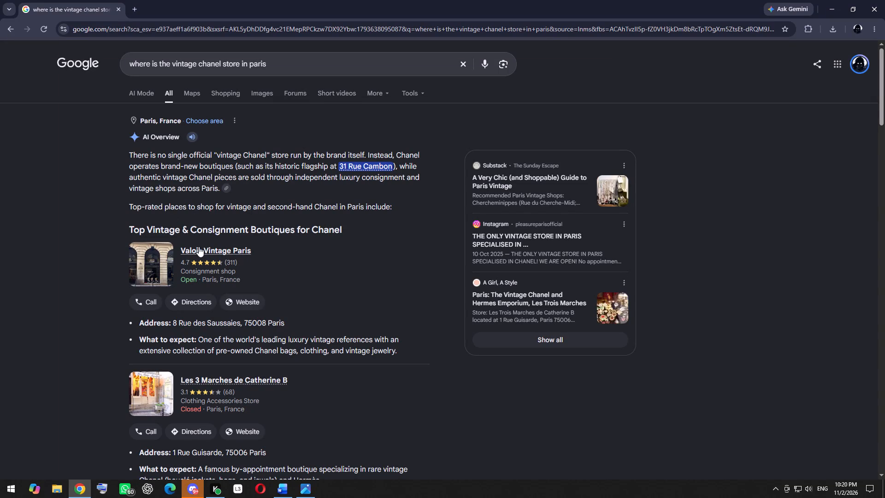
Copy the store name "Valois Vintage Paris" from the search results and paste it beneath the CHANEL wordmark in the Word invoice.
left_click_drag(181, 248, 242, 247)
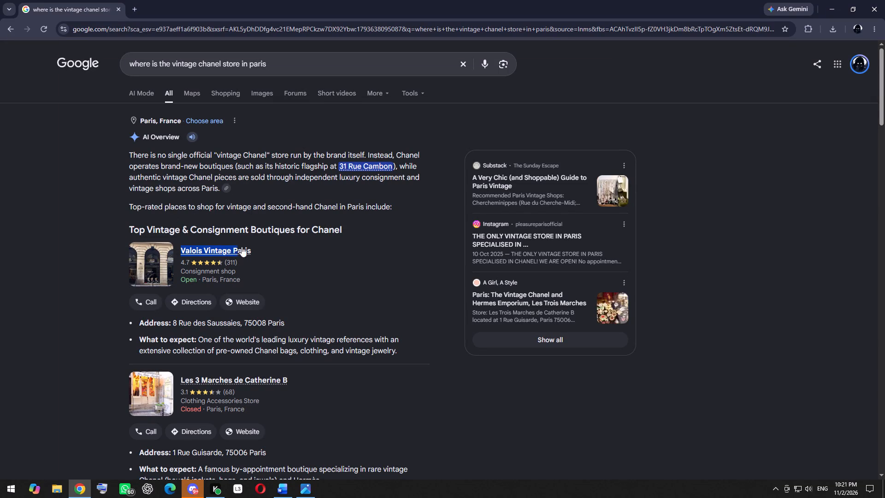
left_click_drag(242, 247, 264, 245)
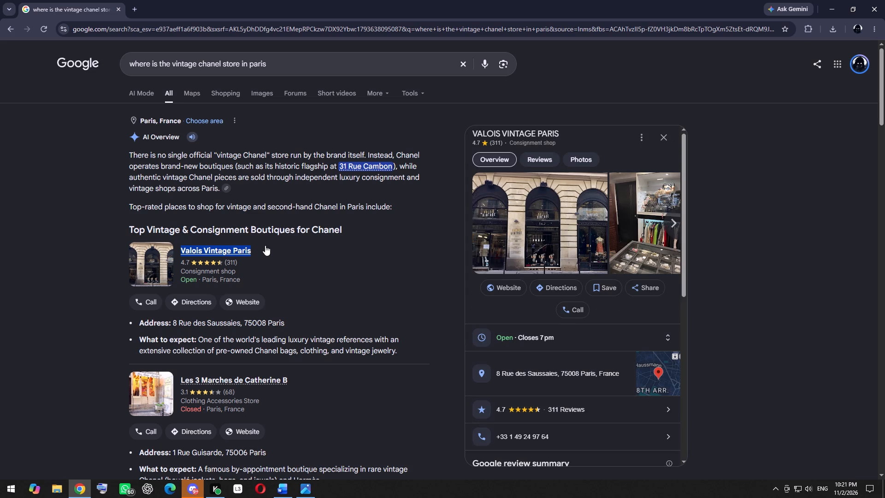
key("ctrl+c")
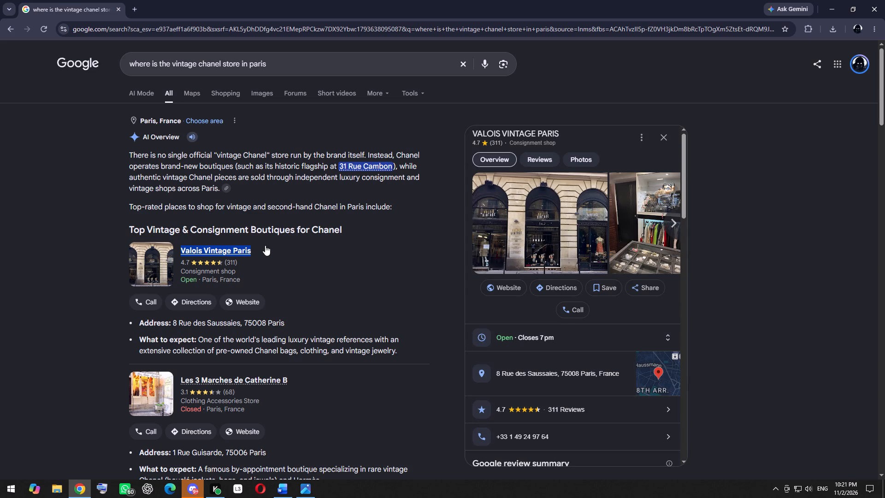
left_click(283, 488)
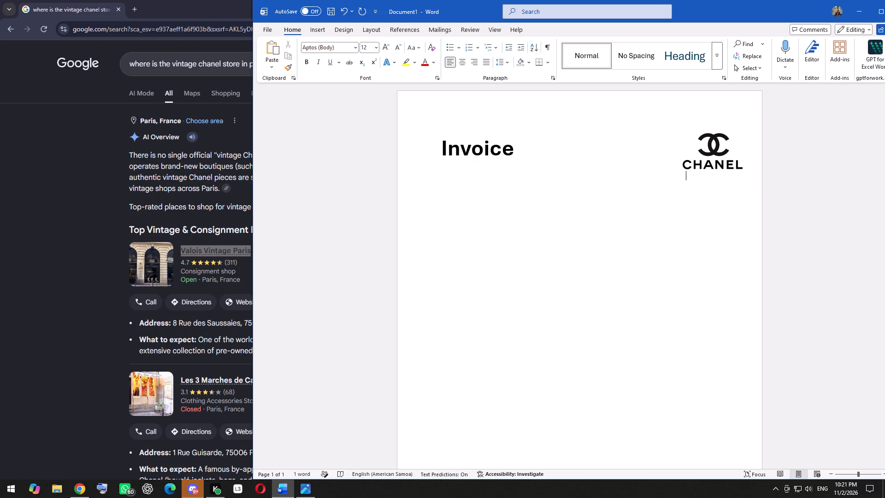
key("ctrl+v")
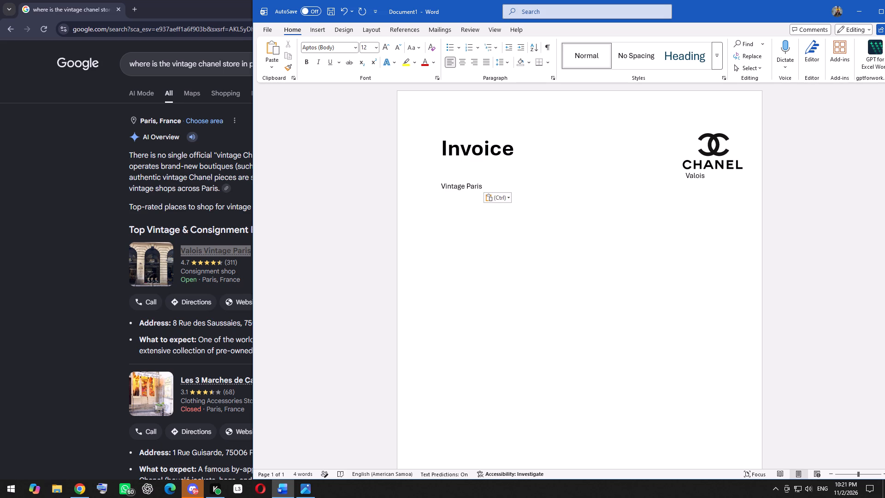
Remove the spaces and line break ahead of the pasted store name so it starts on the line directly beneath the "Invoice" title.
left_click(684, 175)
key("BackSpace")
key("BackSpace")
key("BackSpace")
left_click(436, 184)
key("BackSpace")
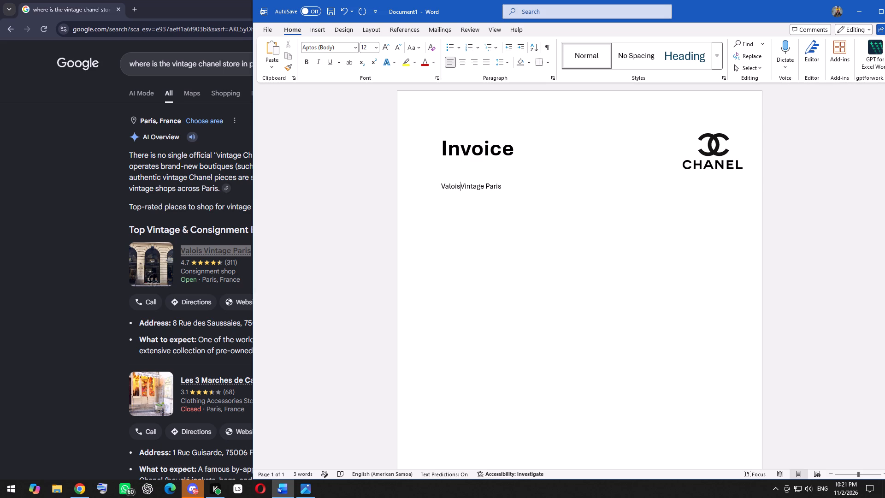
left_click(442, 186)
key("BackSpace")
key("BackSpace")
key("BackSpace")
key("BackSpace")
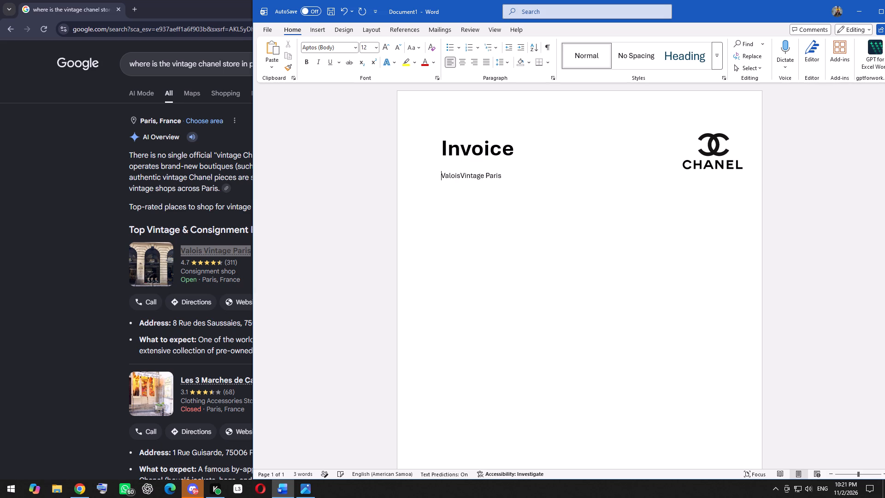
key("BackSpace")
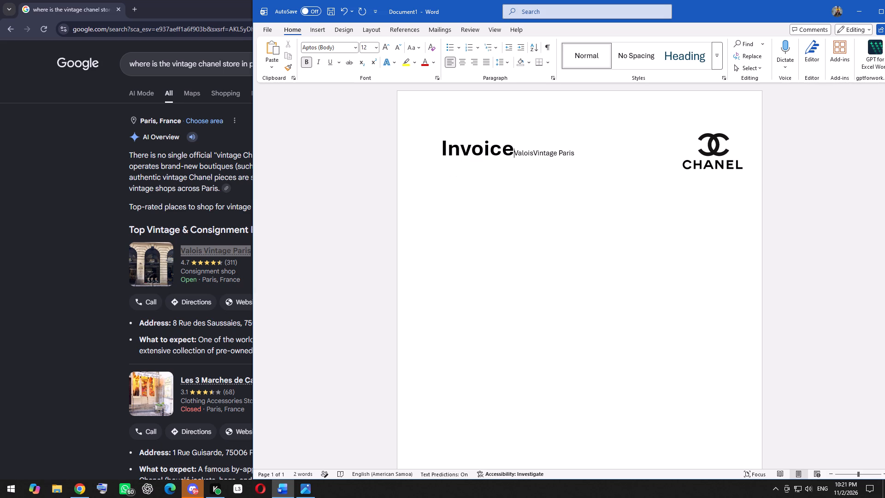
key("Down")
key("ctrl+z")
key("Right")
key("Right")
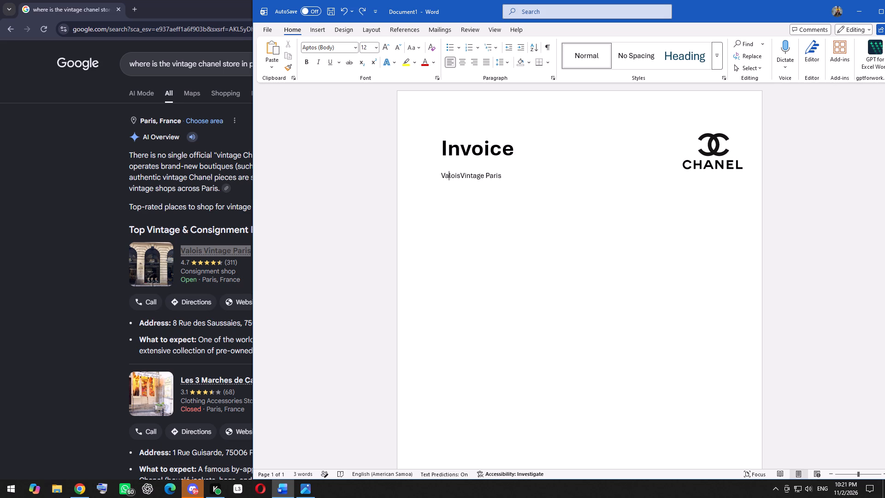
key("Left")
key("Left")
Indent the store name with spaces until the whole name fits on one line just beneath the CHANEL wordmark.
key("space")
key("space")
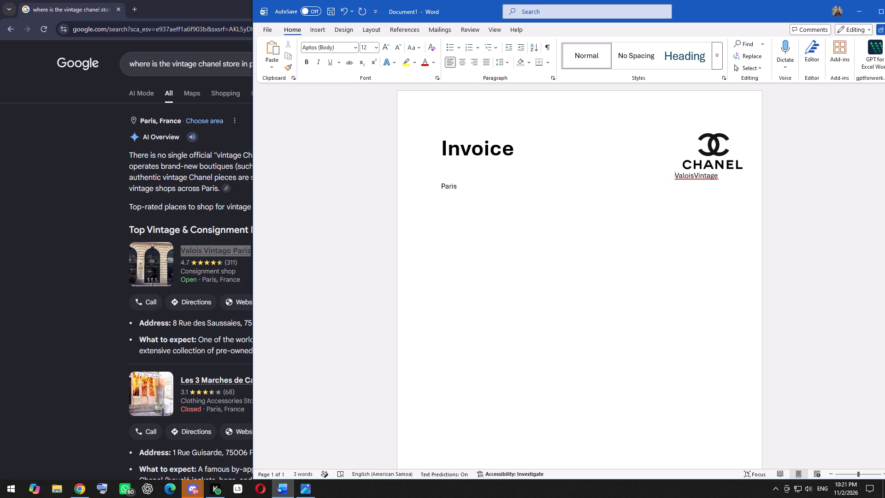
key("BackSpace")
key("BackSpace")
key("BackSpace")
key("BackSpace")
key("BackSpace")
key("BackSpace")
key("BackSpace")
key("BackSpace")
key("BackSpace")
key("BackSpace")
key("BackSpace")
key("BackSpace")
key("BackSpace")
key("BackSpace")
key("BackSpace")
key("BackSpace")
key("BackSpace")
key("BackSpace")
key("BackSpace")
key("BackSpace")
key("BackSpace")
key("BackSpace")
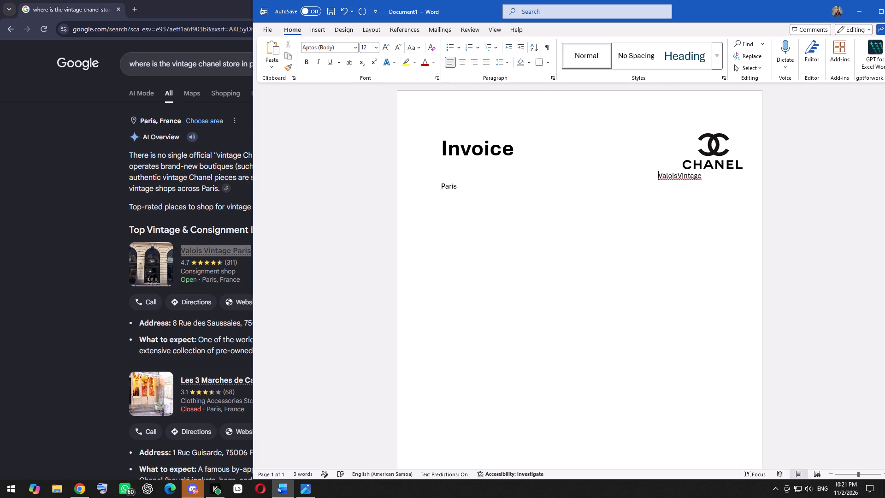
key("space")
key("space")
key("space")
key("space")
key("space")
key("space")
key("space")
key("space")
key("space")
key("space")
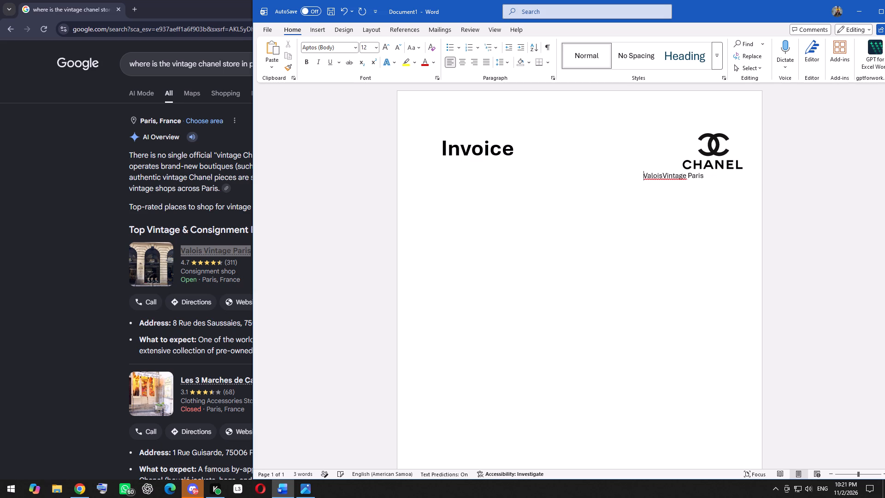
key("space")
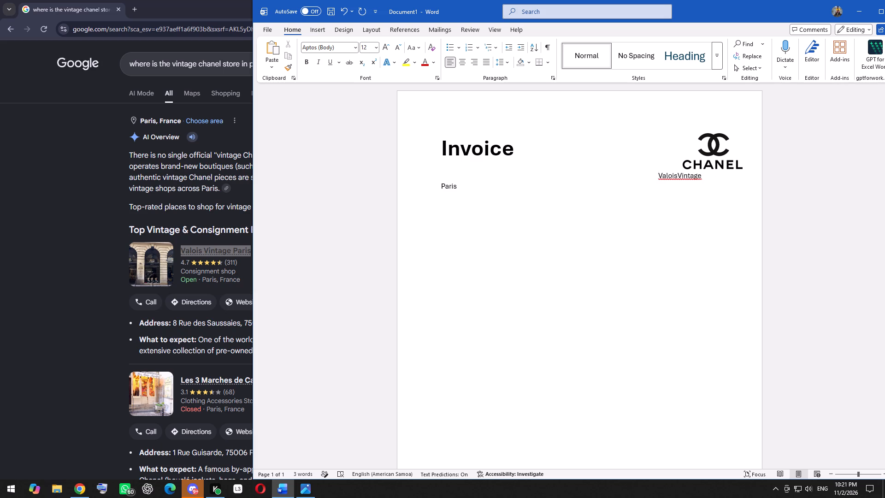
key("BackSpace")
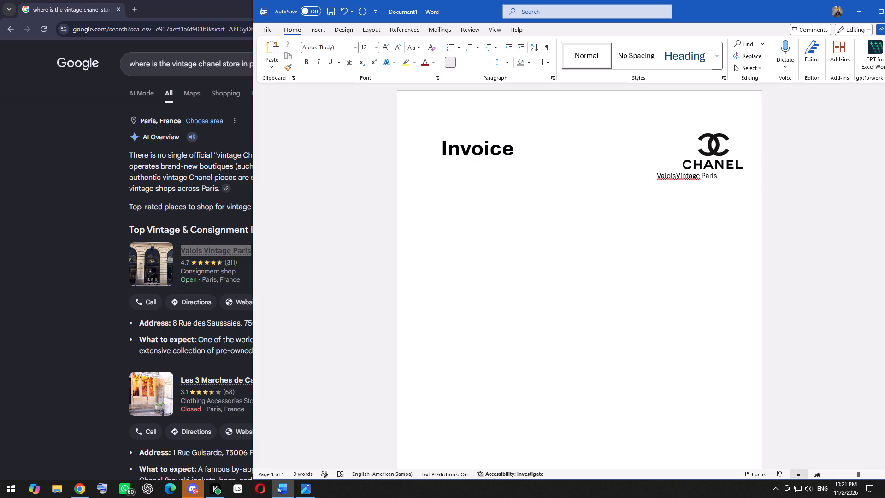
Shift the double-C logo left over the store name, widen it slightly, and centre the CHANEL wordmark beneath it.
left_click_drag(711, 142, 692, 141)
left_click_drag(731, 144, 738, 143)
left_click_drag(712, 166, 708, 165)
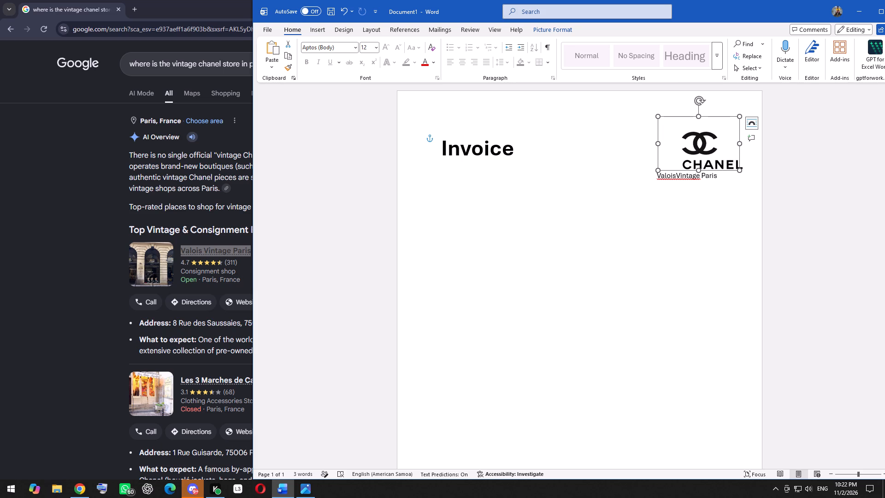
left_click_drag(708, 165, 699, 164)
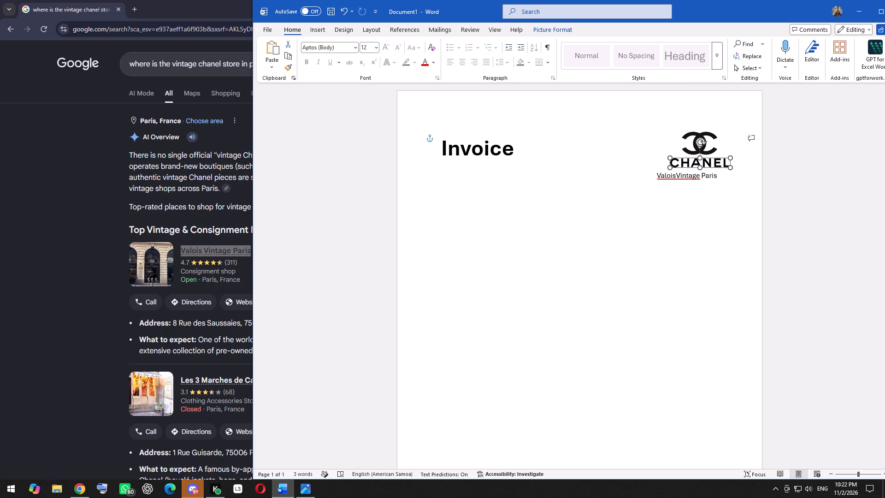
left_click_drag(699, 164, 698, 166)
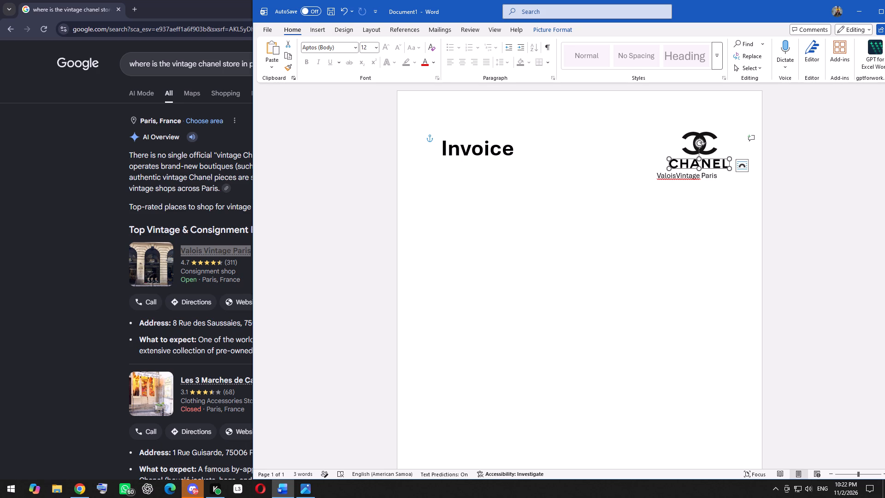
Make the double-C logo slightly taller, then nudge it and the CHANEL wordmark a little further left.
left_click(712, 145)
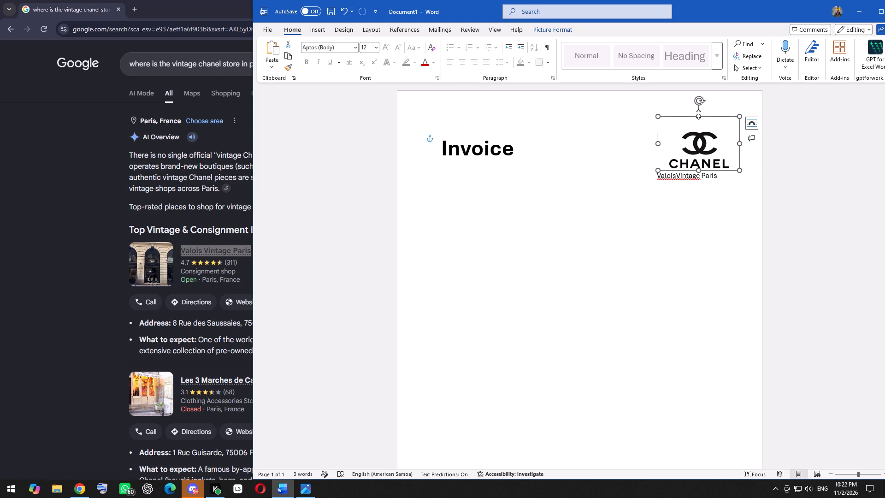
left_click_drag(698, 114, 700, 107)
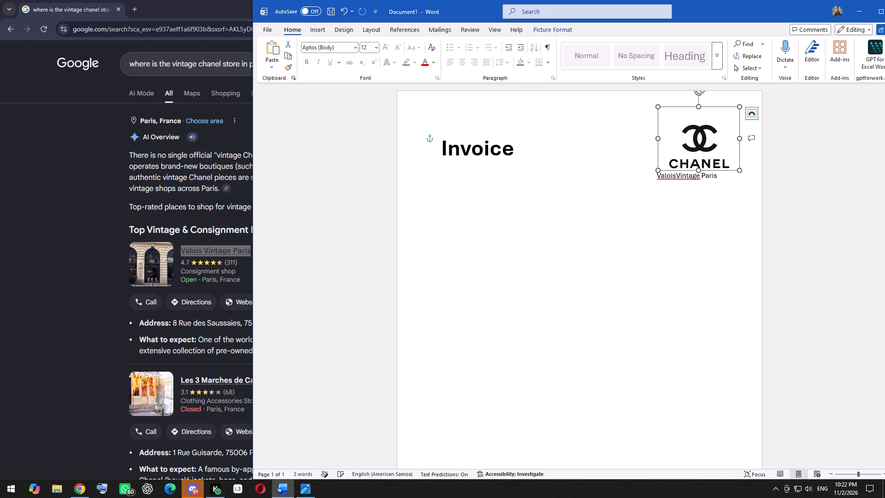
left_click(709, 148)
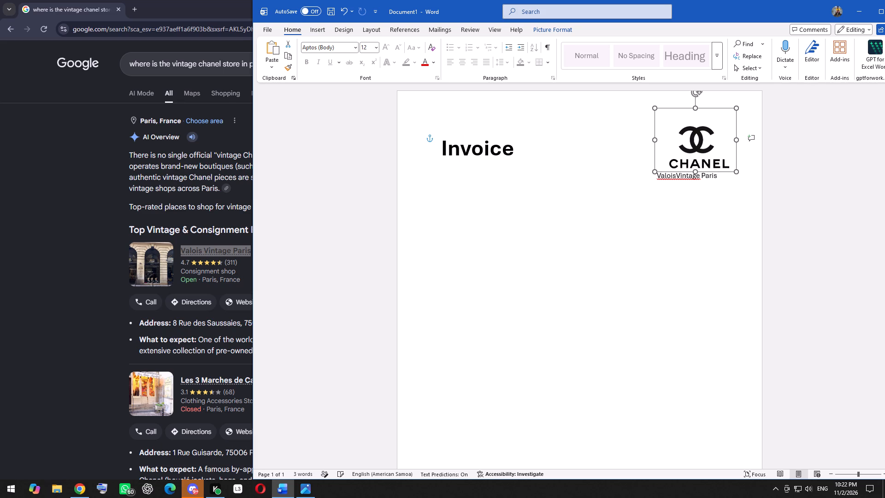
left_click_drag(709, 161, 704, 162)
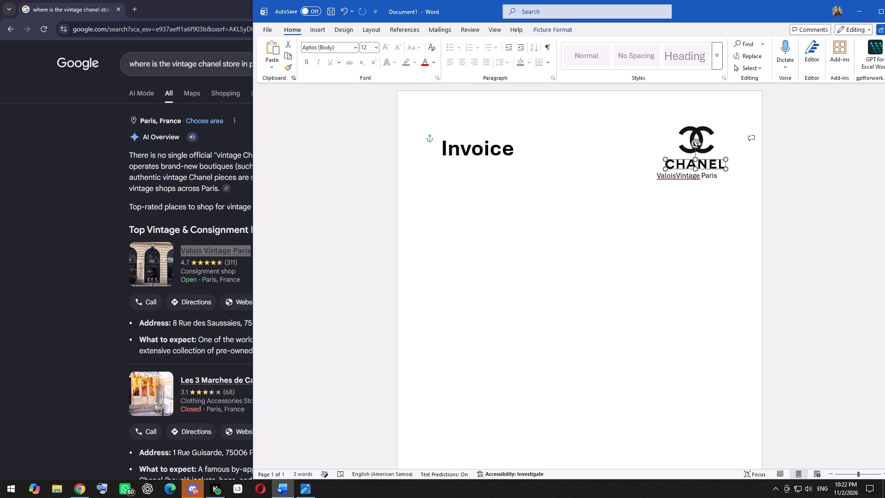
left_click_drag(704, 162, 703, 162)
left_click(707, 165)
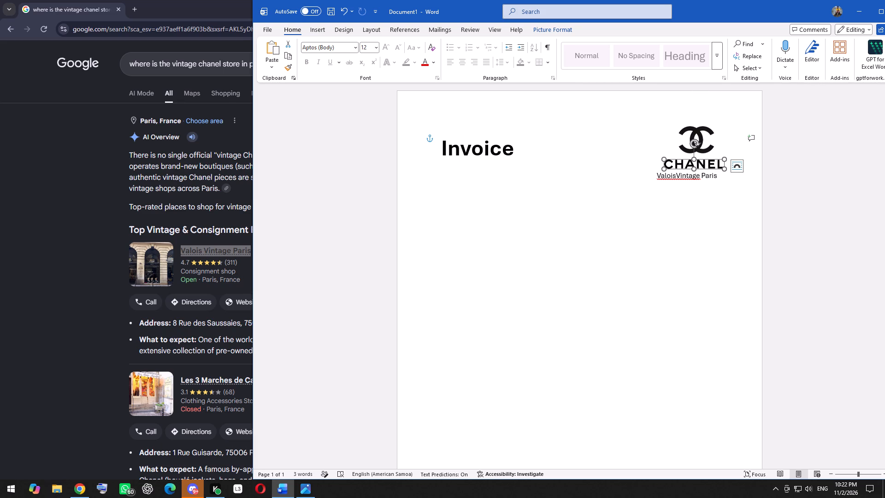
Nudge the double-C logo further left, widen it slightly, and realign the CHANEL wordmark centred beneath it.
left_click_drag(711, 137, 705, 137)
left_click_drag(730, 139, 738, 139)
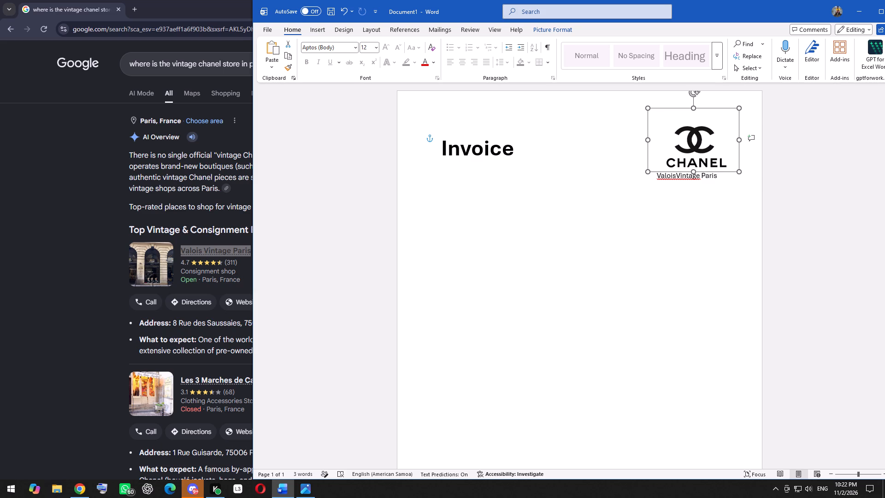
left_click_drag(738, 139, 734, 139)
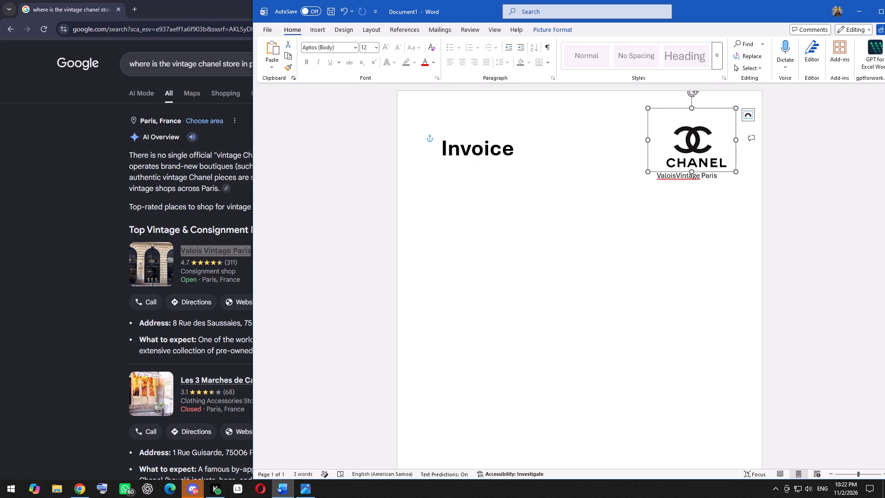
left_click(710, 166)
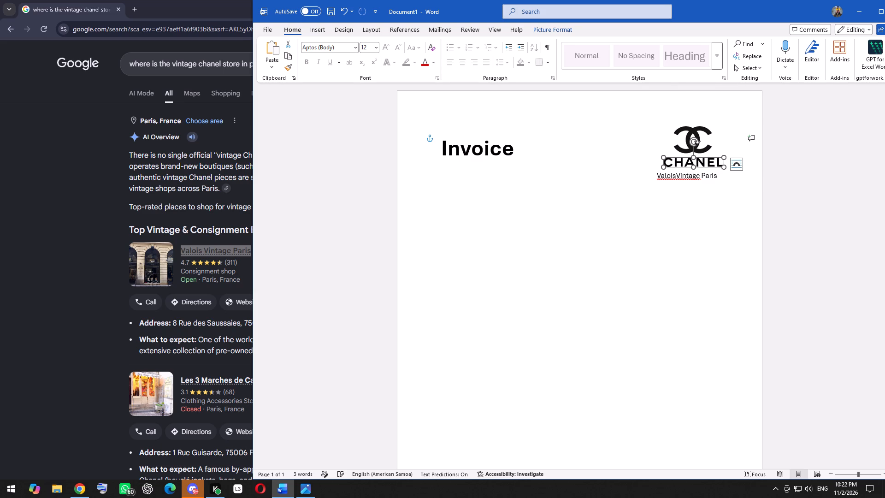
left_click(720, 213)
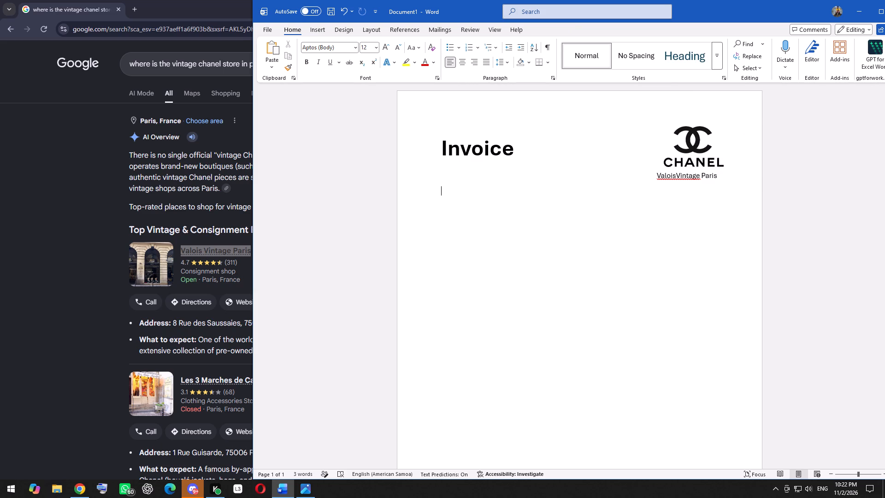
Restore the space between Valois and Vintage and remove leading spaces so the full store name stays on one line.
left_click(674, 175)
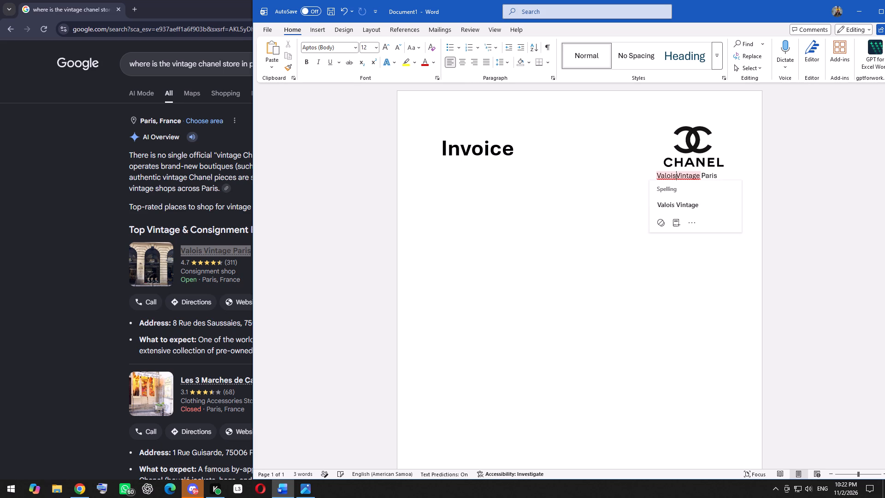
key("space")
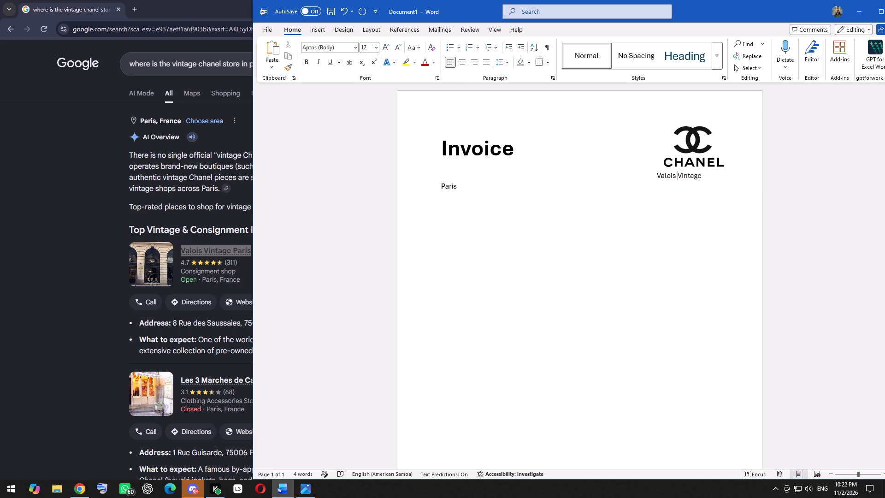
left_click(655, 177)
key("BackSpace")
key("space")
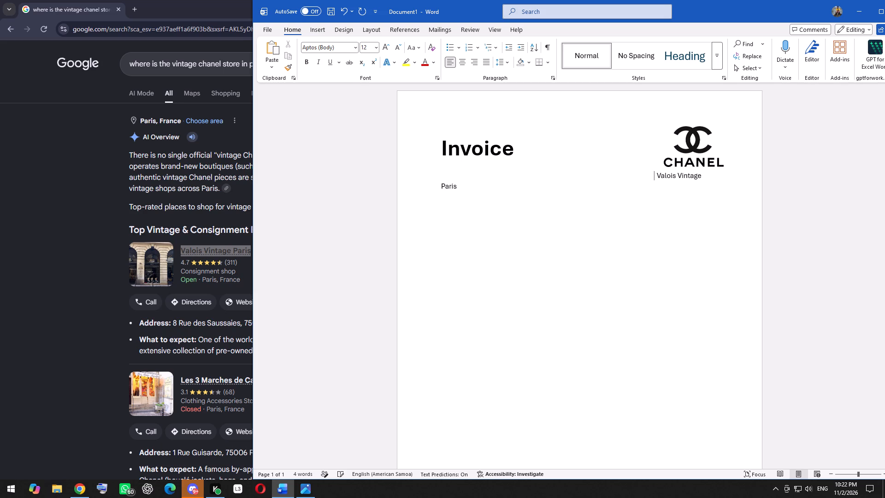
key("BackSpace")
Move the black double-C logo and the CHANEL wordmark down into the empty area below the store name.
left_click_drag(697, 138, 683, 137)
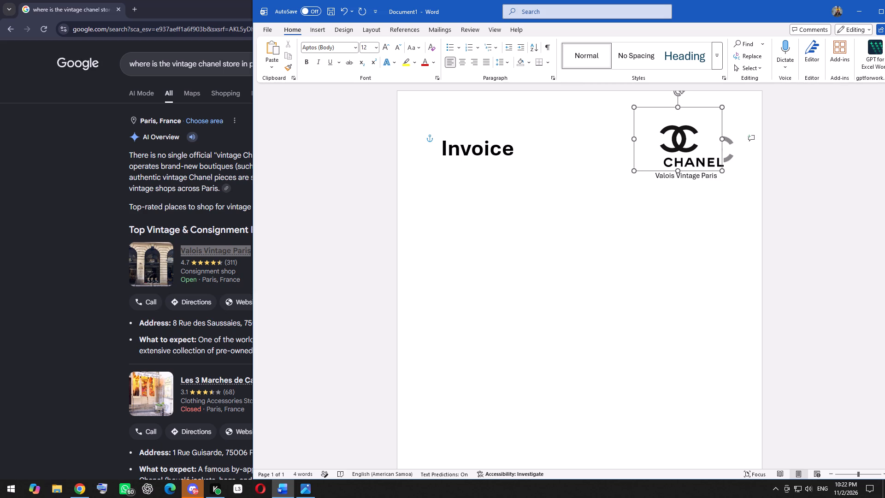
left_click_drag(683, 137, 598, 214)
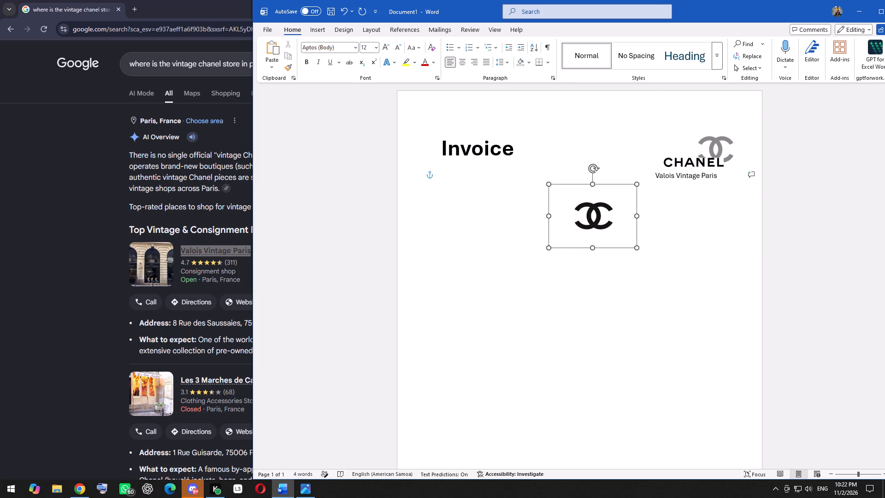
left_click_drag(598, 214, 574, 218)
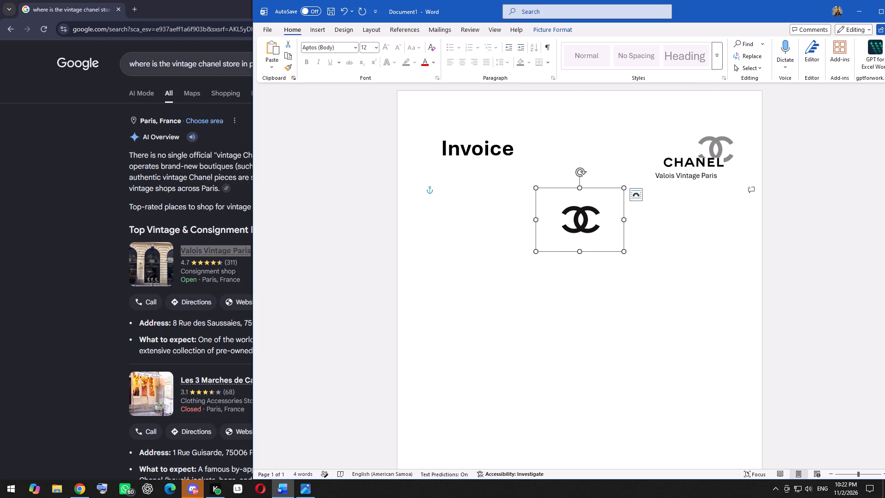
left_click_drag(689, 162, 676, 250)
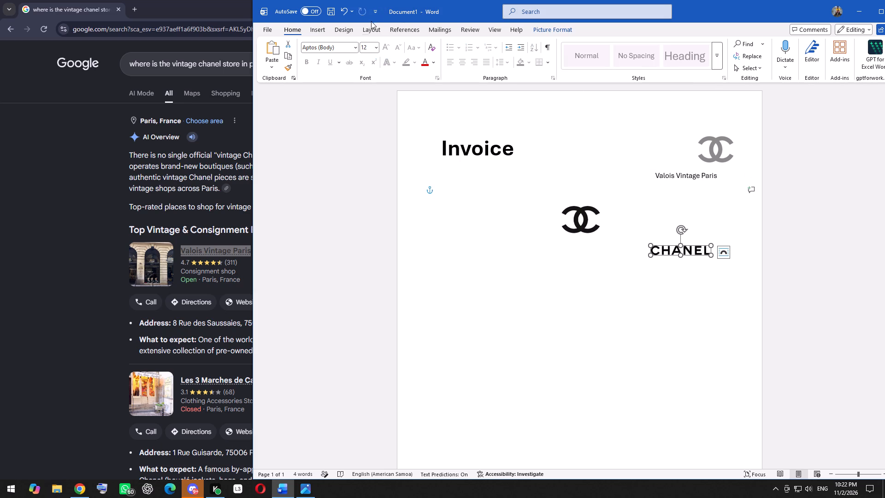
Draw a rectangle about 2.41 cm high and 3.65 cm wide over the grey duplicate logo, with white fill and white outline.
left_click(320, 29)
left_click(396, 42)
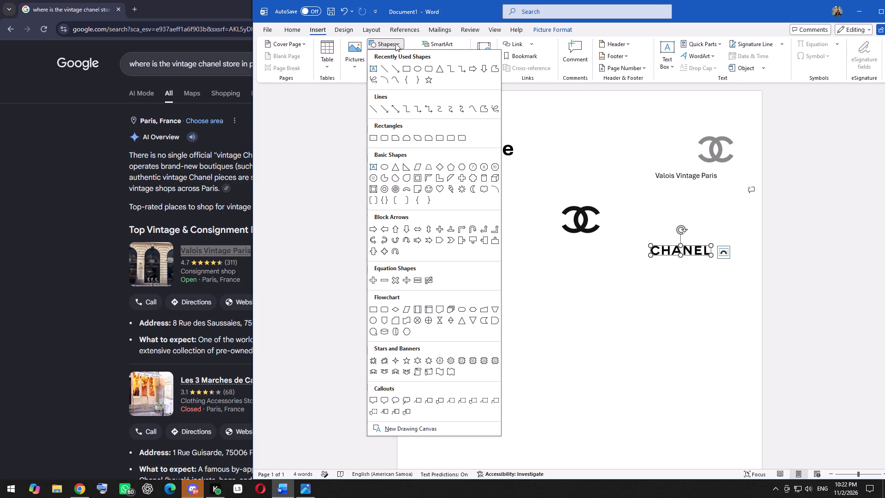
left_click(407, 67)
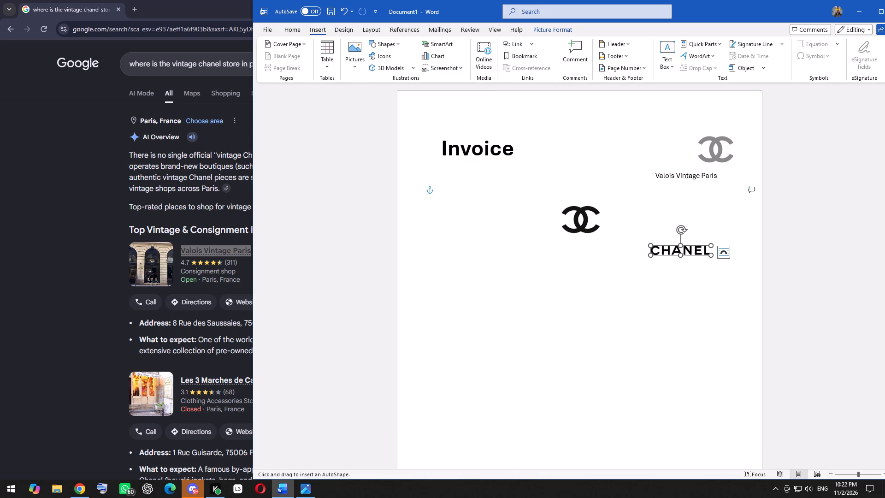
left_click_drag(681, 121, 746, 172)
left_click_drag(746, 172, 744, 163)
left_click(391, 53)
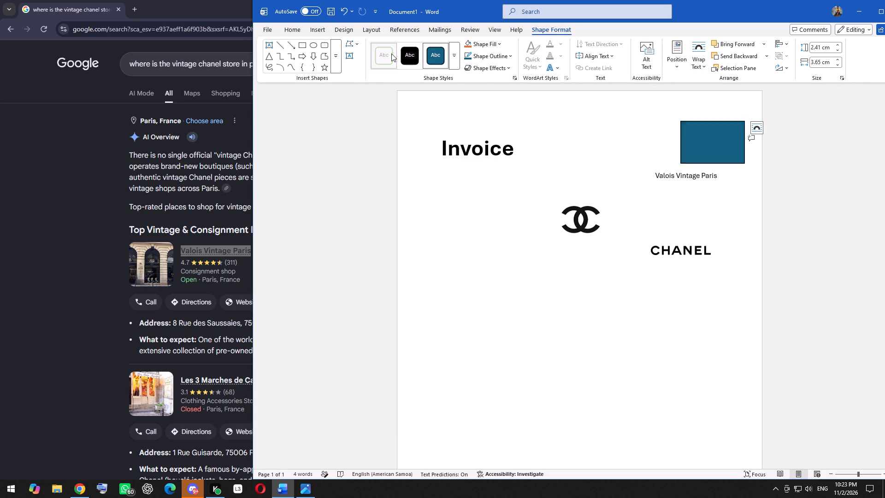
left_click(500, 41)
left_click(467, 88)
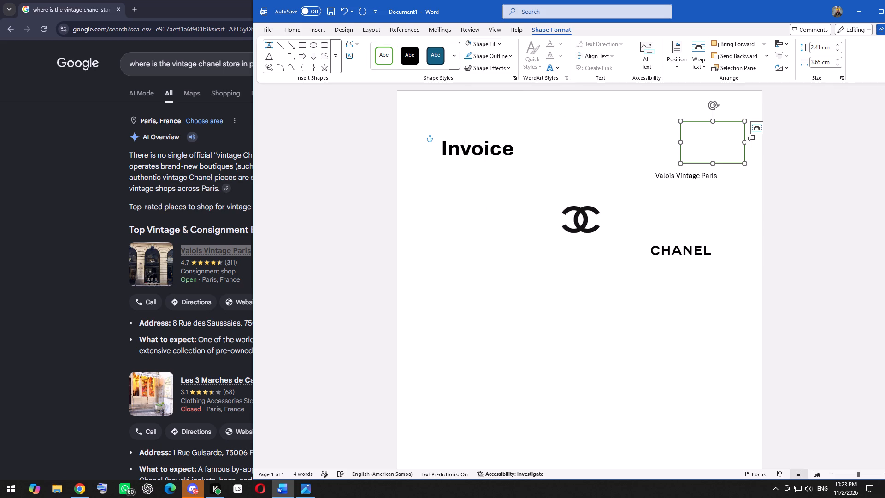
left_click(510, 56)
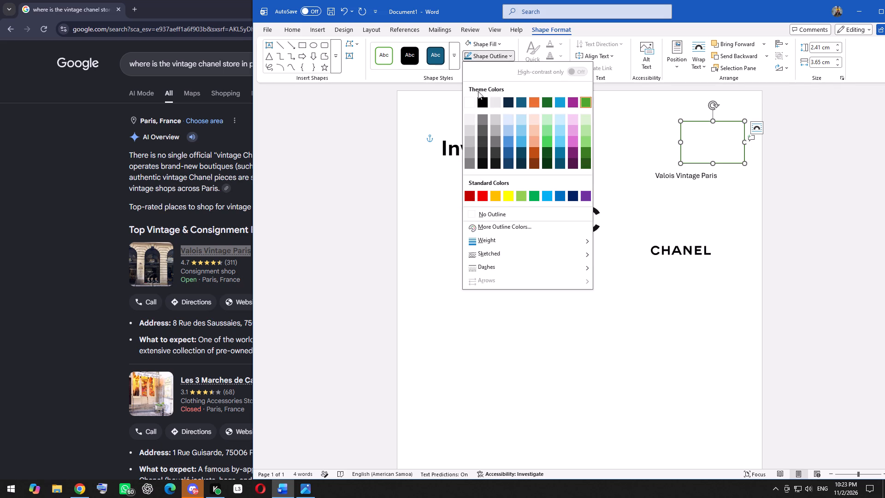
left_click(470, 100)
left_click(588, 298)
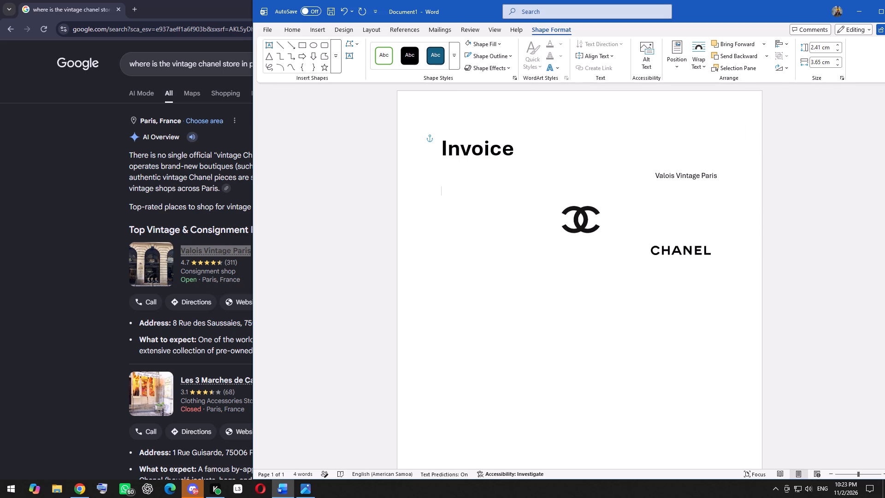
Move the white rectangle off the header into the blank area below, keeping the black double-C logo clear of it.
left_click_drag(579, 219, 698, 142)
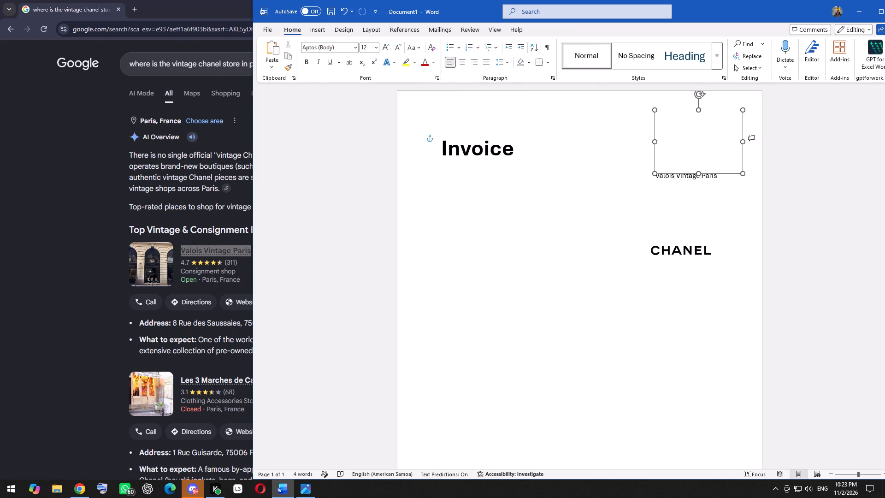
left_click_drag(698, 142, 647, 138)
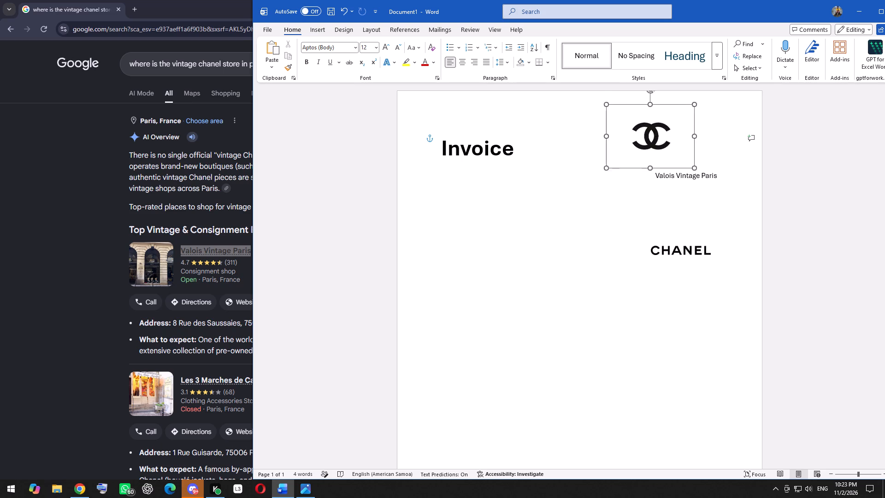
left_click_drag(647, 138, 620, 199)
left_click_drag(703, 138, 715, 126)
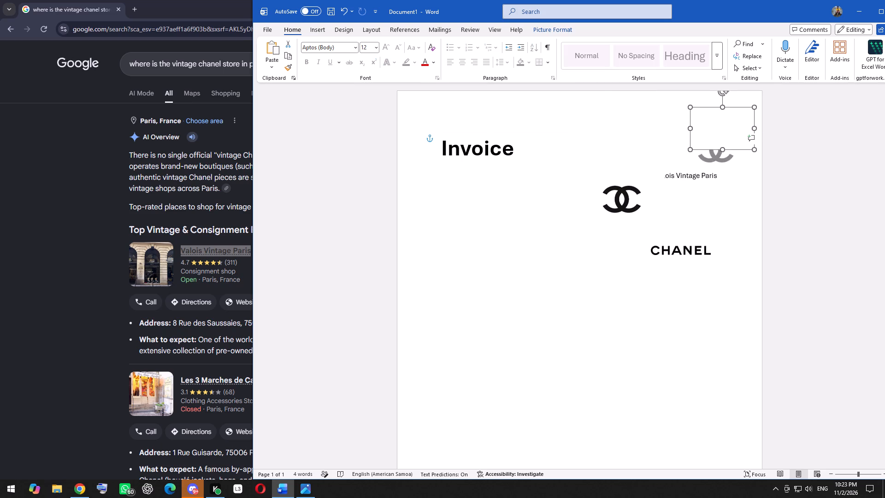
left_click_drag(715, 126, 664, 286)
Place the black double-C logo back above the store name and scale it down slightly.
left_click_drag(623, 199, 642, 174)
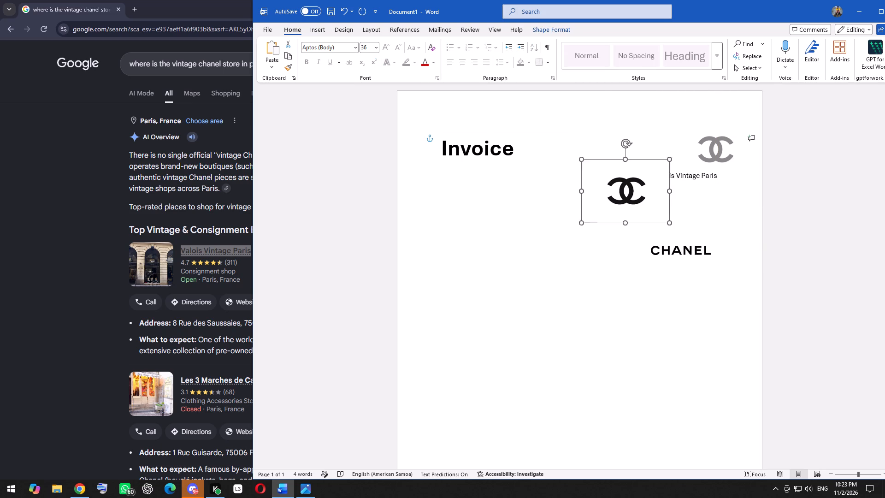
left_click_drag(642, 174, 693, 141)
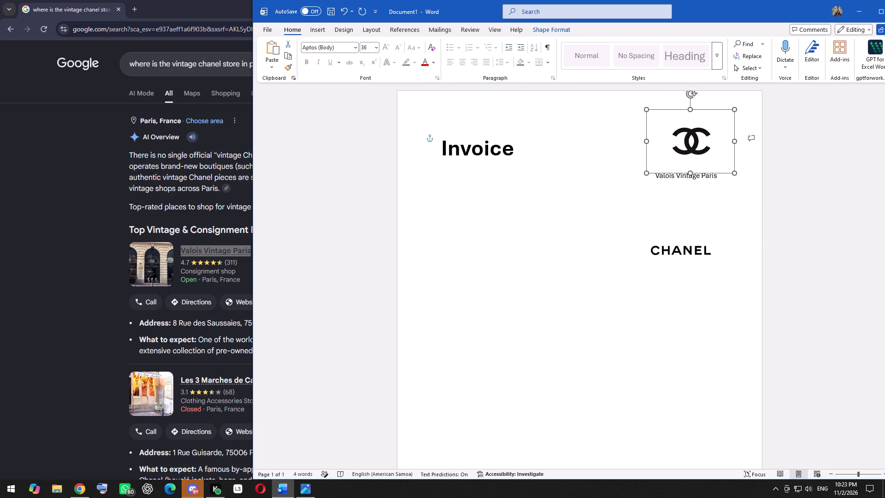
left_click_drag(693, 141, 694, 140)
left_click_drag(736, 106, 732, 107)
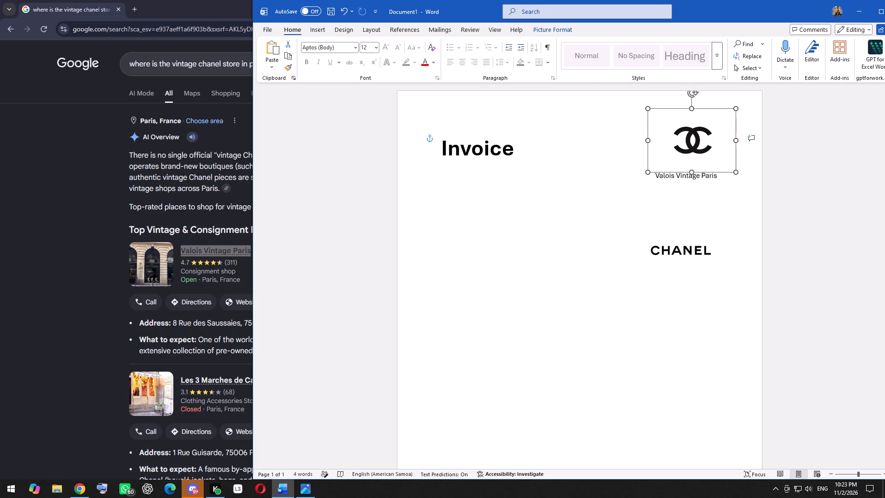
left_click_drag(732, 107, 715, 122)
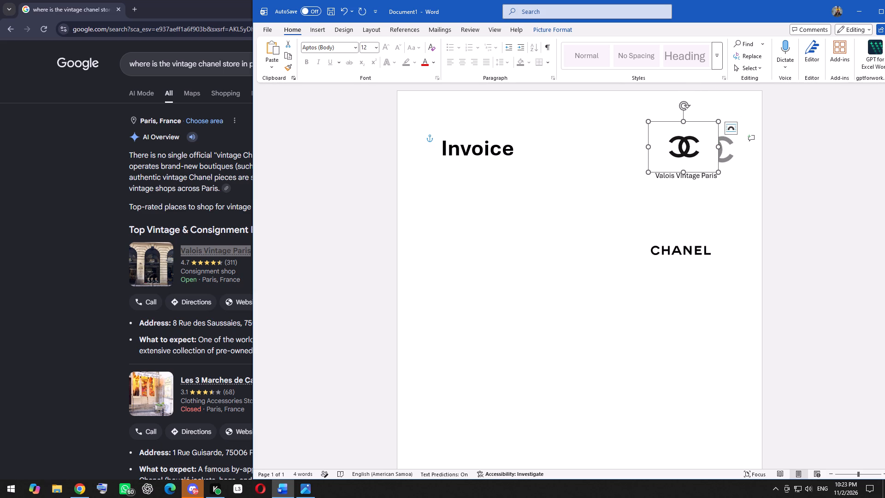
left_click_drag(717, 120, 720, 115)
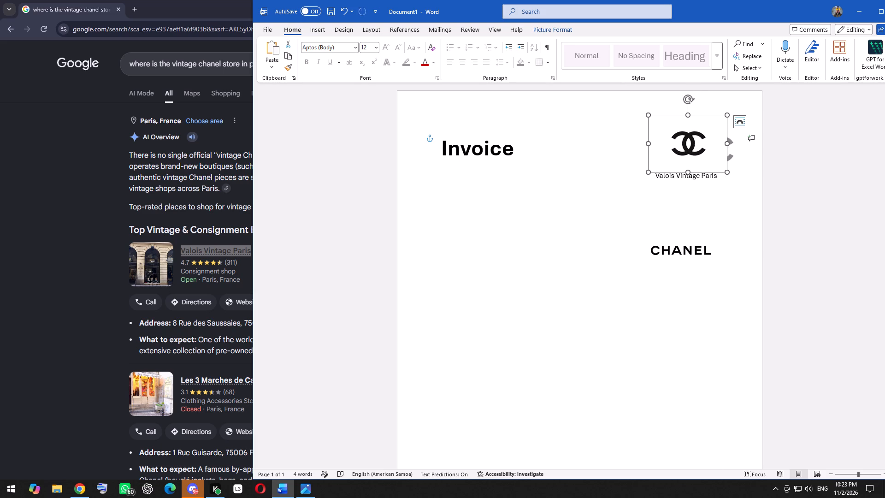
Place the CHANEL wordmark centred beneath the double-C logo, just above the store name.
left_click_drag(684, 250, 693, 164)
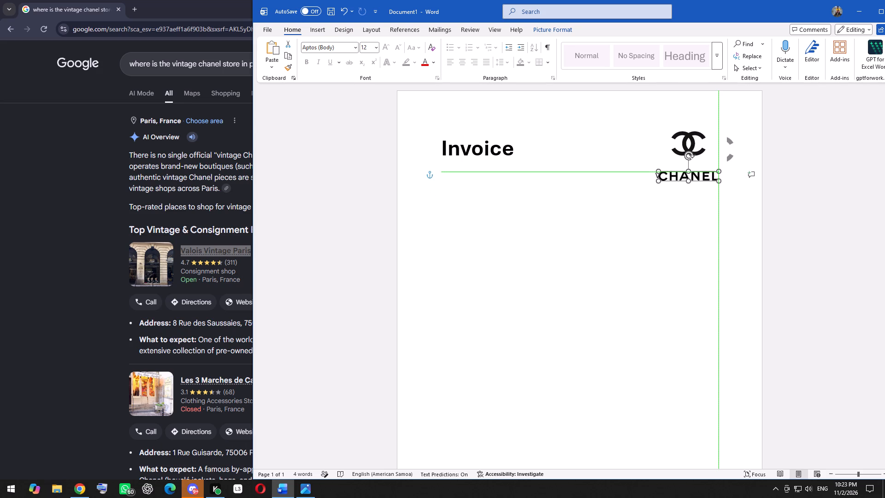
left_click_drag(693, 164, 695, 163)
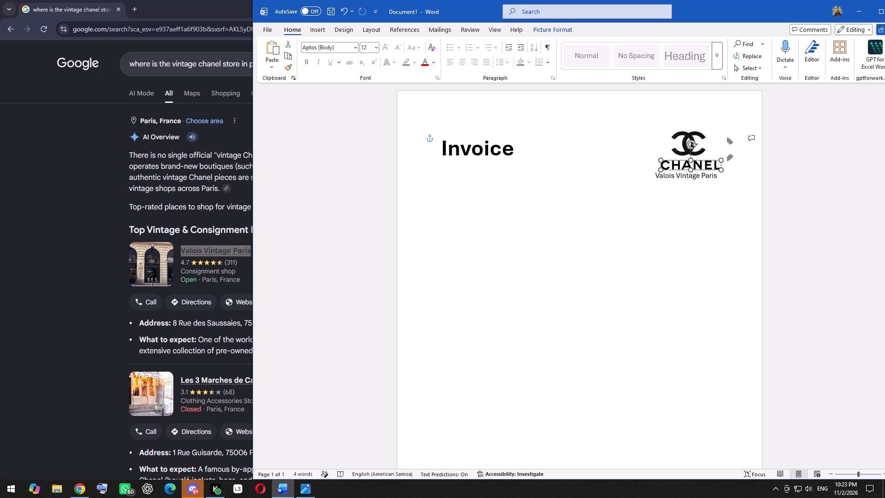
left_click_drag(695, 163, 693, 168)
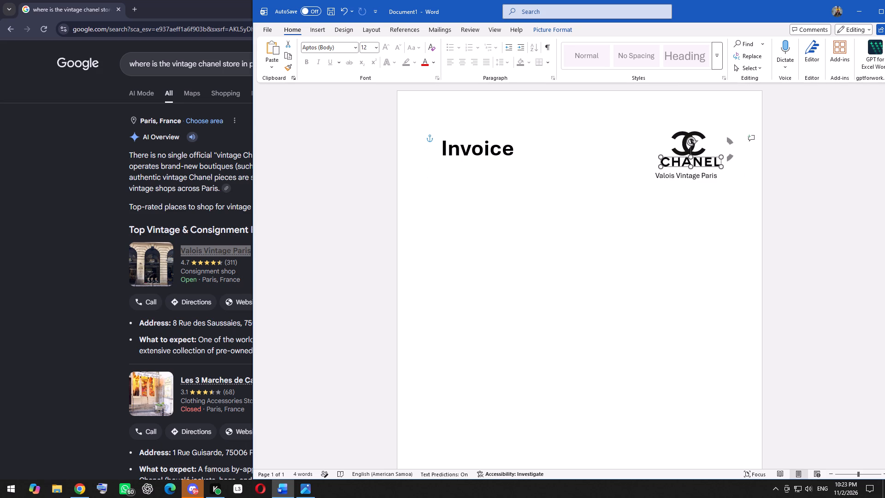
left_click_drag(693, 168, 691, 163)
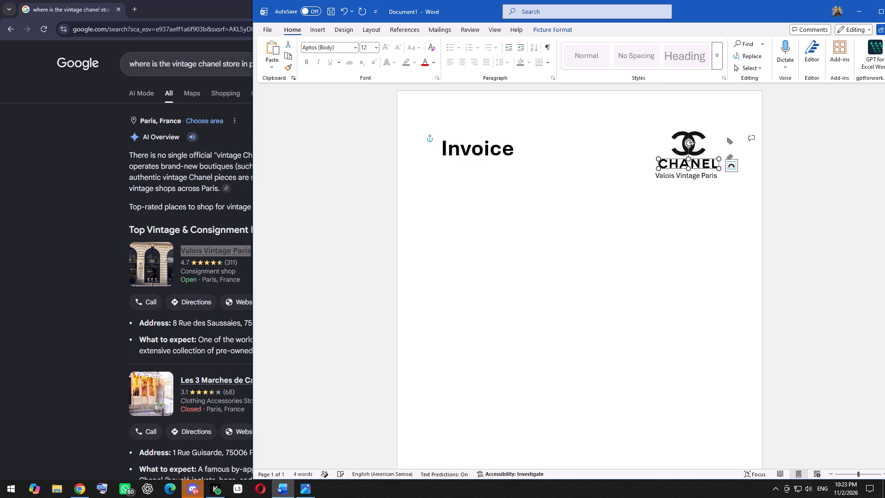
left_click(692, 224)
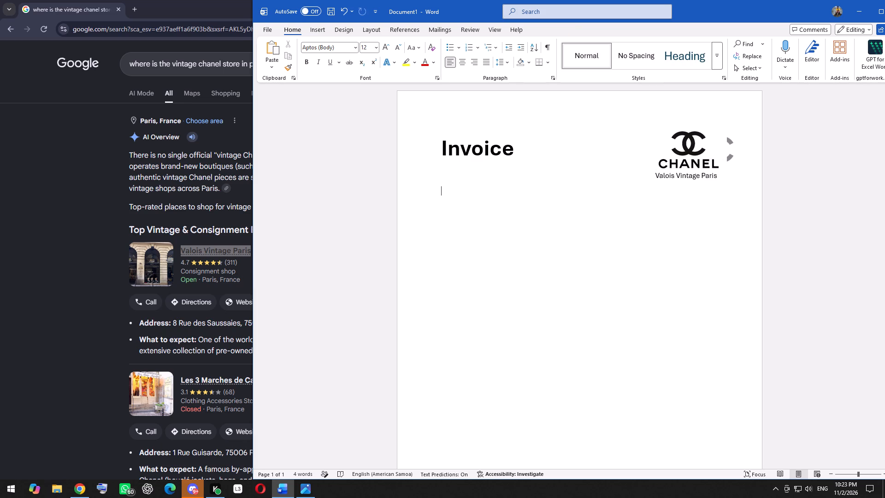
Locate the white rectangle in the blank area and move it over the grey logo remnants beside the double-C logo.
left_click_drag(714, 251, 719, 231)
left_click_drag(692, 237, 708, 212)
left_click_drag(685, 229, 708, 205)
left_click_drag(708, 205, 731, 240)
double_click(695, 235)
left_click(688, 236)
left_click_drag(687, 238, 686, 246)
left_click_drag(686, 262, 690, 268)
left_click(702, 266)
left_click(710, 266)
left_click(720, 226)
left_click(720, 203)
left_click_drag(679, 214, 673, 222)
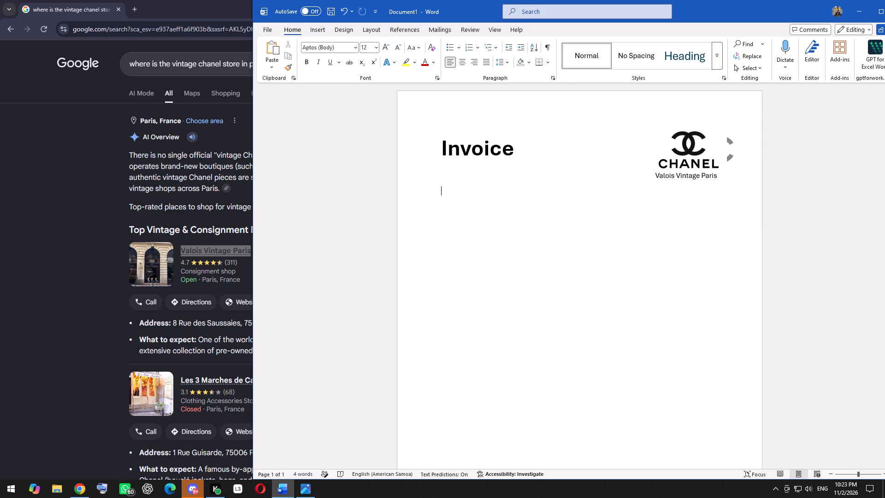
left_click(654, 225)
left_click_drag(665, 209, 689, 210)
left_click_drag(748, 199, 750, 204)
left_click_drag(737, 230, 726, 241)
left_click_drag(702, 252, 692, 267)
left_click_drag(677, 269, 672, 280)
left_click_drag(675, 287, 682, 296)
left_click_drag(682, 296, 730, 135)
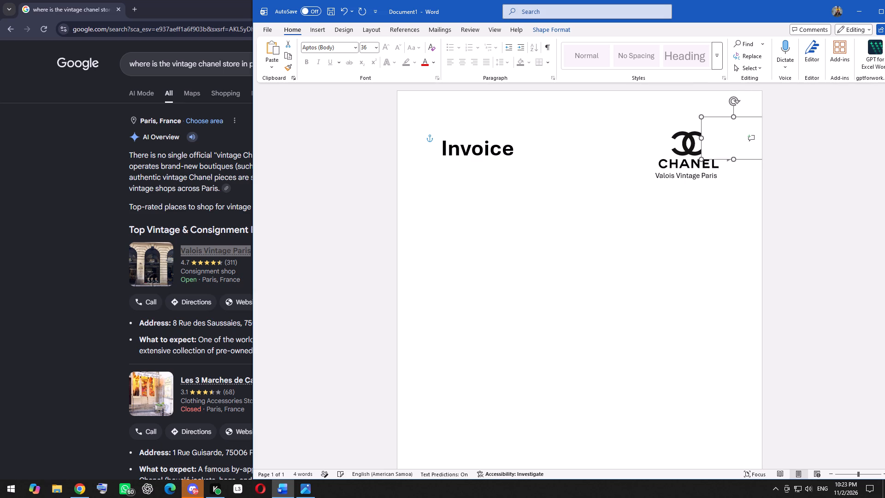
left_click_drag(730, 135, 745, 143)
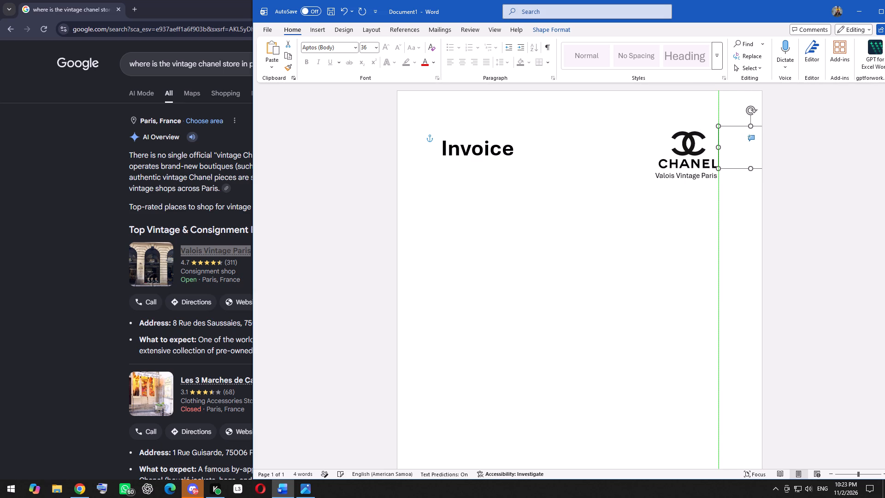
Nudge the white rectangle beside the double-C logo so it masks the grey remnants while leaving the CHANEL wordmark clear.
left_click_drag(745, 143, 744, 143)
left_click_drag(744, 143, 750, 142)
left_click_drag(750, 142, 749, 145)
left_click(735, 214)
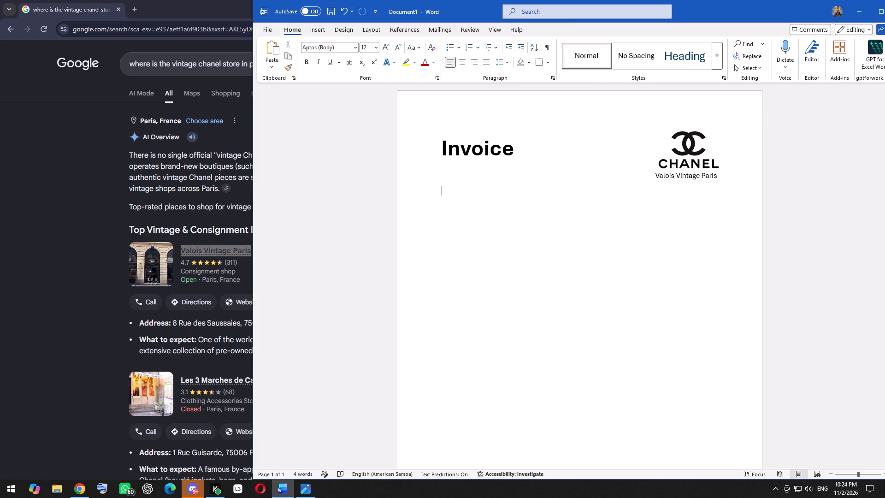
Set the Valois Vintage Paris store name beneath the wordmark to font size 12.
left_click_drag(655, 173, 717, 173)
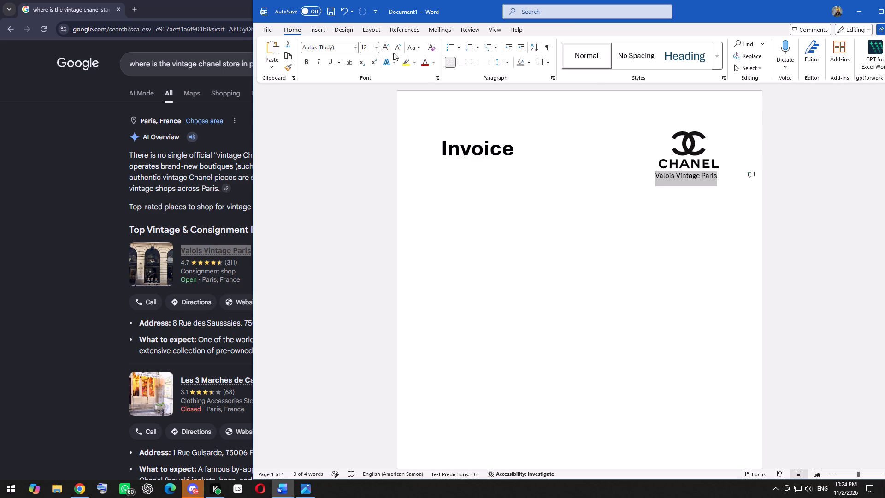
left_click(376, 46)
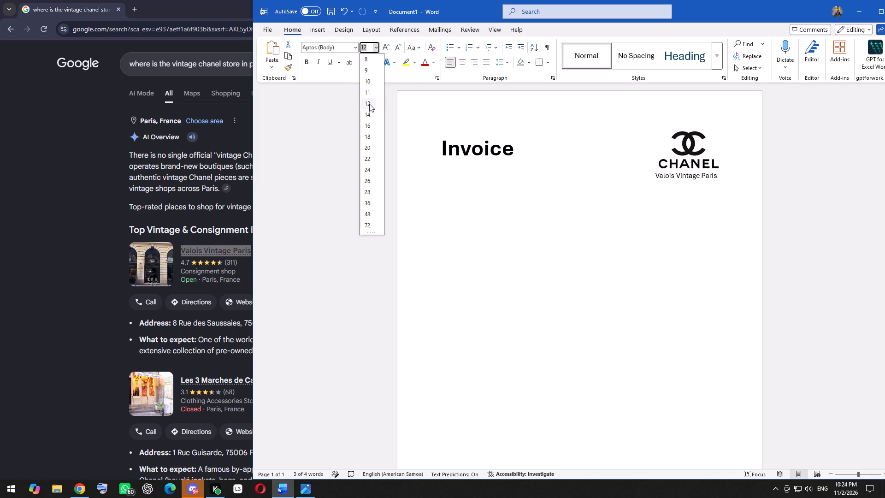
left_click(369, 104)
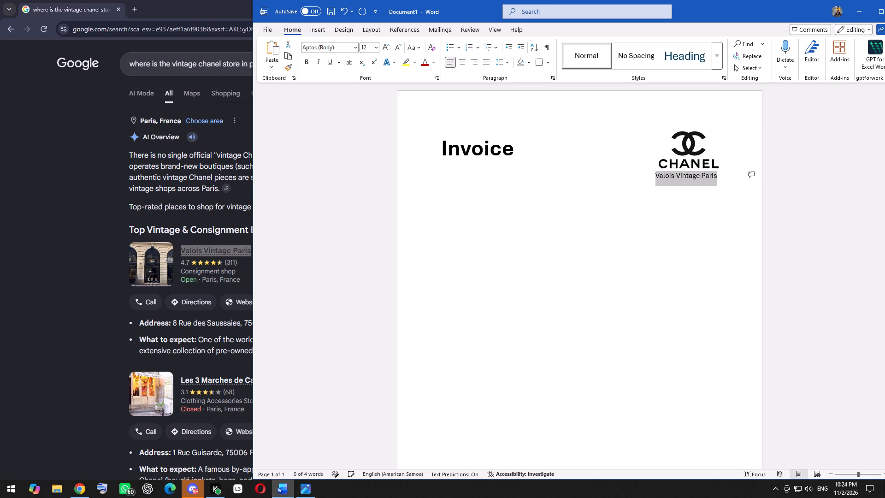
left_click(720, 177)
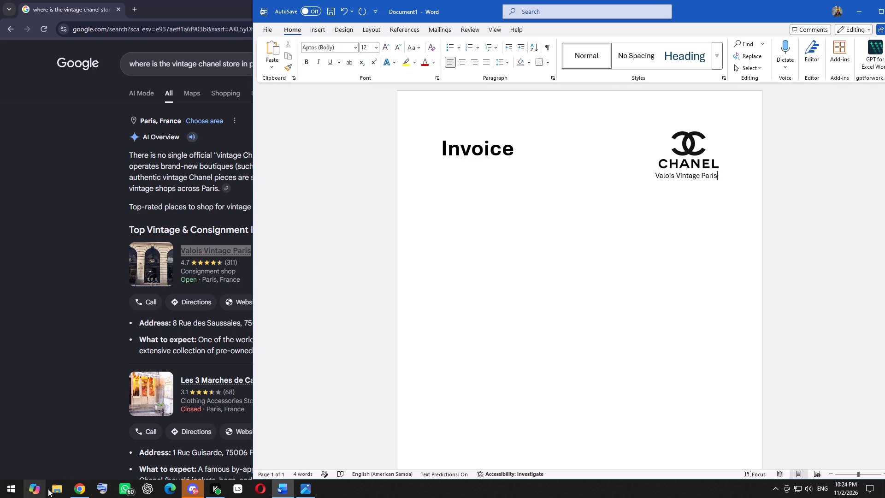
Indent the empty line below the store name with spaces so its text starts beneath Valois Vintage Paris.
left_click(77, 491)
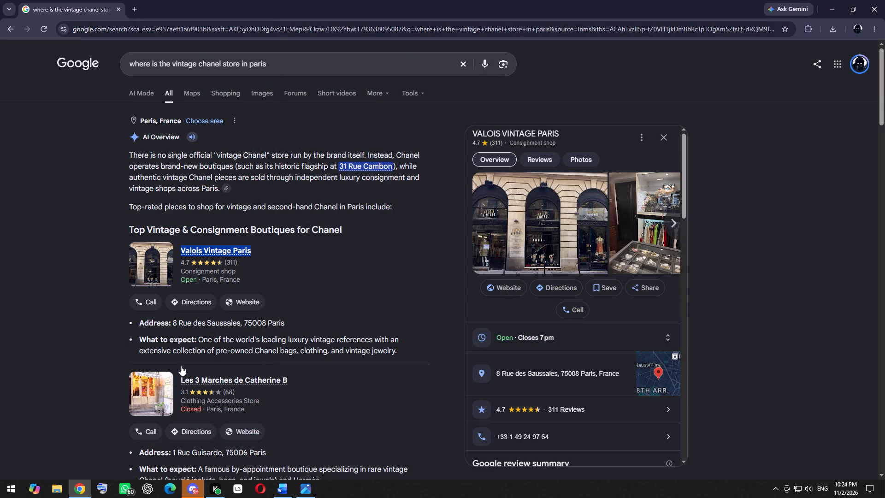
left_click(837, 6)
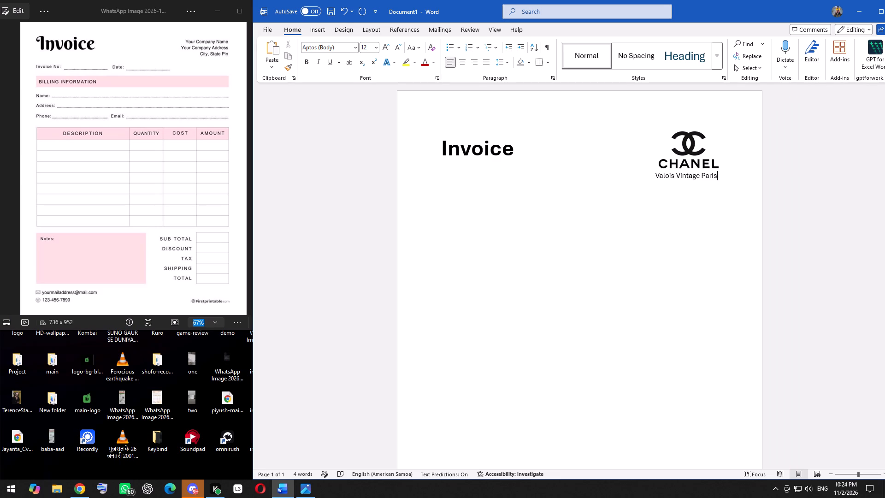
key("Down")
key("space")
key("space")
key("space")
key("space")
key("space")
key("space")
key("space")
key("space")
key("space")
key("space")
key("space")
key("space")
key("space")
key("space")
key("space")
key("space")
key("space")
key("space")
key("space")
key("space")
Switch to Chrome and search Google for "state pins in paris".
left_click(75, 492)
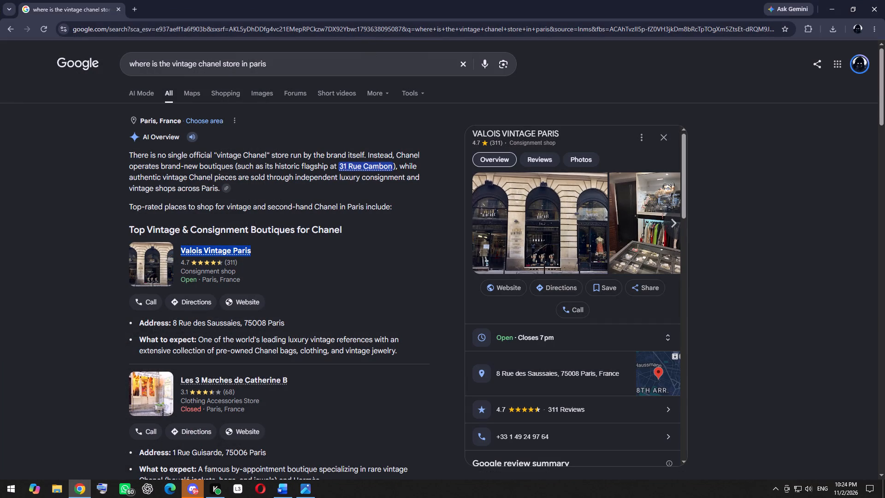
left_click(239, 59)
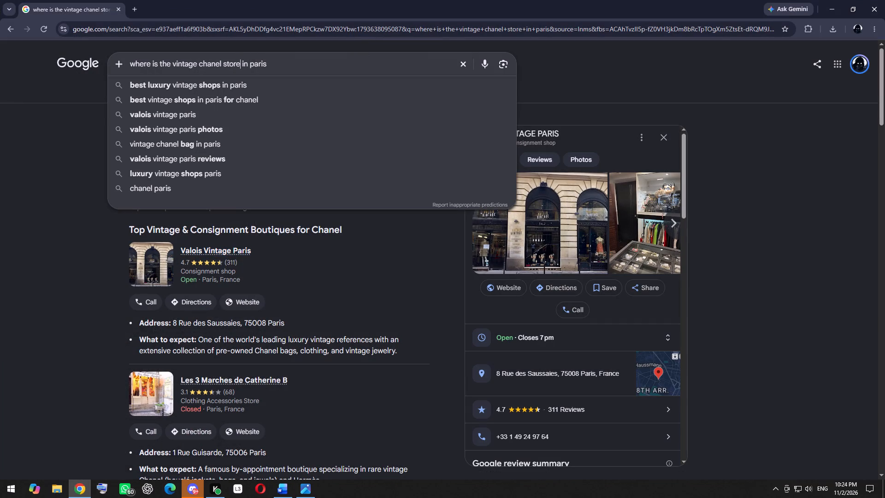
key("BackSpace")
key("BackSpace")
key("BackSpace")
key("BackSpace")
key("BackSpace")
key("BackSpace")
key("BackSpace")
key("BackSpace")
key("BackSpace")
key("BackSpace")
key("BackSpace")
key("BackSpace")
key("BackSpace")
key("BackSpace")
key("BackSpace")
key("BackSpace")
key("BackSpace")
key("BackSpace")
key("BackSpace")
key("BackSpace")
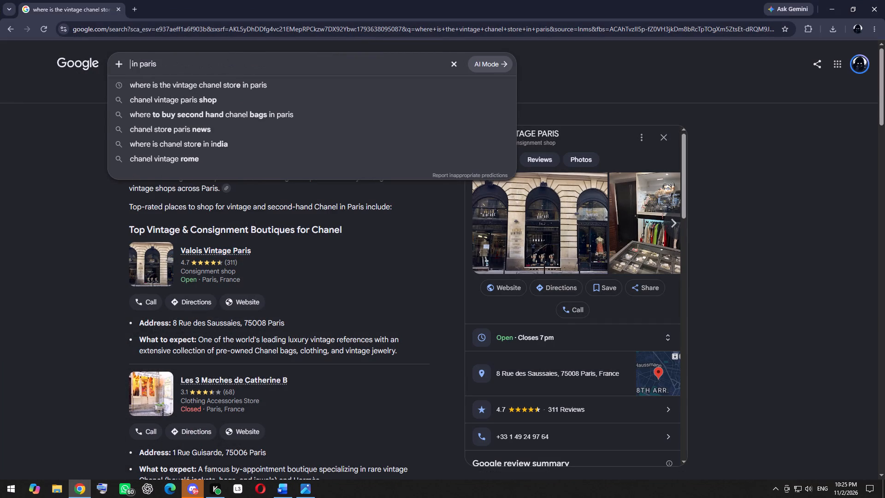
type("pi")
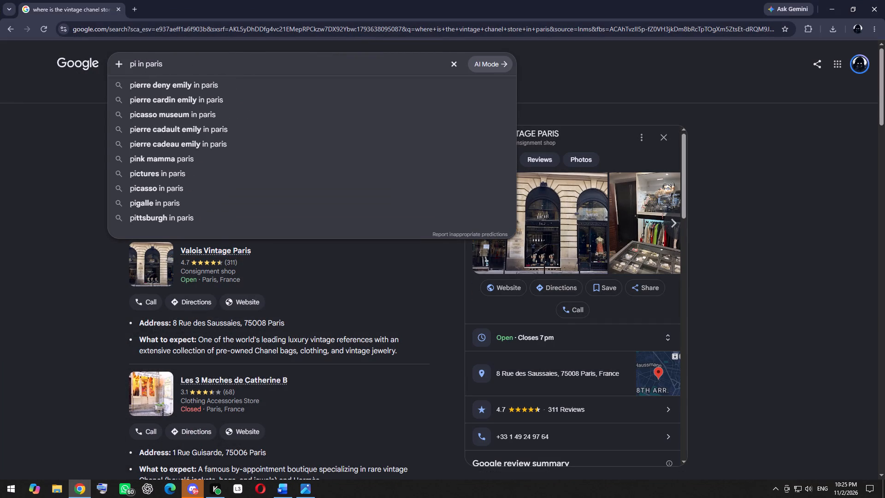
key("BackSpace")
key("BackSpace")
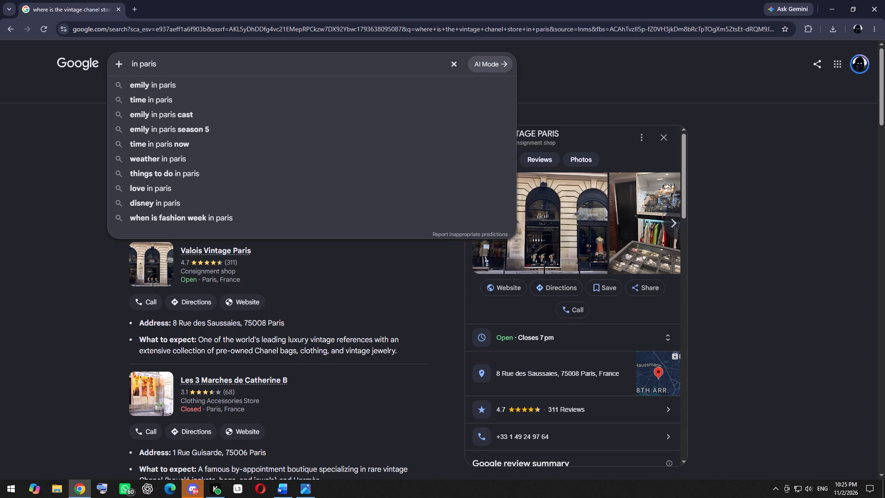
type("state")
key("space")
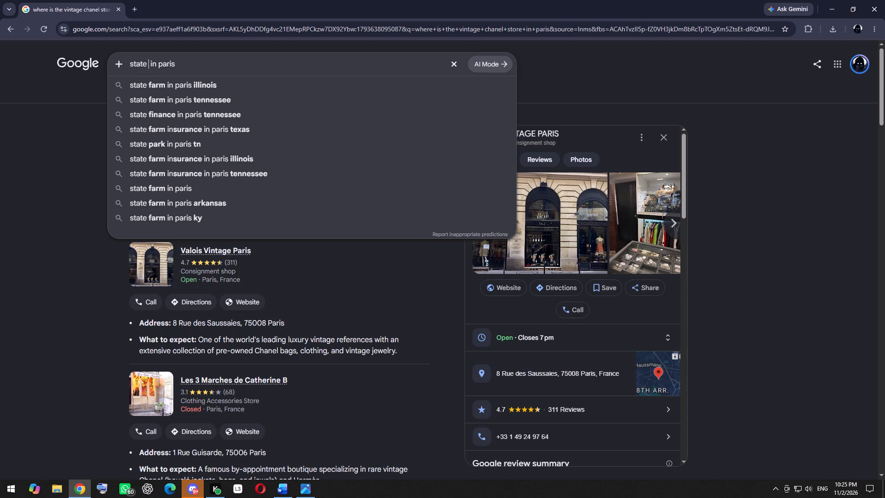
type("pins")
key("space")
key("BackSpace")
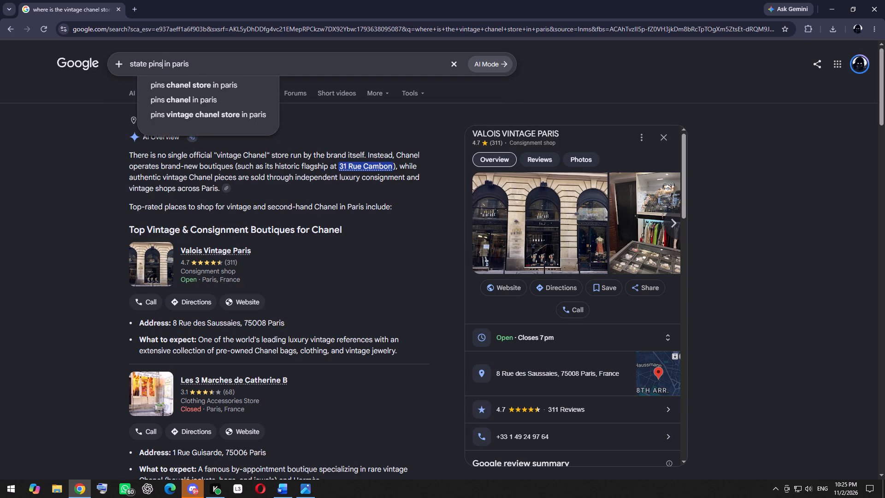
key("Return")
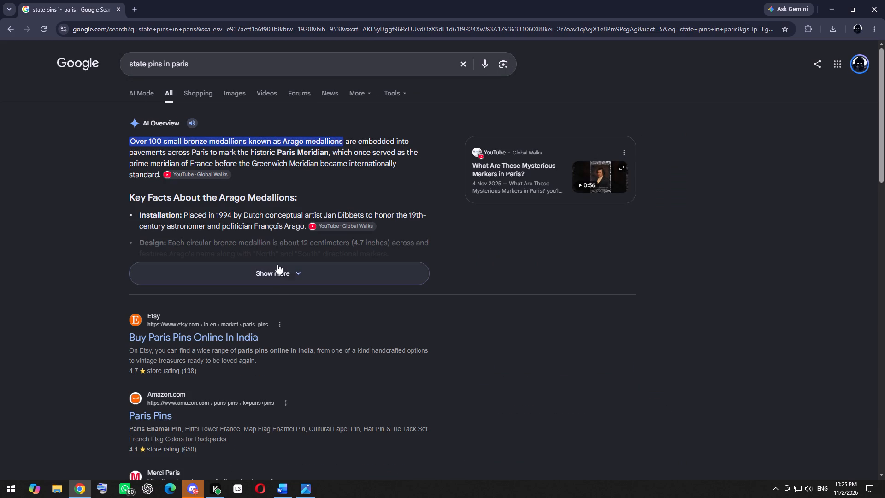
Expand the AI overview of the results and ask the follow-up "tell me any state pin".
left_click(278, 277)
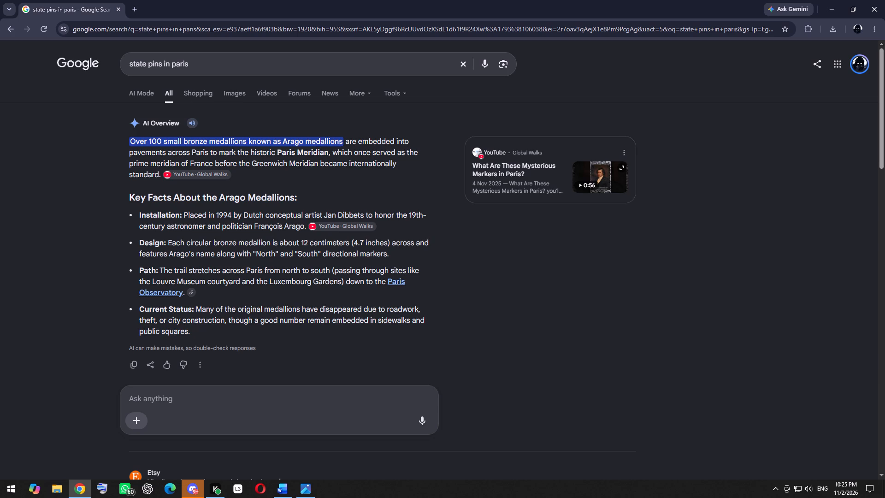
scroll(264, 256, "down", 1)
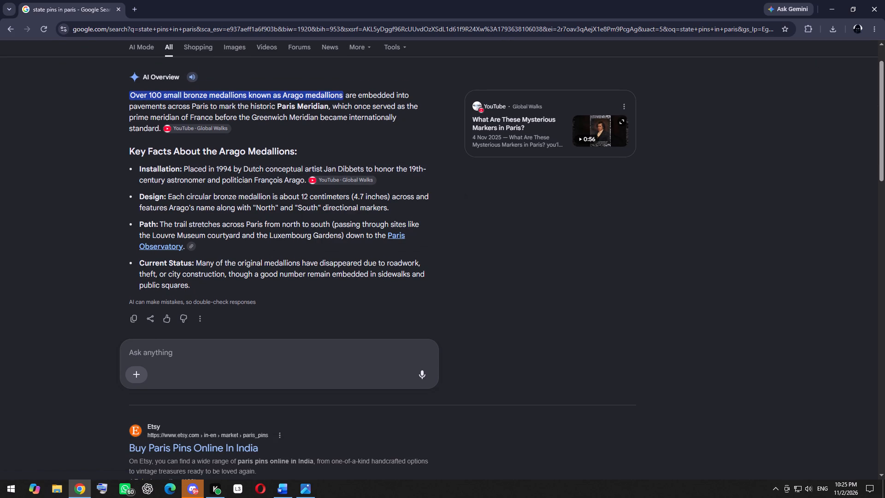
left_click(241, 349)
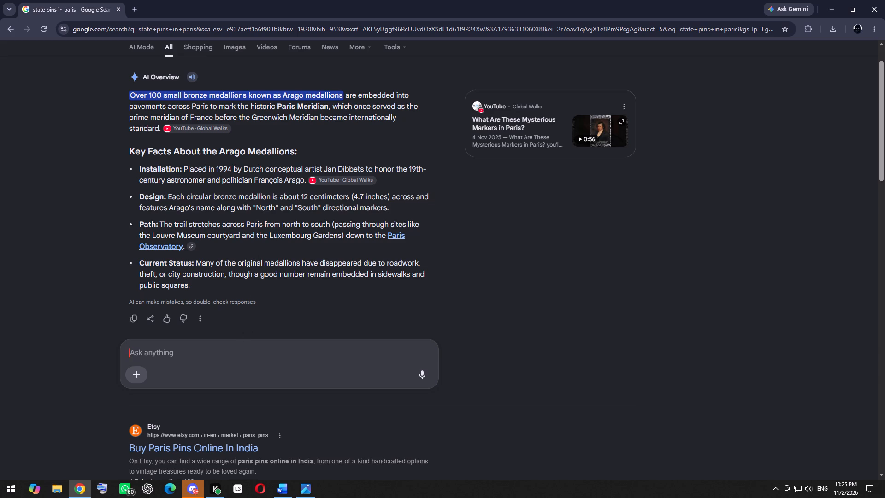
type("tell me any")
key("space")
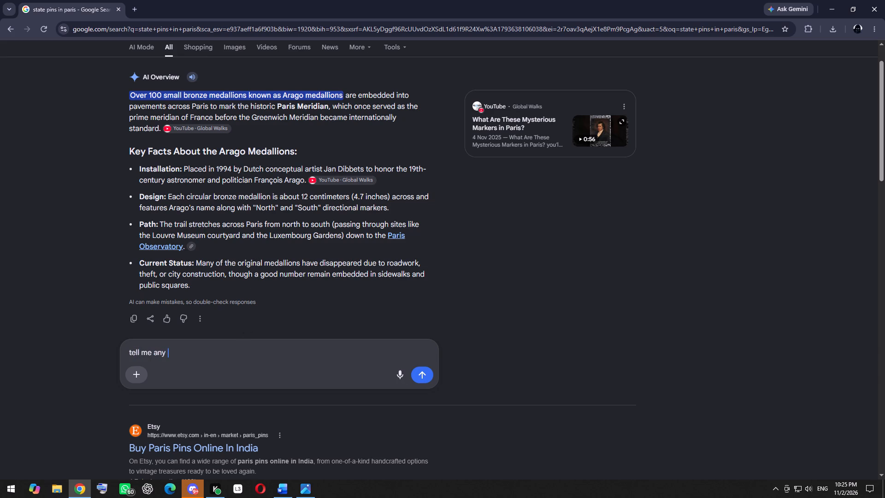
type("state pin")
key("Return")
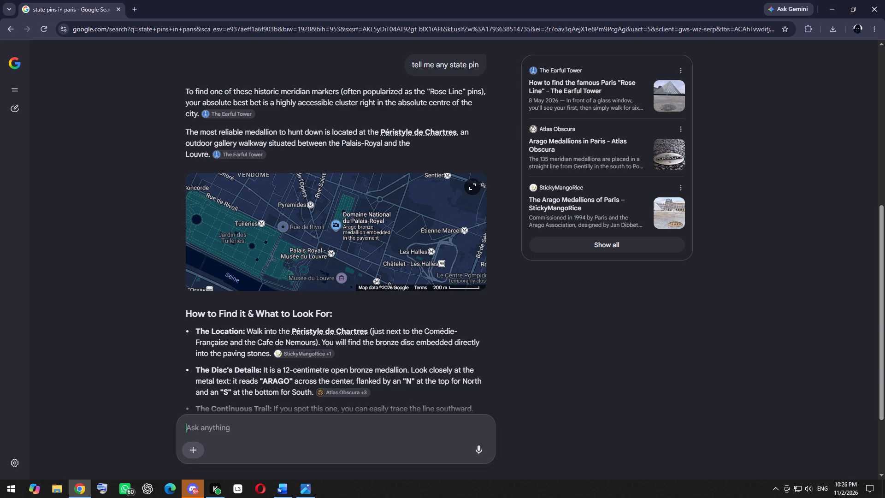
Copy "Péristyle de Chartres" from the AI answer and paste it into Word on the indented line below the store name.
left_click_drag(378, 130, 420, 128)
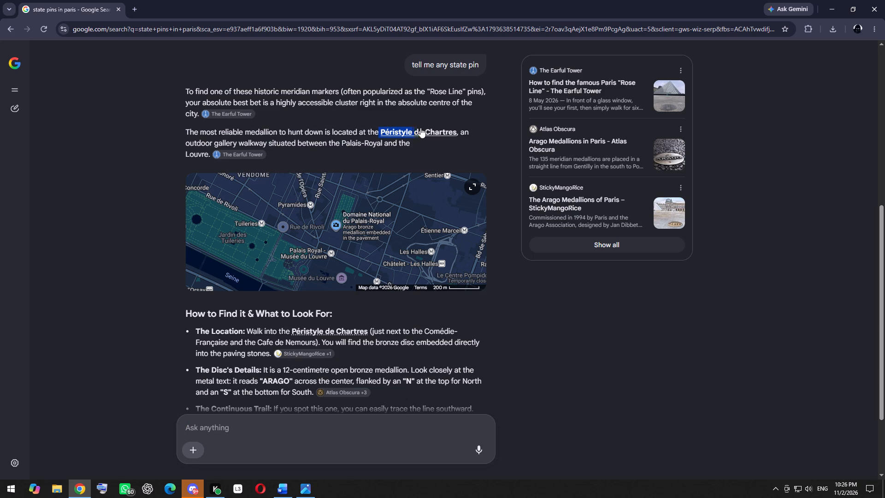
left_click_drag(420, 128, 456, 124)
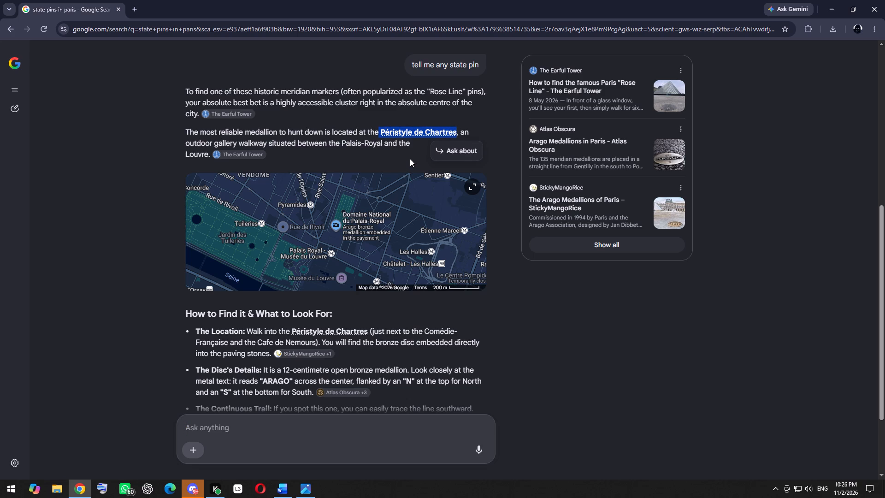
key("ctrl+c")
left_click(830, 5)
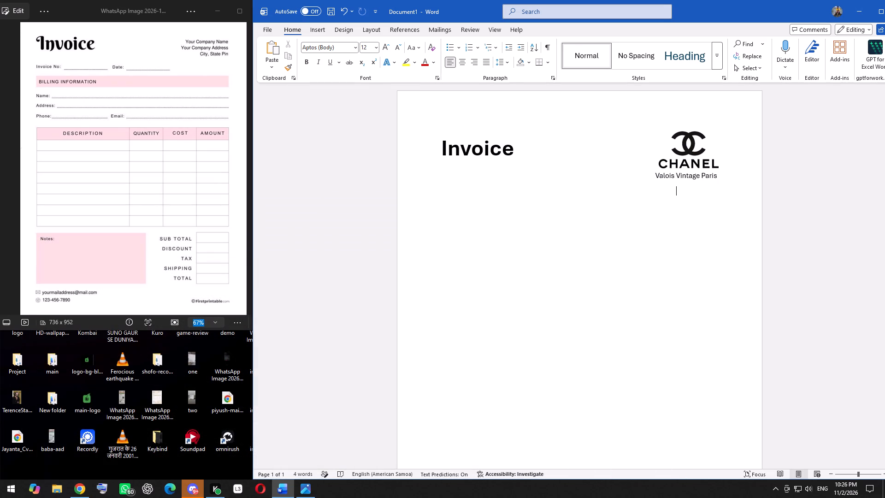
key("ctrl+v")
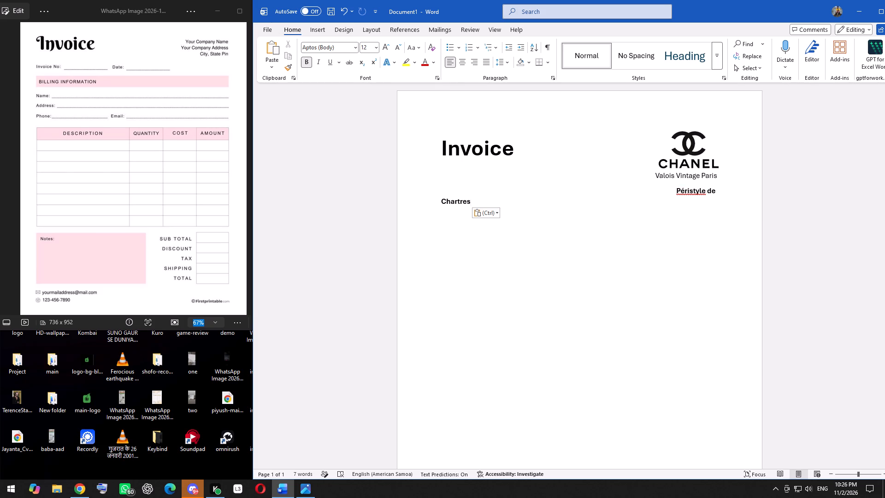
left_click(705, 192)
Return to Chrome, read through the rest of the AI answer, and go back to the "state pins in paris" results.
left_click(74, 490)
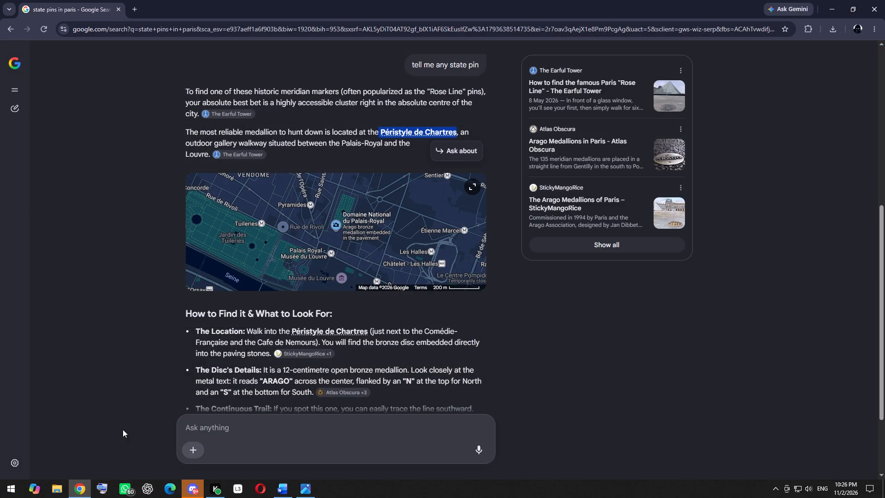
scroll(417, 326, "down", 1)
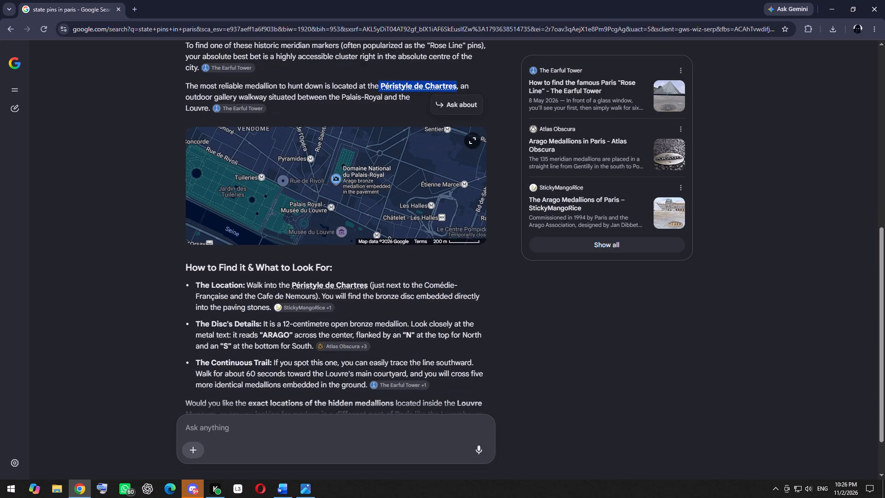
scroll(417, 326, "down", 2)
scroll(417, 326, "up", 1)
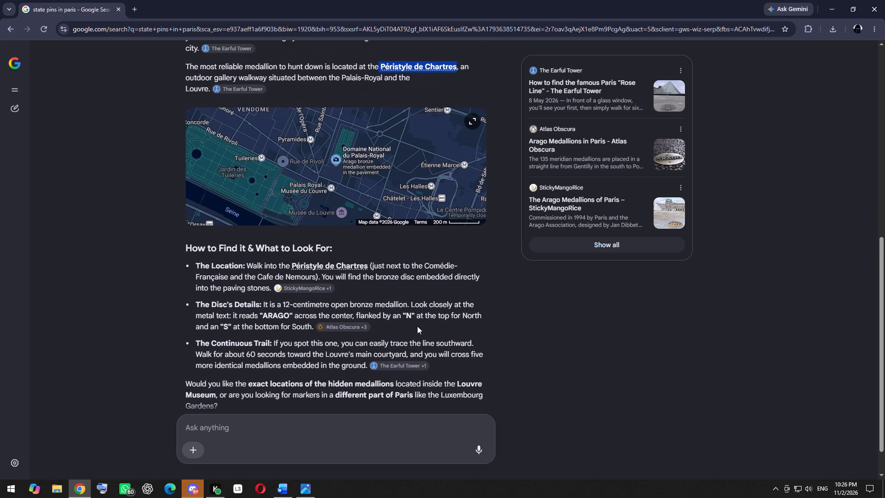
scroll(417, 326, "down", 2)
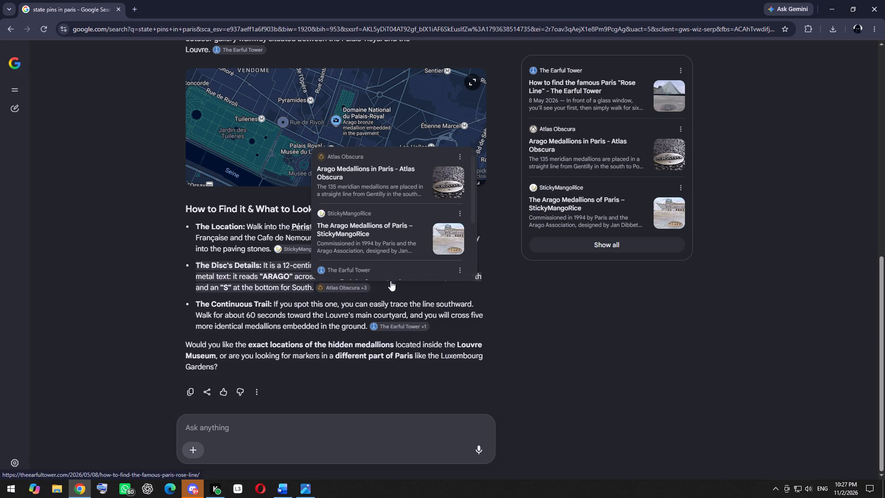
left_click(6, 26)
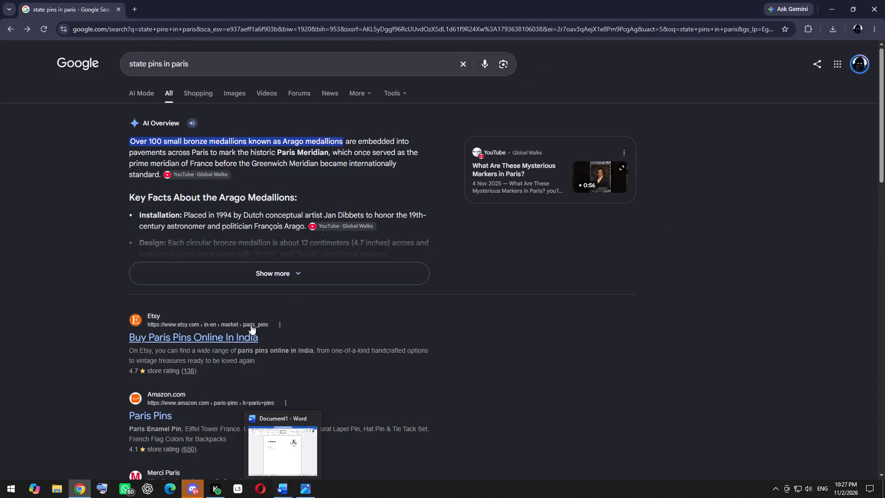
Look through the "state pins in paris" search results and expand the AI overview.
scroll(251, 307, "up", 4)
scroll(252, 308, "down", 3)
scroll(252, 312, "up", 1)
scroll(252, 312, "down", 2)
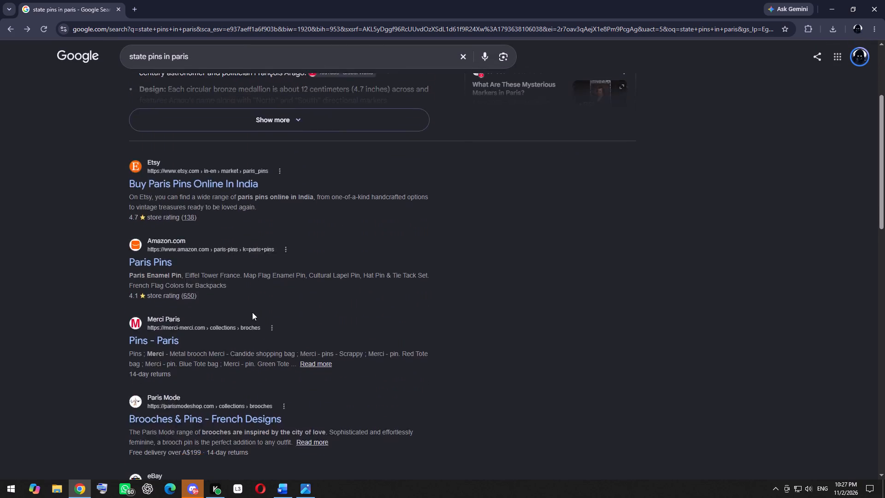
scroll(252, 312, "down", 5)
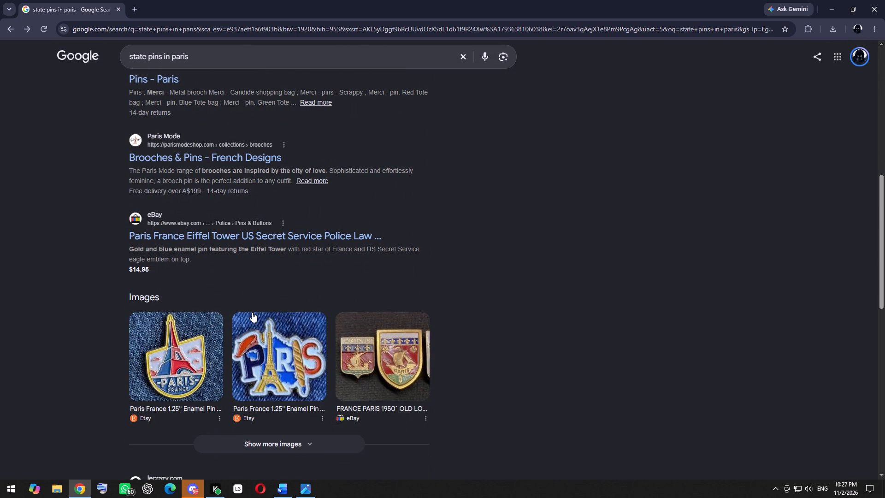
scroll(252, 312, "up", 6)
scroll(252, 312, "down", 1)
scroll(252, 311, "up", 6)
scroll(258, 302, "down", 1)
scroll(258, 302, "up", 1)
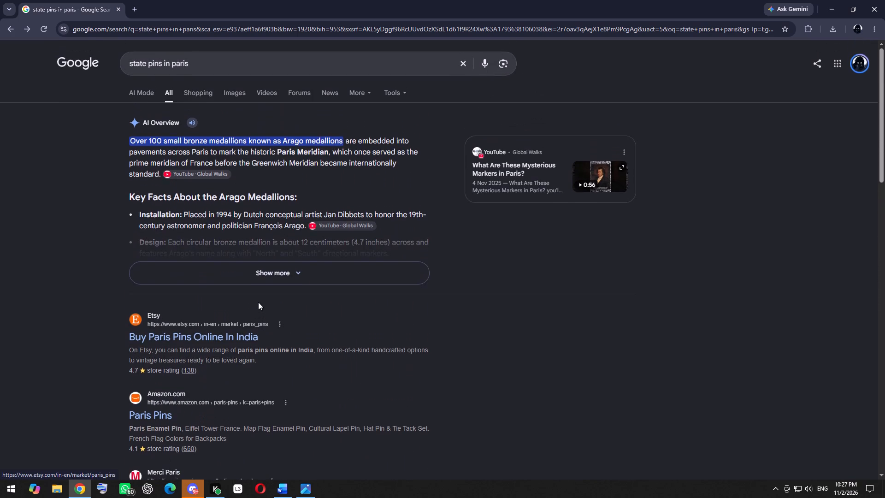
left_click(309, 271)
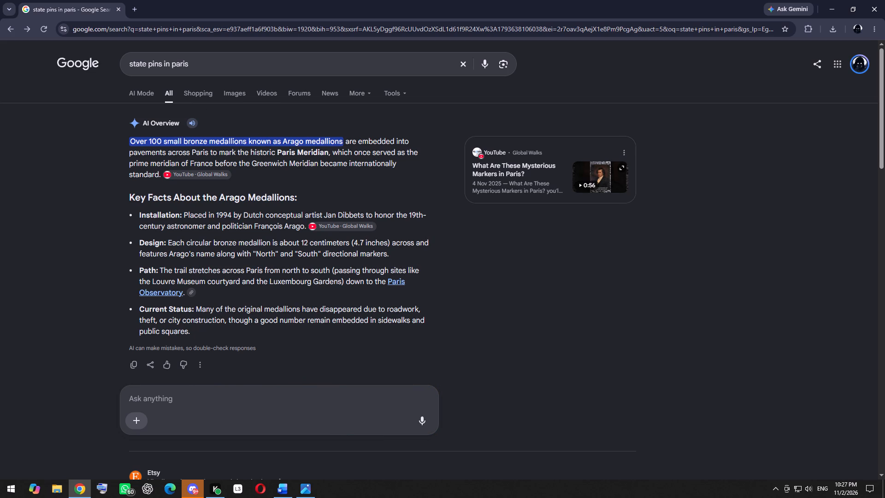
Copy "Paris Meridian" from the first paragraph of the AI overview.
left_click_drag(276, 153, 324, 147)
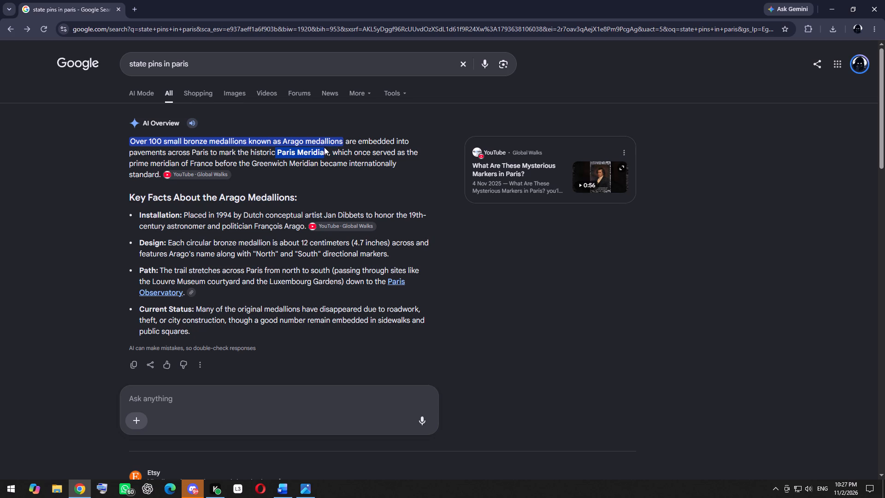
left_click_drag(324, 147, 333, 154)
left_click_drag(333, 154, 329, 154)
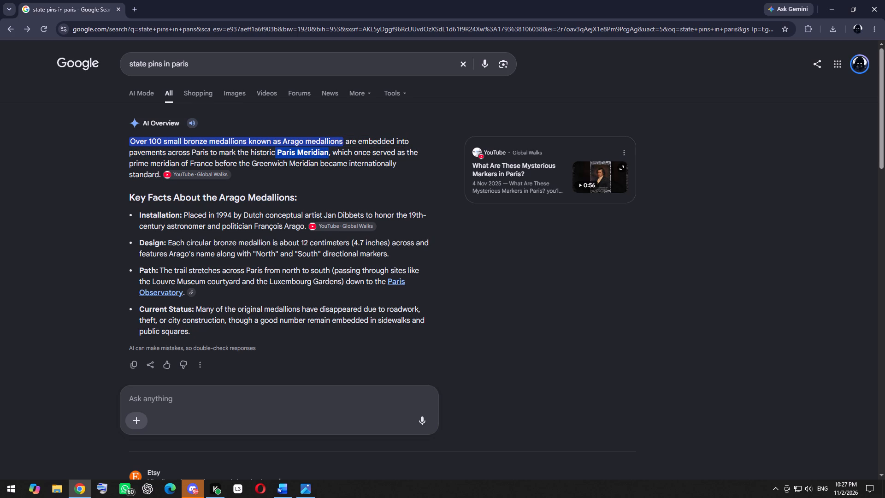
left_click(276, 153)
left_click(276, 153)
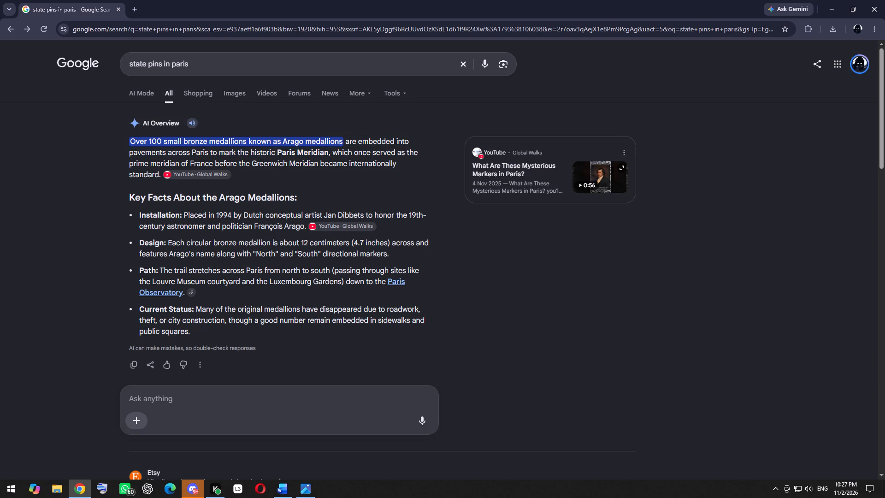
left_click_drag(276, 152, 326, 153)
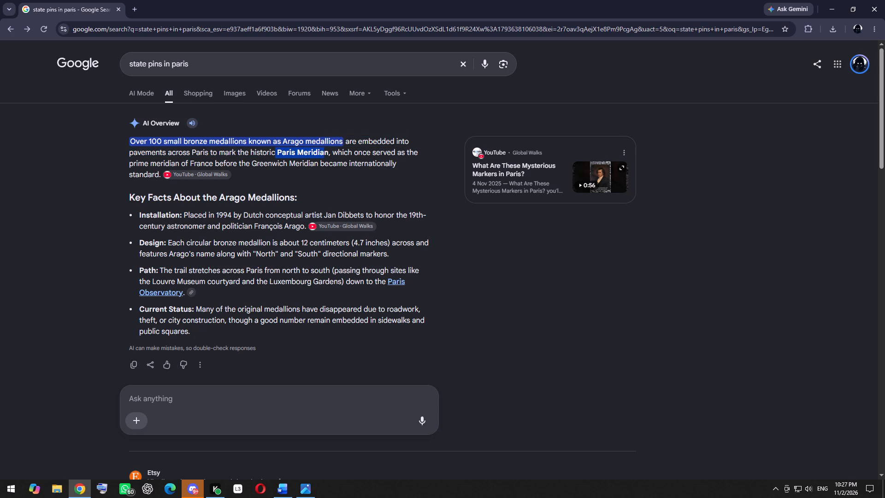
left_click_drag(326, 153, 329, 153)
key("ctrl+c")
Switch to Word and paste "Paris Meridian" after "Péristyle de" below the store name.
left_click(285, 486)
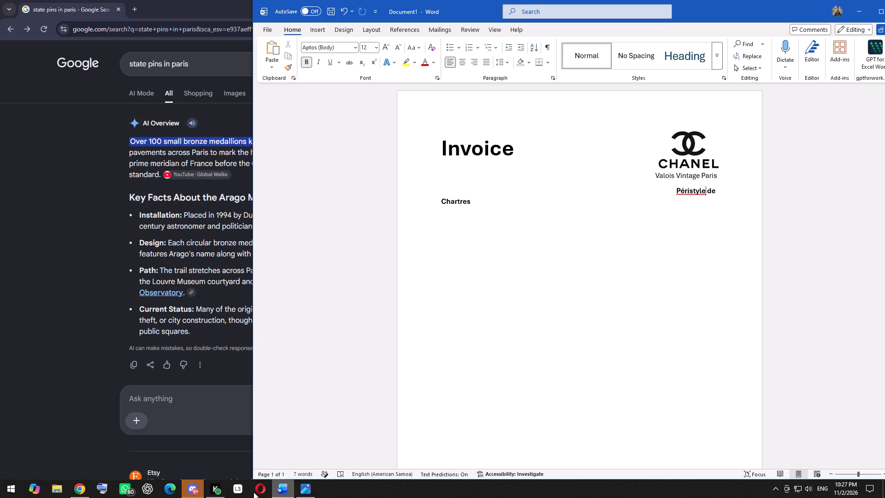
left_click(73, 488)
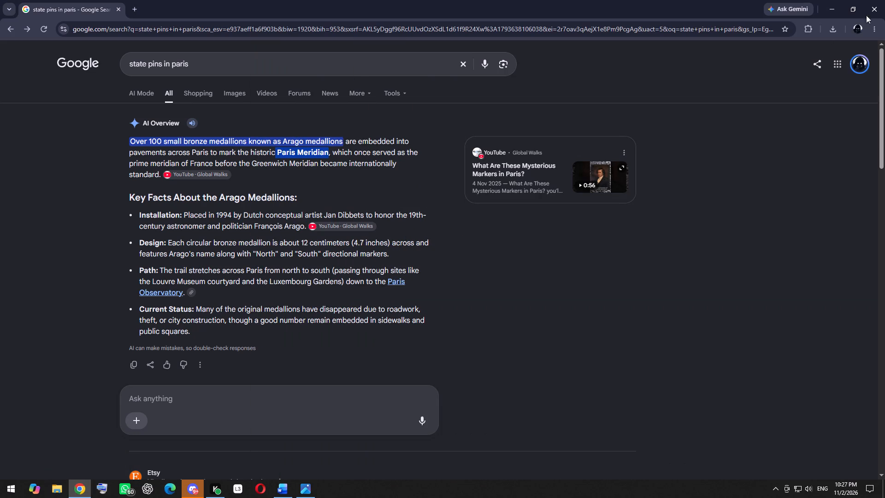
left_click(825, 3)
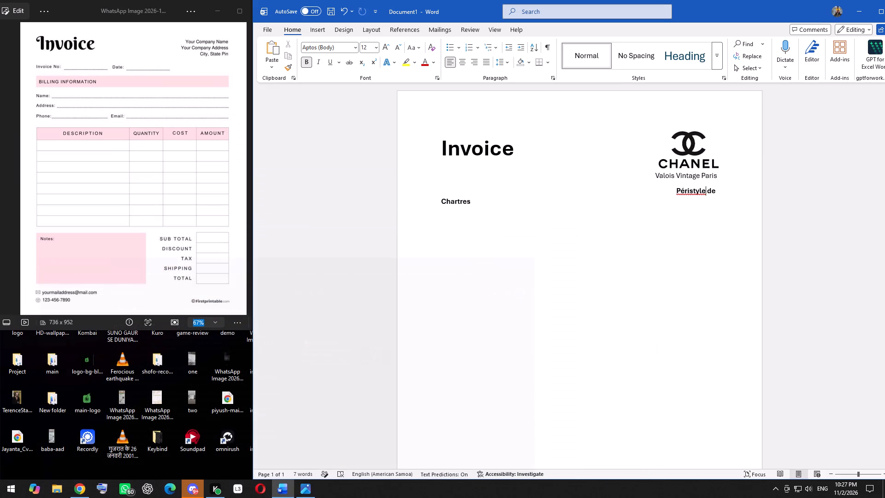
left_click_drag(714, 191, 718, 192)
left_click(718, 192)
key("ctrl+v")
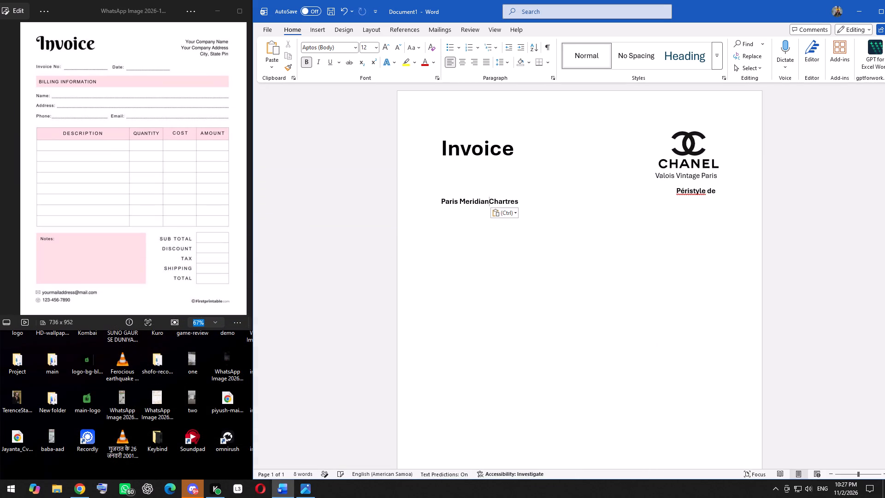
Delete the leftover words "Chartres" and "Péristyle de" around the pasted "Paris Meridian".
left_click_drag(519, 202, 491, 202)
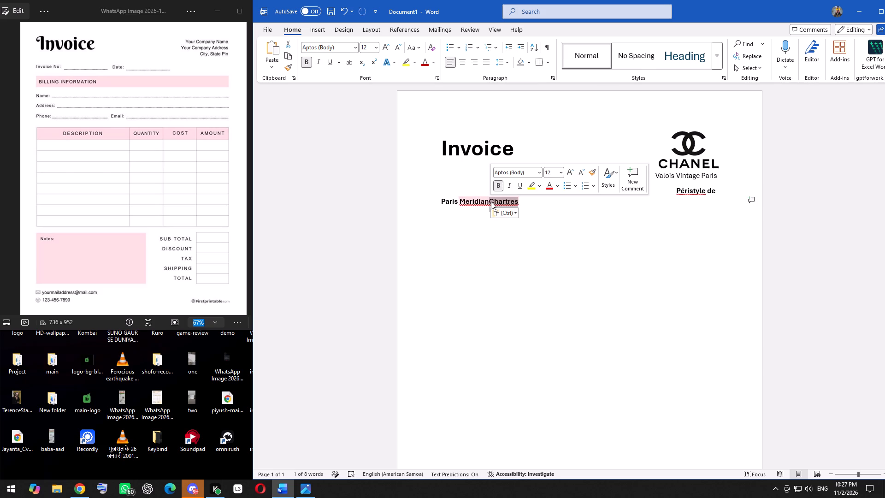
left_click(491, 202)
left_click_drag(491, 202, 527, 201)
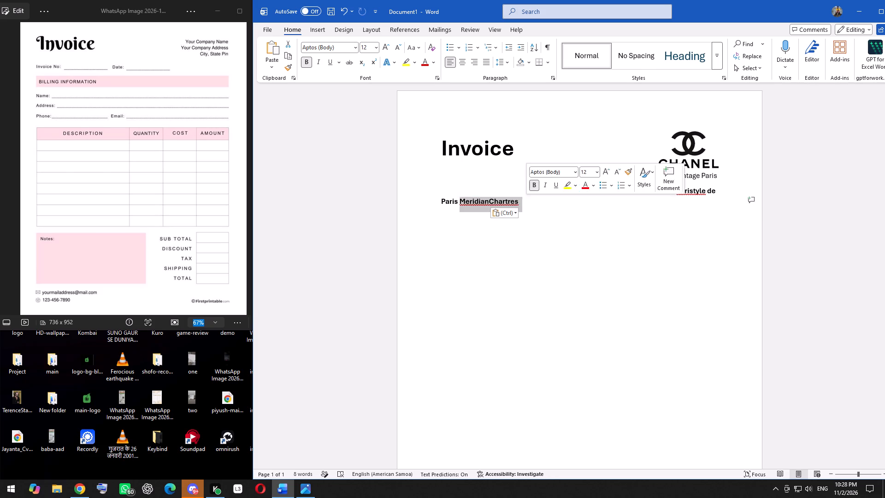
left_click(527, 201)
left_click_drag(526, 201, 521, 198)
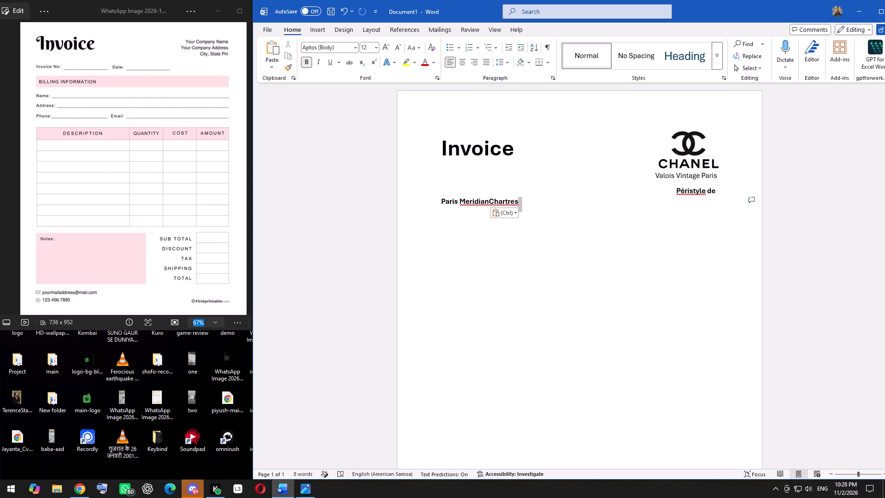
left_click_drag(521, 198, 491, 202)
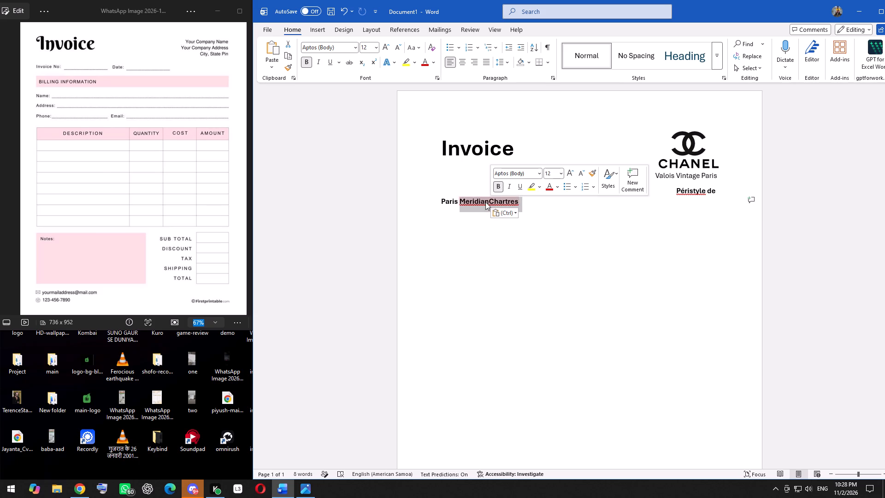
left_click(487, 202)
key("space")
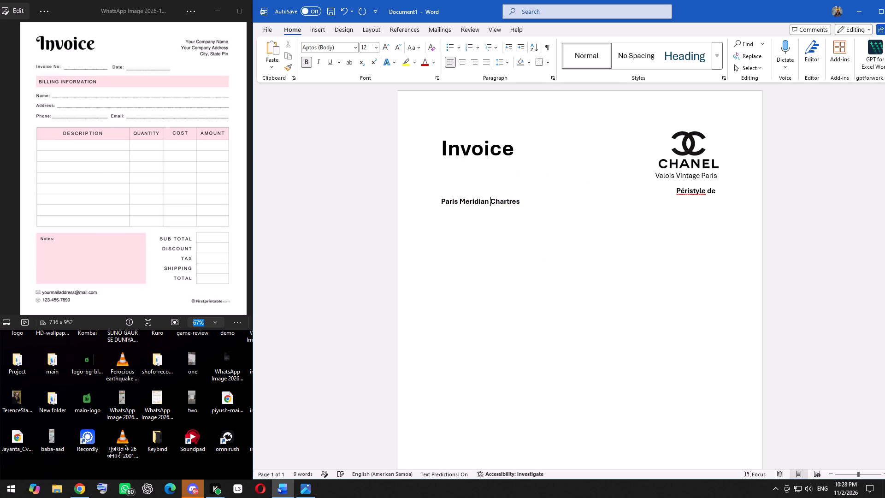
left_click_drag(523, 201, 490, 201)
left_click_drag(490, 201, 489, 201)
key("BackSpace")
left_click_drag(715, 191, 676, 191)
key("BackSpace")
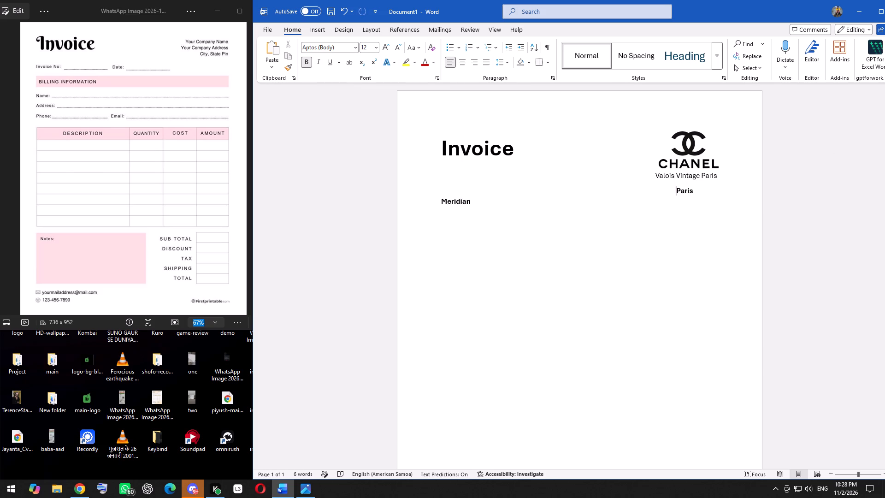
Trim the indent and adjust the spacing so "Paris Meridian" sits on one line beneath "Valois Vintage Paris".
key("BackSpace")
key("BackSpace")
key("BackSpace")
left_click(438, 201)
key("BackSpace")
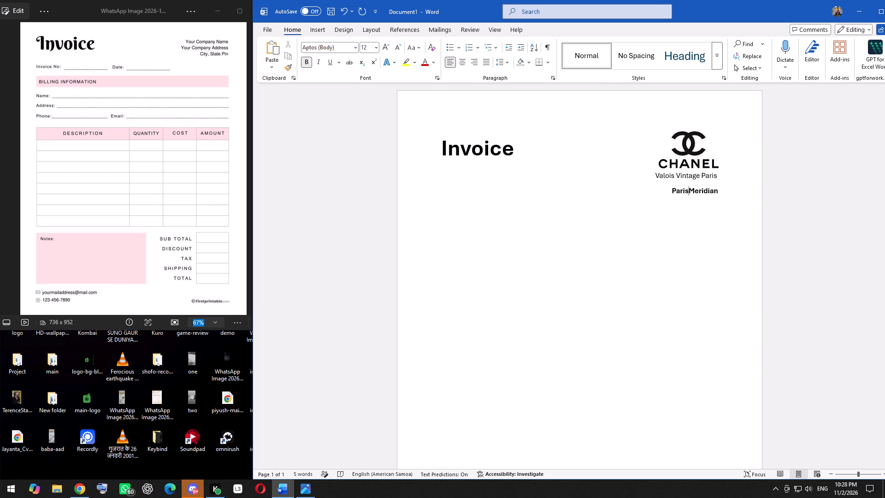
key("space")
key("BackSpace")
left_click(671, 187)
key("BackSpace")
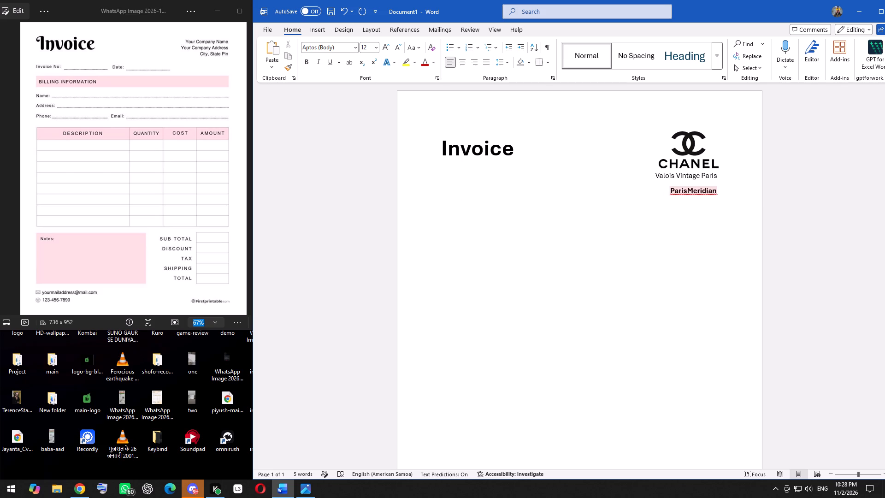
left_click(686, 190)
key("space")
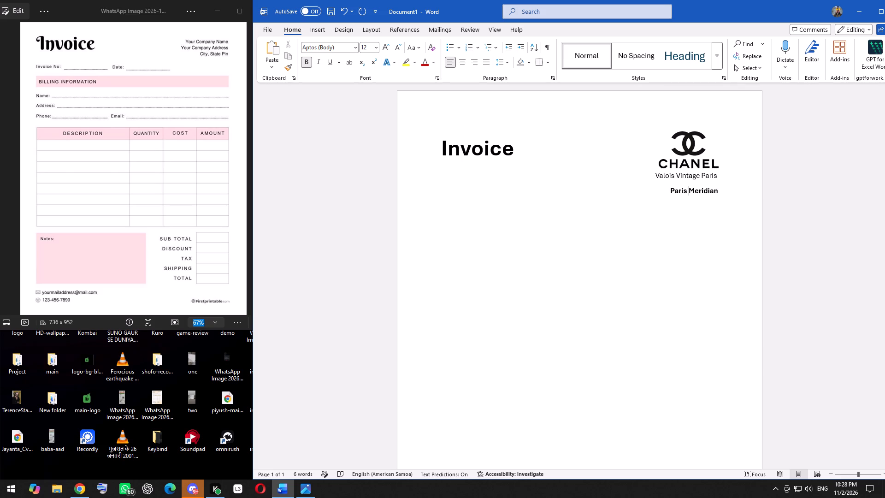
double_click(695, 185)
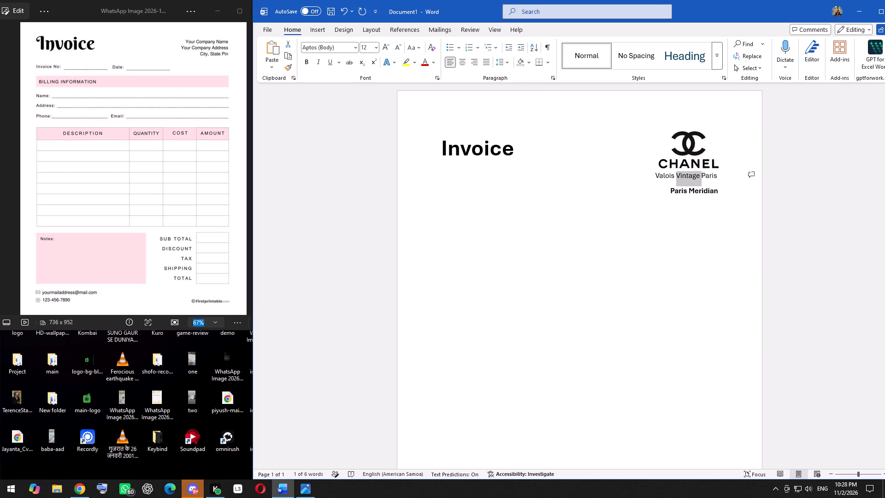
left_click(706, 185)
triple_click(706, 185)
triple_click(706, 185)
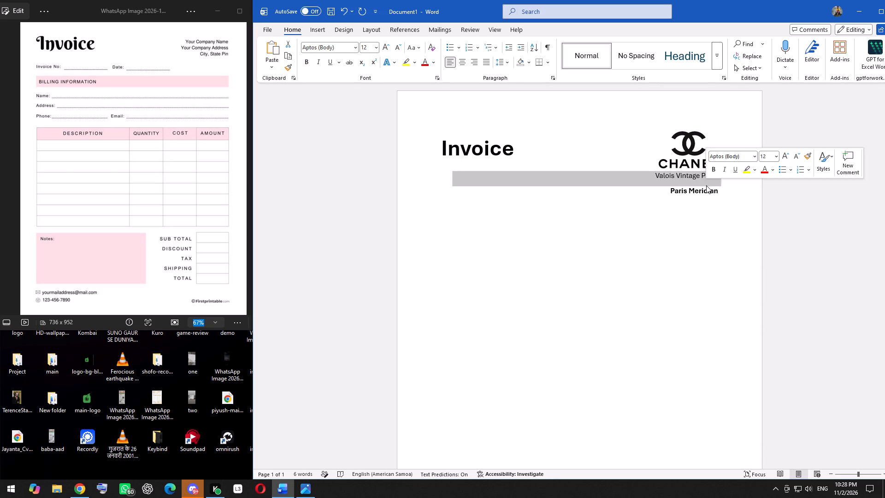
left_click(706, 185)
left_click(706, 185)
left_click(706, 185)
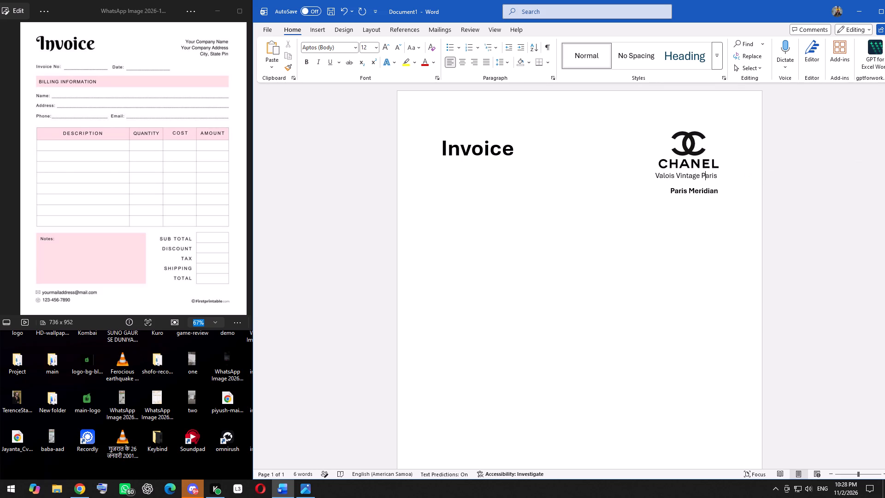
Switch to Chrome, search Google for "new york", and close the search tab to get back to the invoice document.
left_click(81, 483)
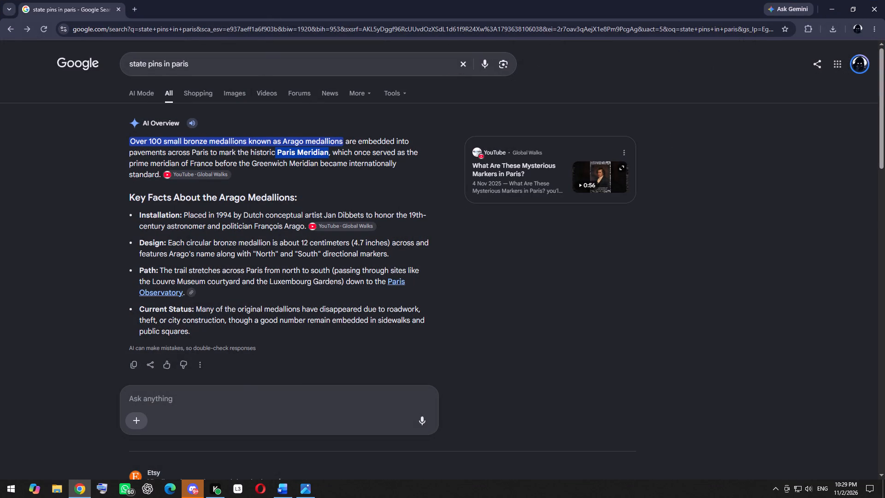
left_click(462, 63)
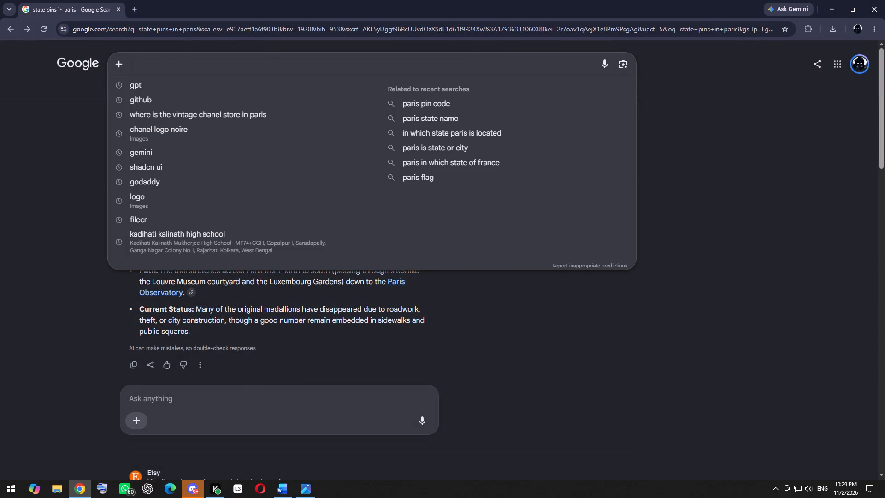
type("new york")
key("Return")
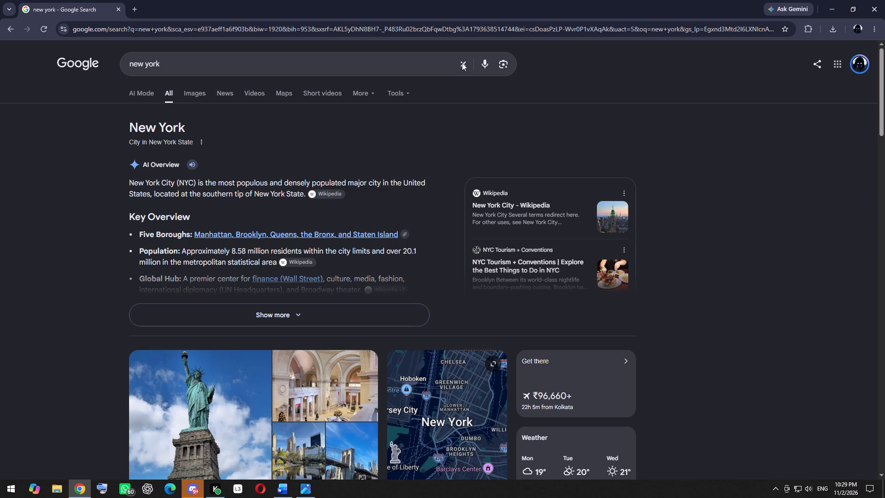
left_click(116, 7)
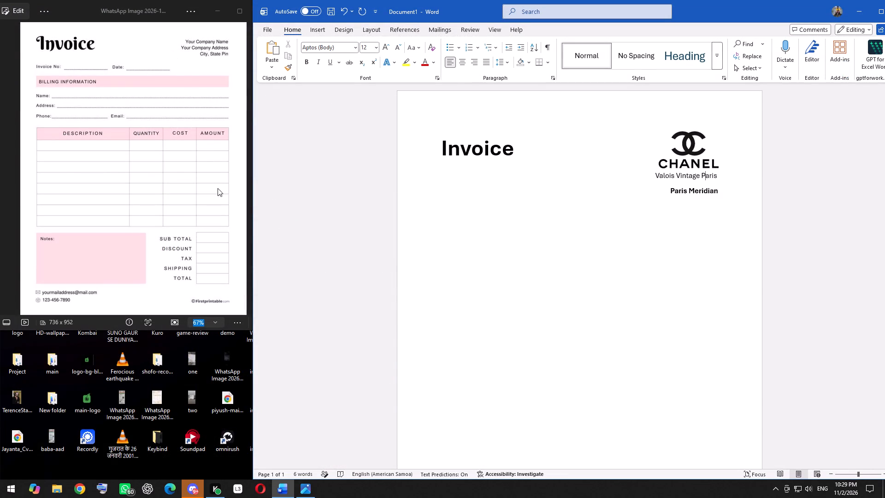
Remove the bold formatting from the "Paris Meridian" line beneath the store name.
left_click(718, 179)
left_click_drag(717, 191, 668, 191)
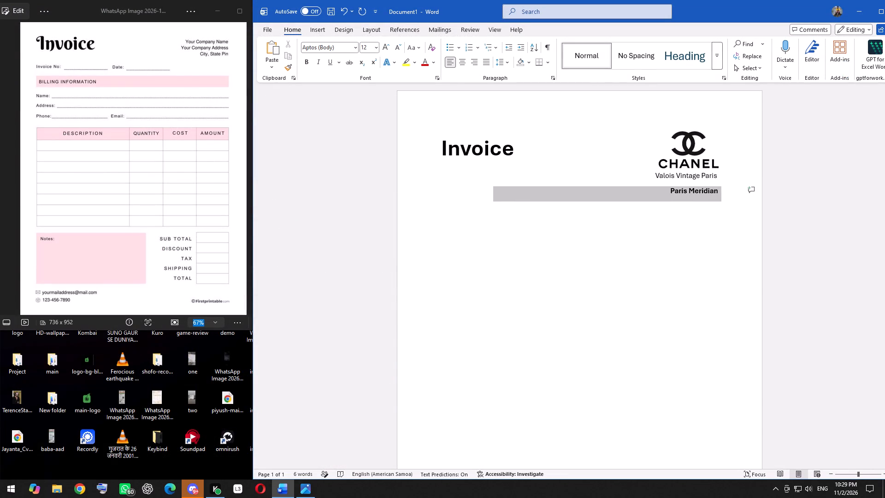
left_click_drag(668, 191, 668, 191)
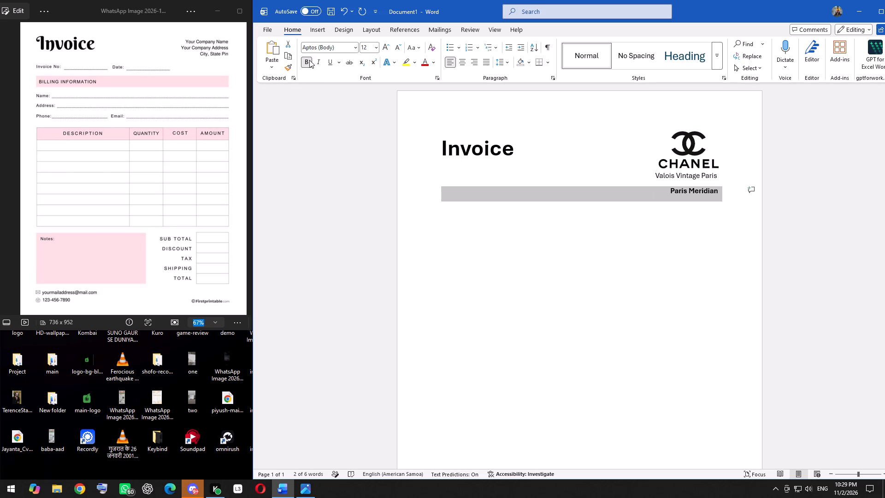
left_click(309, 60)
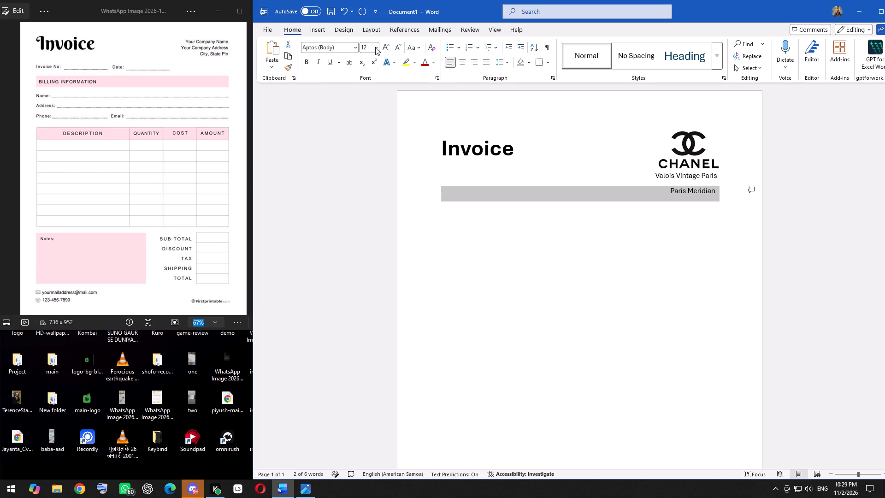
left_click(678, 201)
triple_click(700, 183)
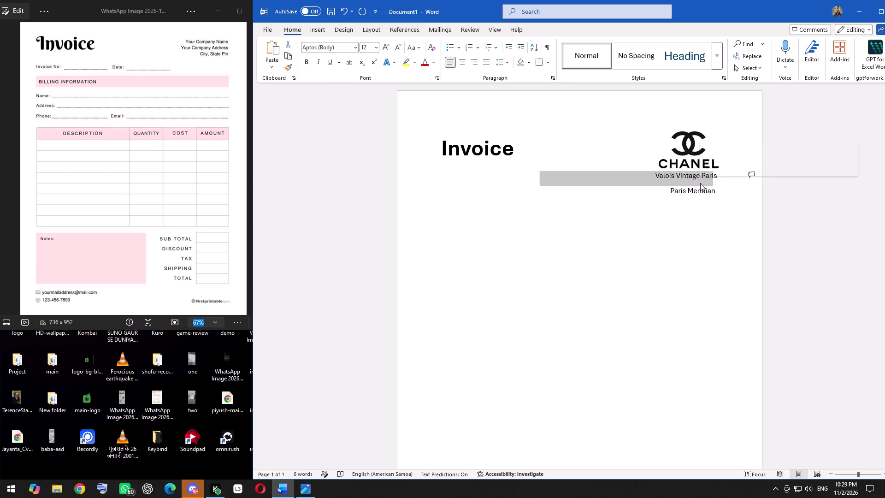
left_click(700, 184)
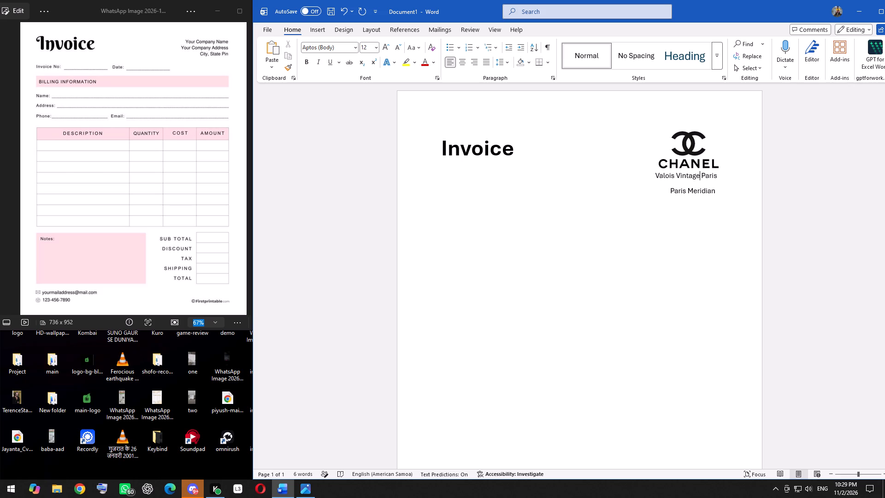
left_click(697, 203)
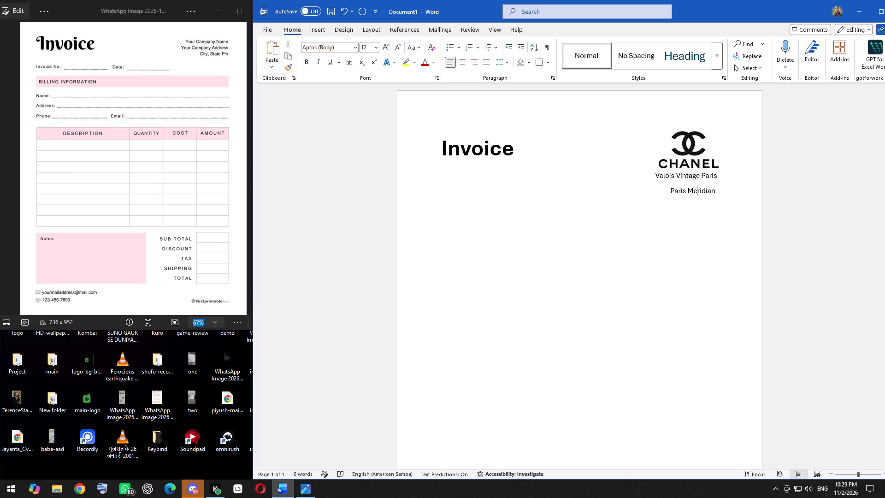
left_click(720, 191)
Move the interlocking-C emblem and the CHANEL wordmark slightly up, leaving a small gap above "Valois Vintage Paris".
left_click_drag(696, 146, 700, 135)
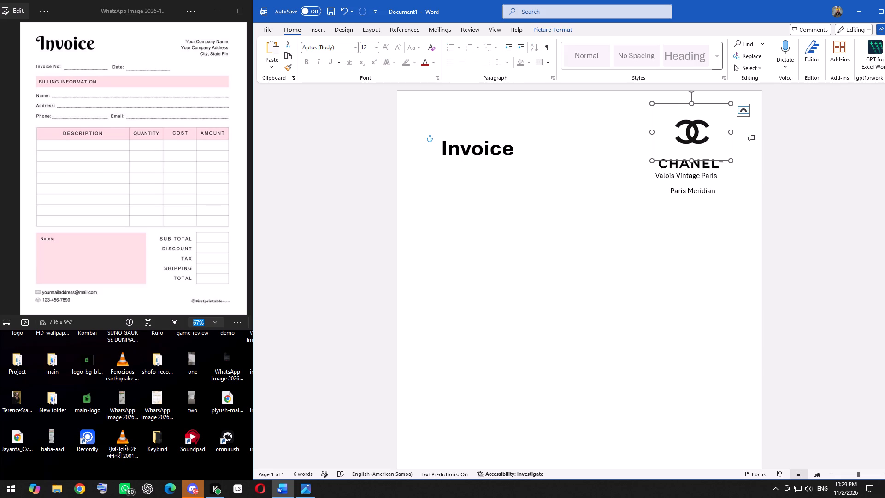
left_click(703, 163)
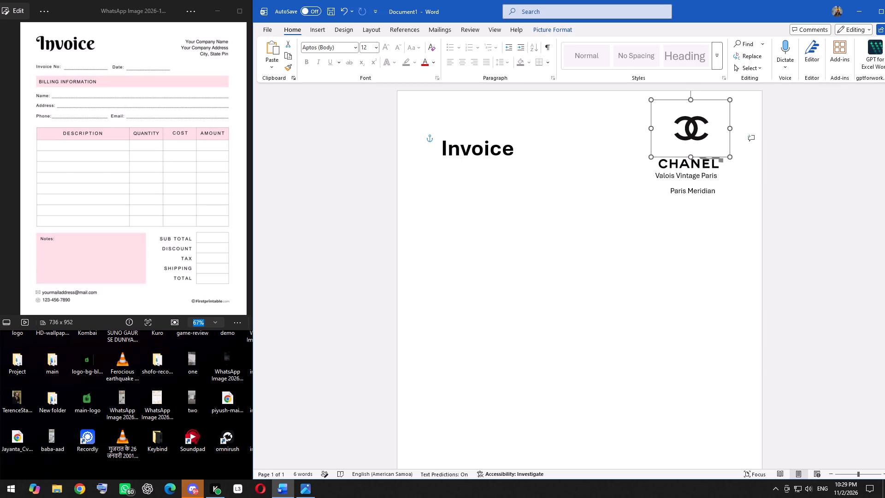
left_click_drag(702, 164, 706, 155)
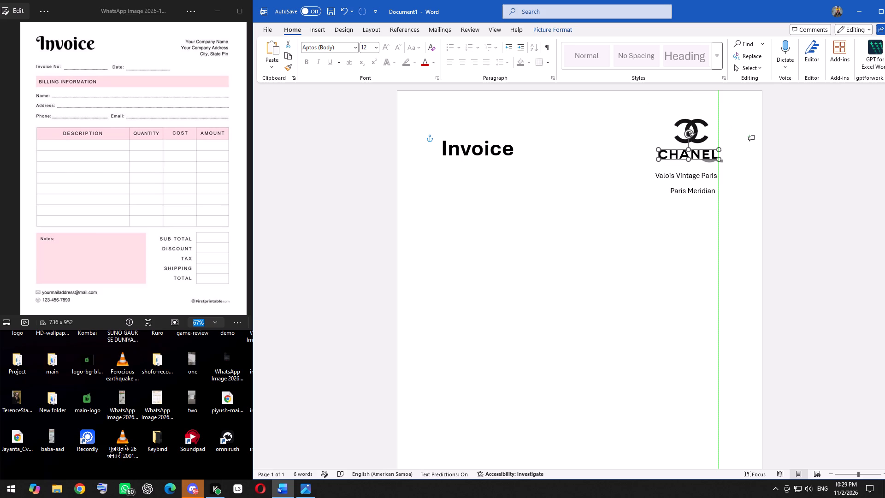
left_click_drag(706, 155, 707, 159)
left_click_drag(698, 134, 698, 135)
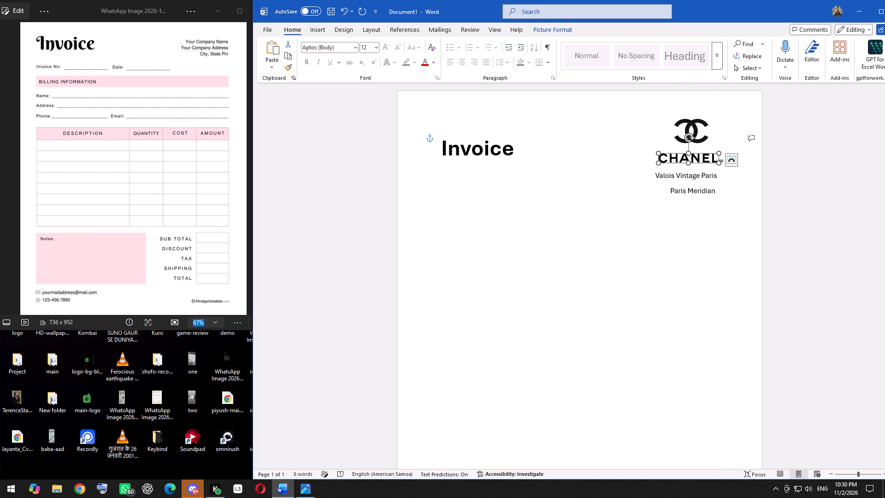
left_click_drag(698, 135, 699, 141)
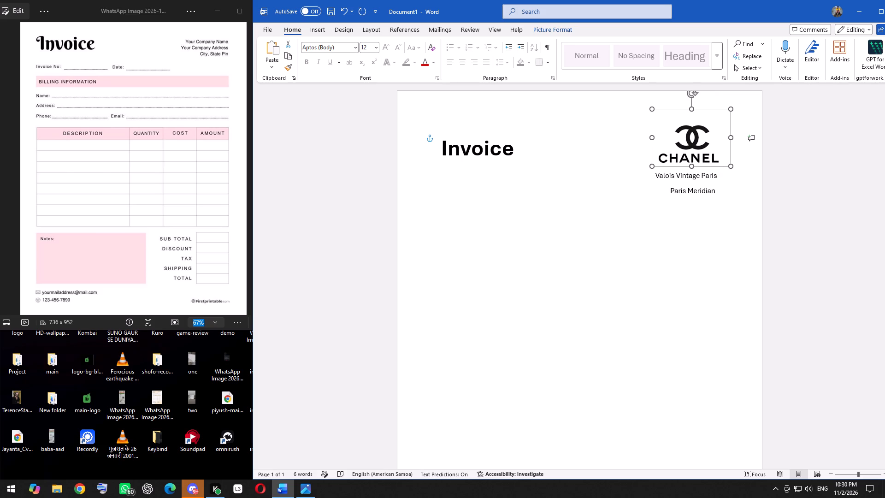
left_click_drag(699, 141, 697, 141)
left_click(707, 247)
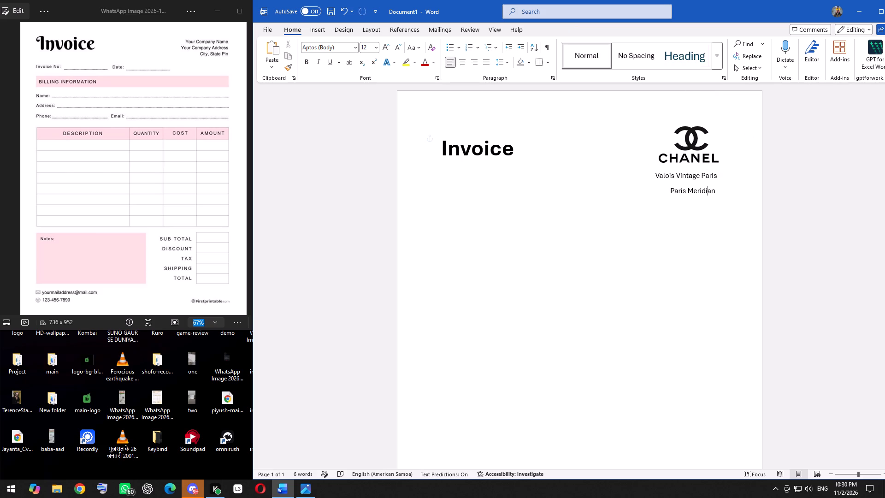
left_click_drag(701, 156, 702, 157)
left_click_drag(702, 157, 705, 155)
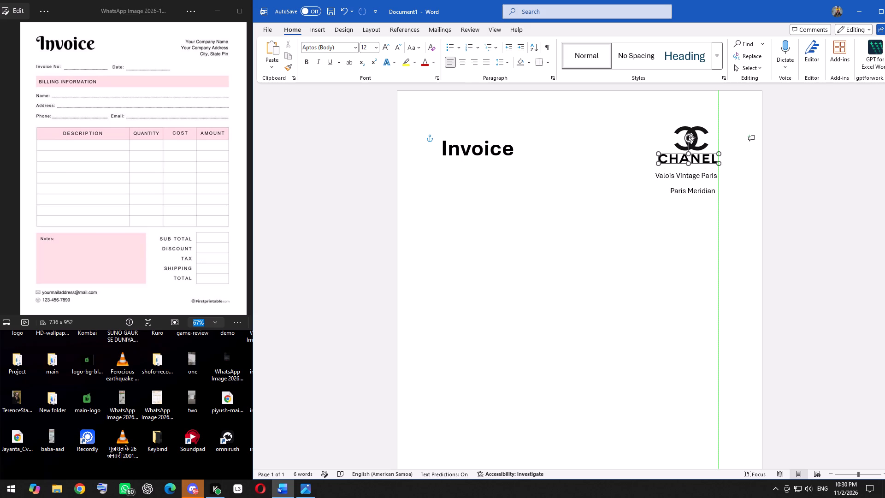
left_click_drag(705, 155, 706, 159)
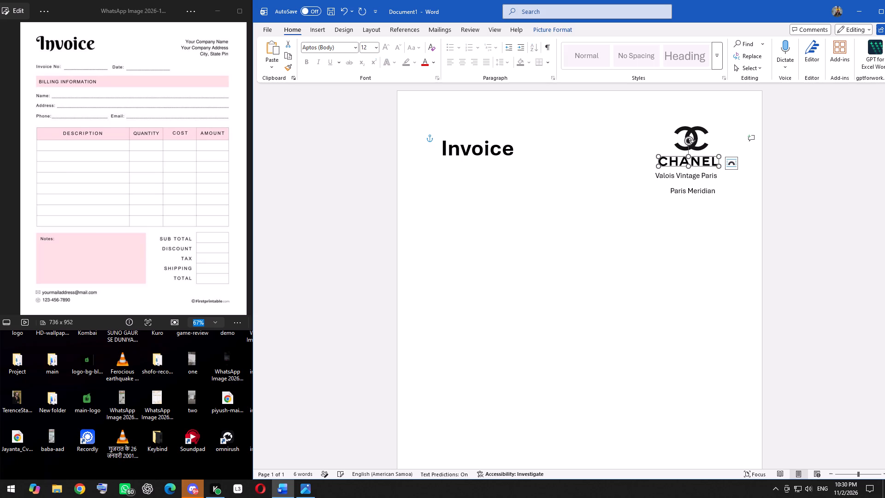
left_click(707, 160)
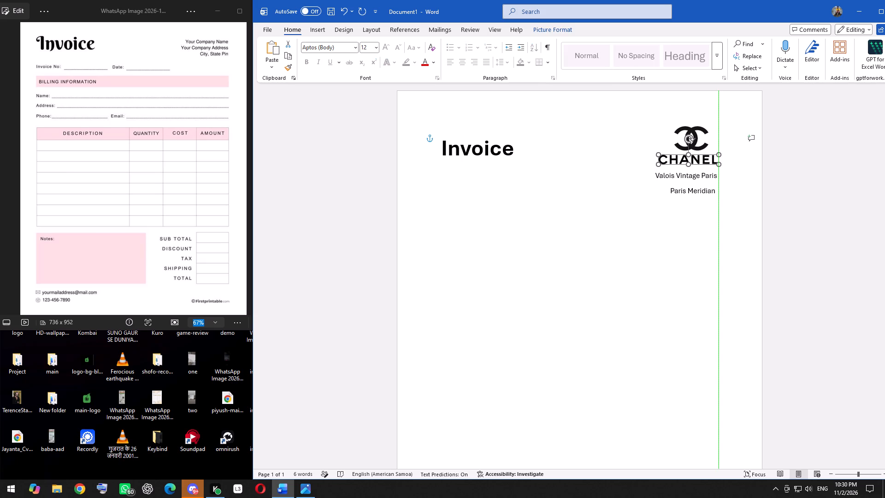
left_click(700, 242)
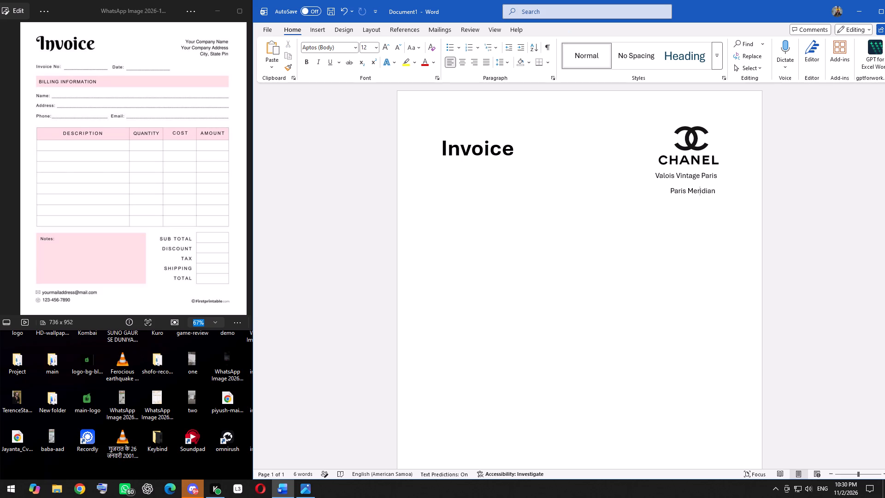
Add an empty right-aligned line below "Paris Meridian".
double_click(667, 182)
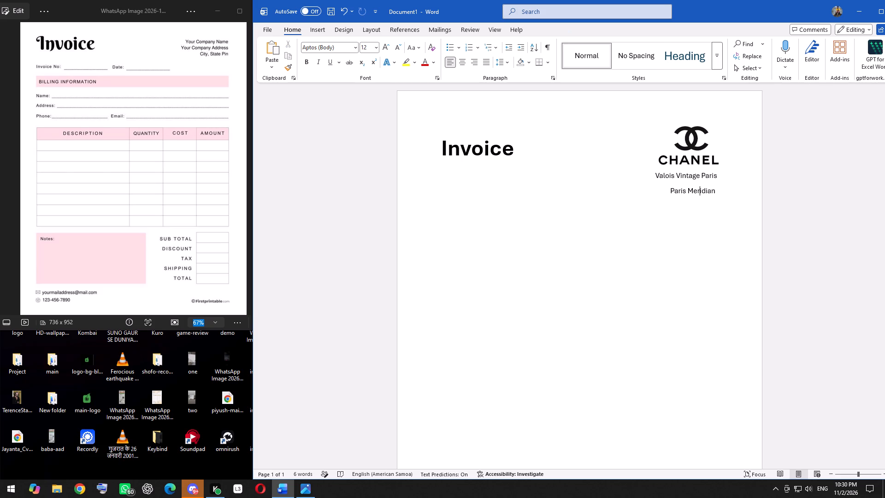
triple_click(667, 185)
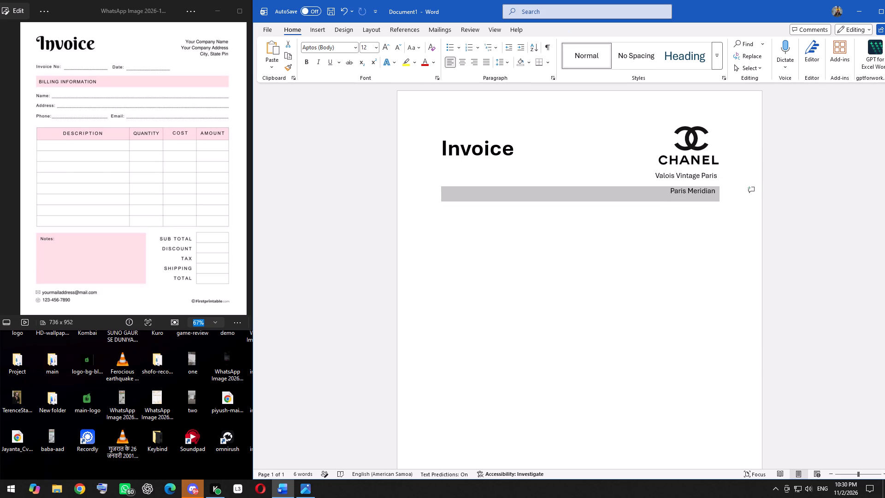
left_click(724, 186)
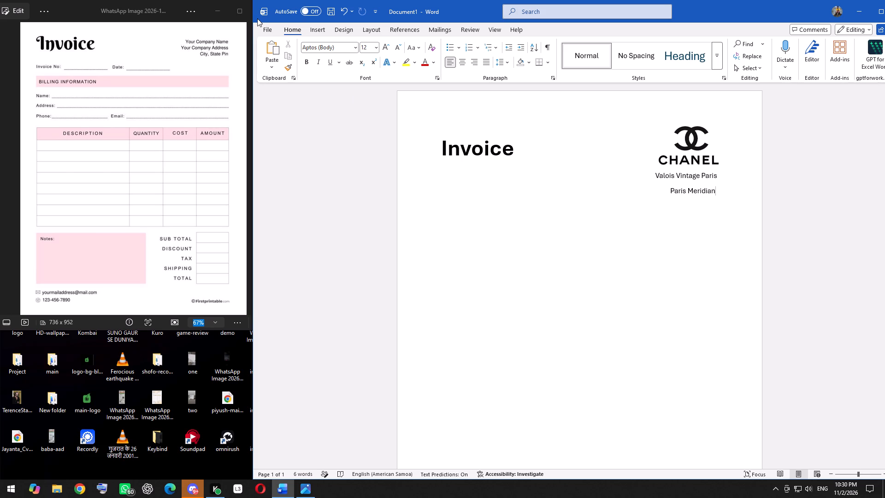
key("Return")
left_click(473, 60)
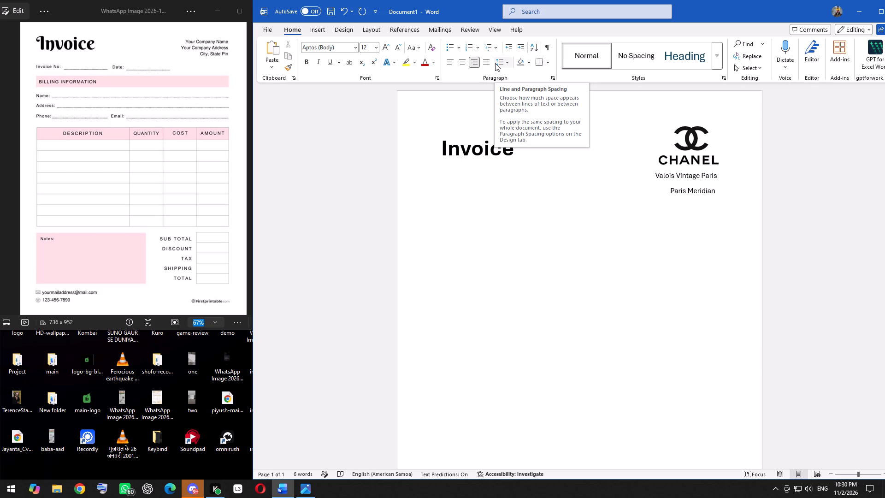
Insert "Paris, " in front of "Paris Meridian" in the address line beneath the store name.
left_click(670, 193)
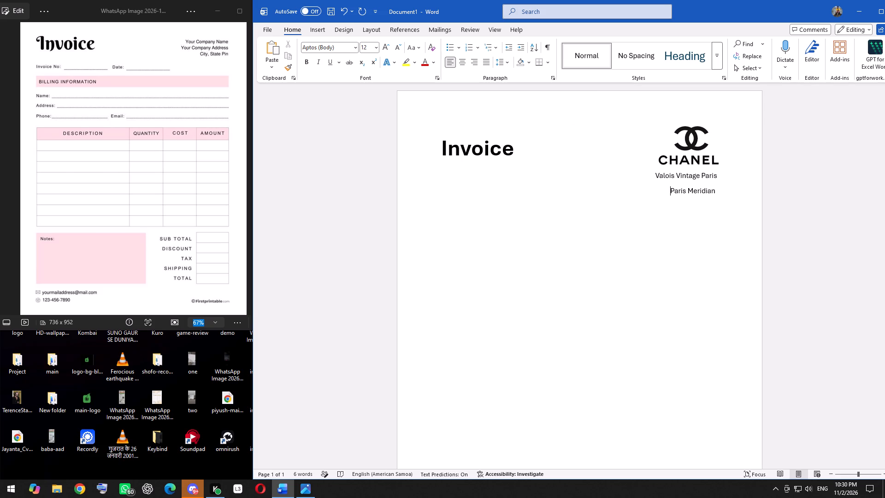
key("p")
key("BackSpace")
type("pari")
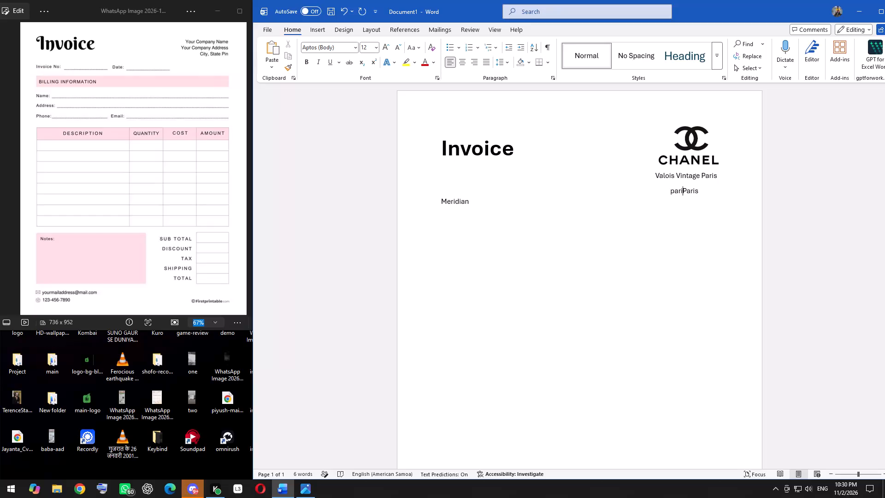
key("BackSpace")
key("BackSpace")
key("BackSpace")
key("BackSpace")
key("p")
type("aris")
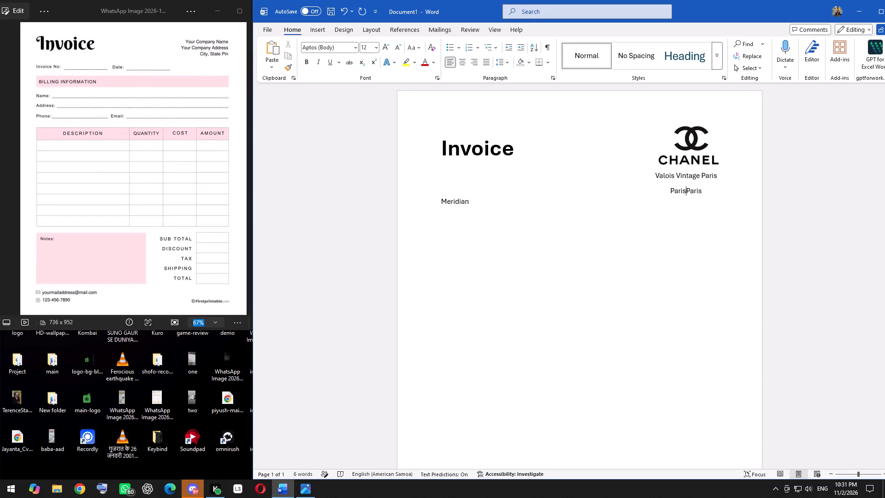
key("space")
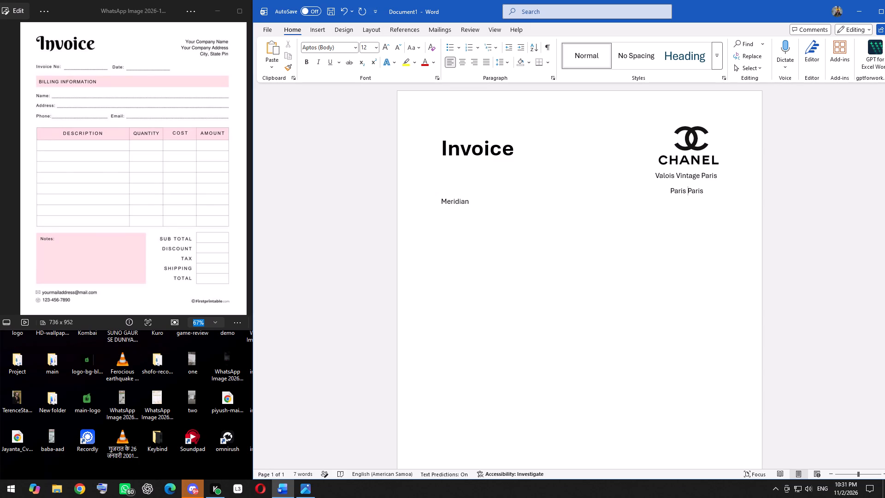
key("BackSpace")
type(",")
key("space")
Reduce the leading spaces before "Paris, Paris Meridian" so the address fits on one line beneath "Valois Vintage Paris".
left_click(667, 189)
key("BackSpace")
key("BackSpace")
key("BackSpace")
key("BackSpace")
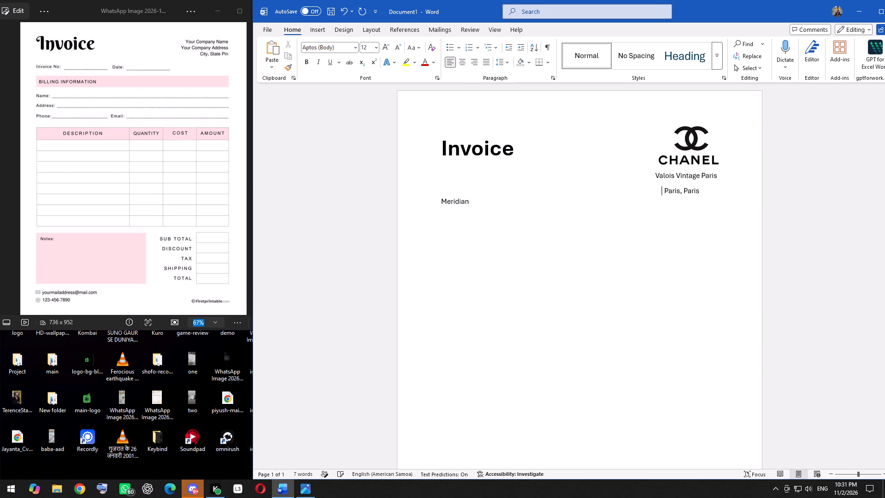
key("BackSpace")
key("BackSpace")
key("BackSpace")
key("BackSpace")
key("BackSpace")
key("BackSpace")
key("BackSpace")
key("BackSpace")
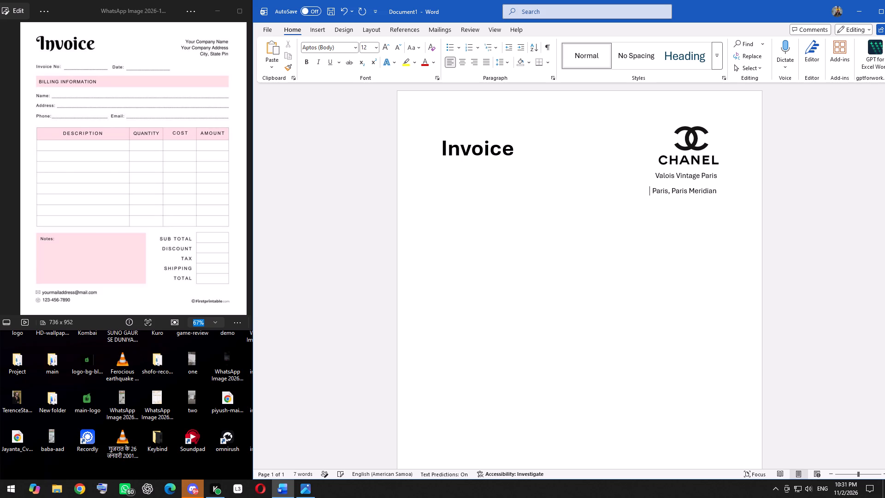
key("space")
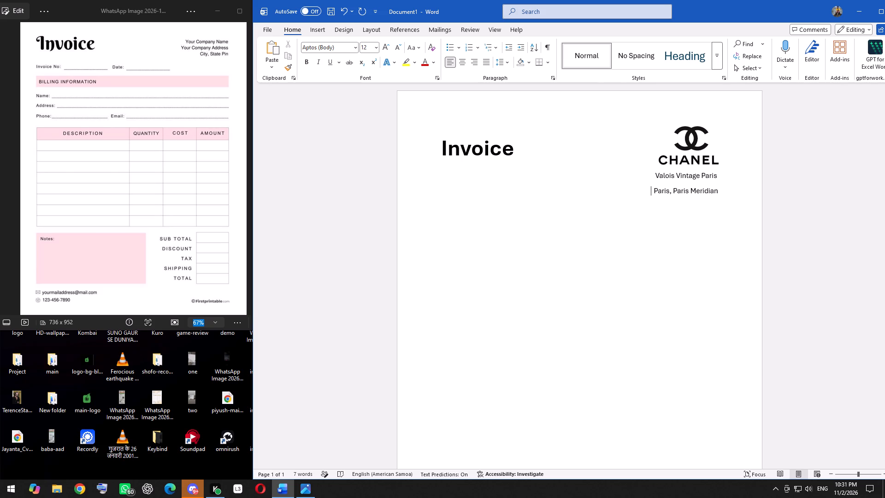
left_click(715, 203)
Add the label "Invoice no." beneath the Invoice title, at the start of the "Valois Vintage Paris" line.
left_click(427, 187)
left_click(432, 186)
double_click(430, 184)
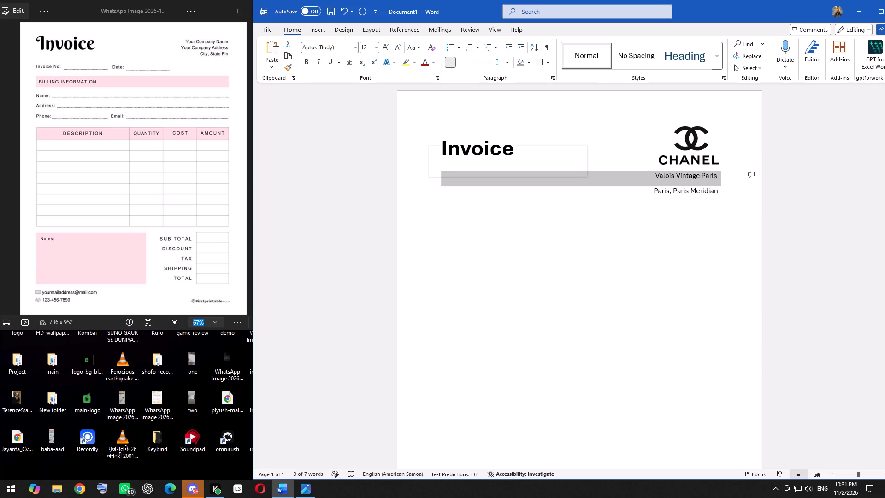
left_click(430, 183)
left_click(431, 183)
double_click(439, 183)
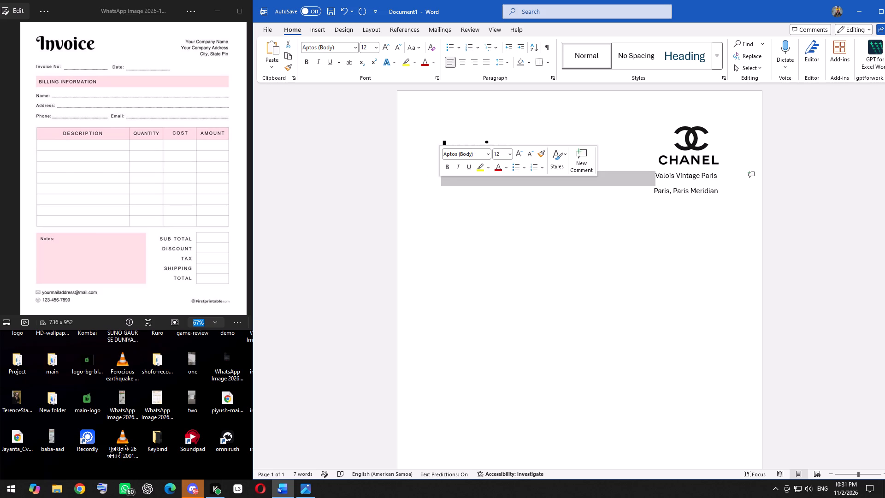
double_click(440, 183)
left_click(440, 183)
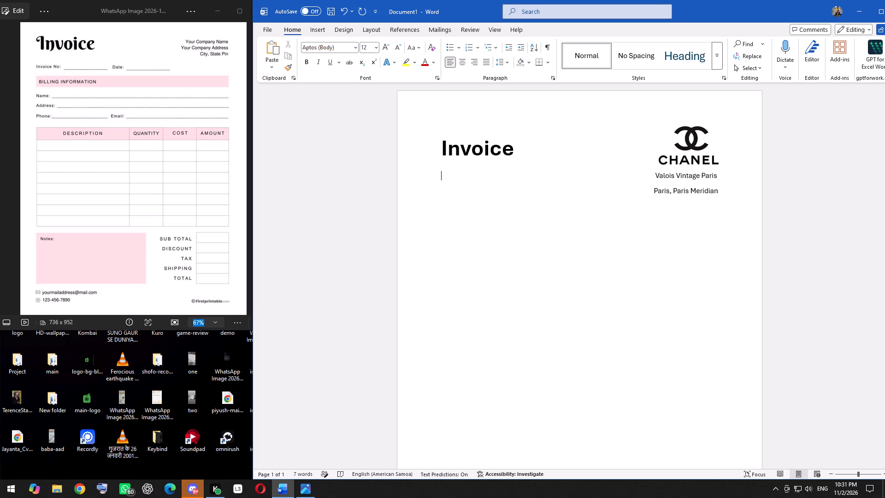
key("i")
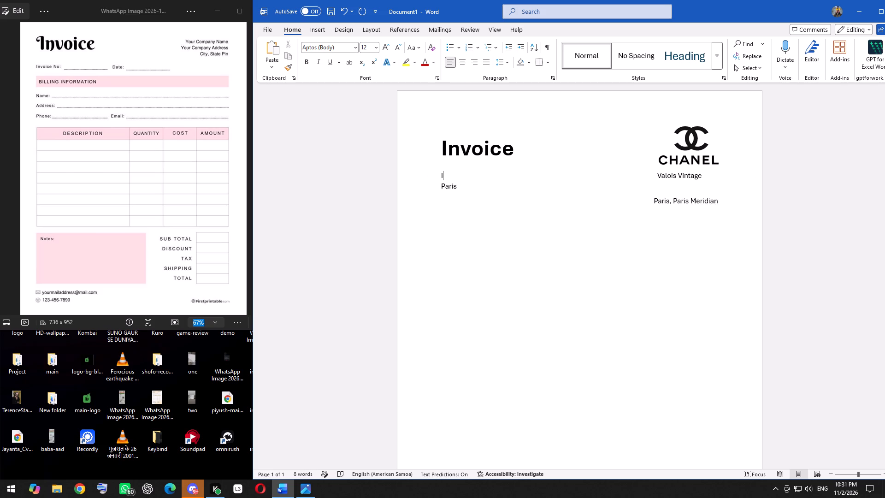
key("BackSpace")
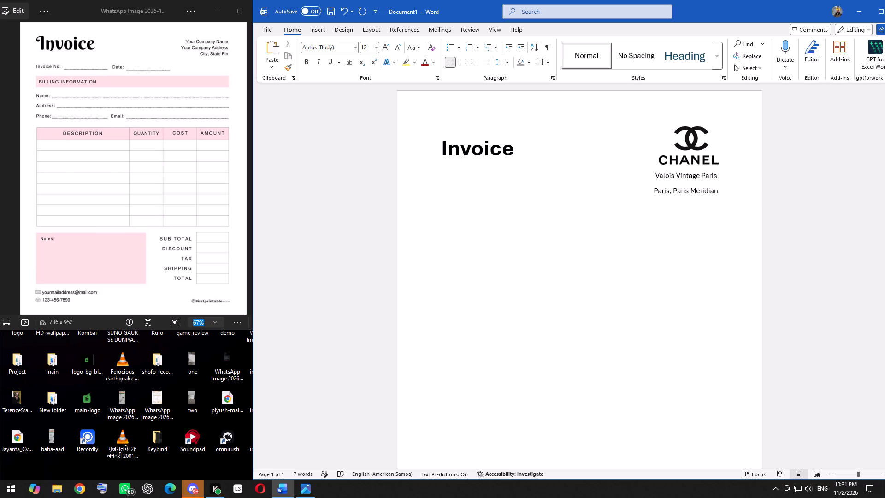
key("i")
key("n")
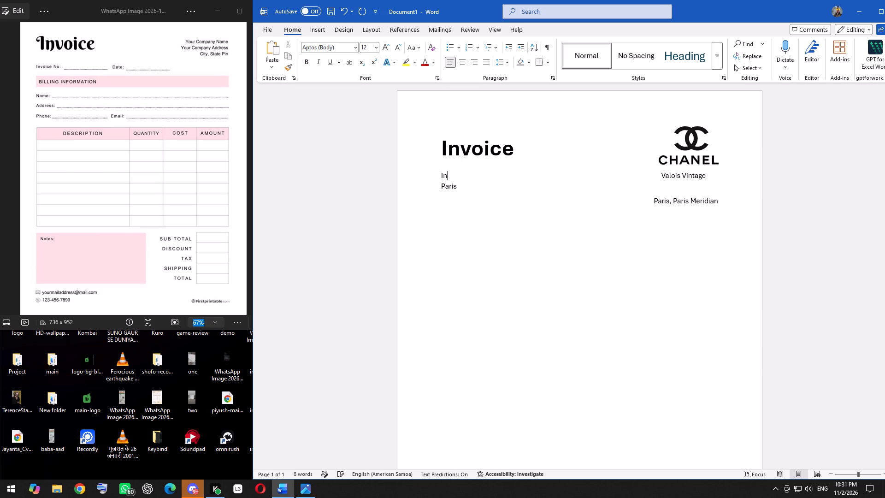
key("v")
type("oice")
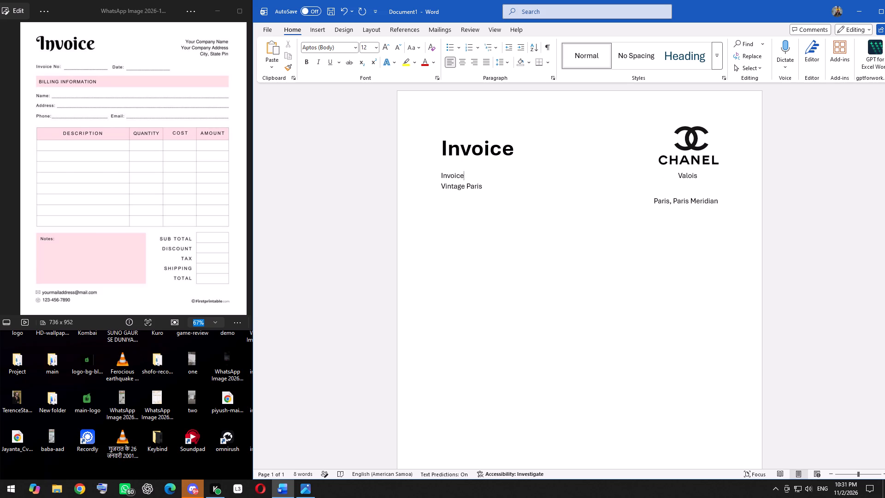
key("space")
type("no.")
Delete surplus spaces between "Invoice no." and the store name until "Valois Vintage Paris" fits on one line again.
left_click(517, 175)
key("BackSpace")
key("BackSpace")
key("BackSpace")
key("BackSpace")
key("BackSpace")
key("BackSpace")
key("BackSpace")
key("BackSpace")
key("BackSpace")
key("BackSpace")
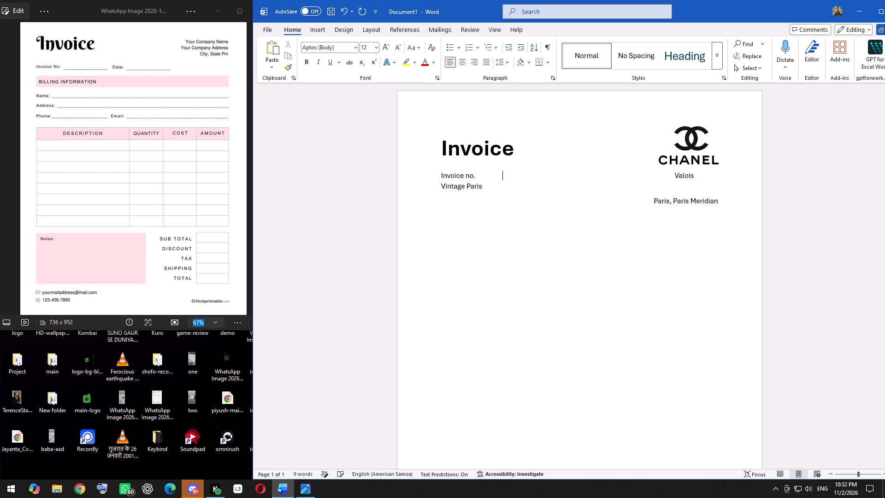
key("BackSpace")
key("BackSpace")
key("BackSpace")
key("BackSpace")
key("BackSpace")
key("BackSpace")
key("BackSpace")
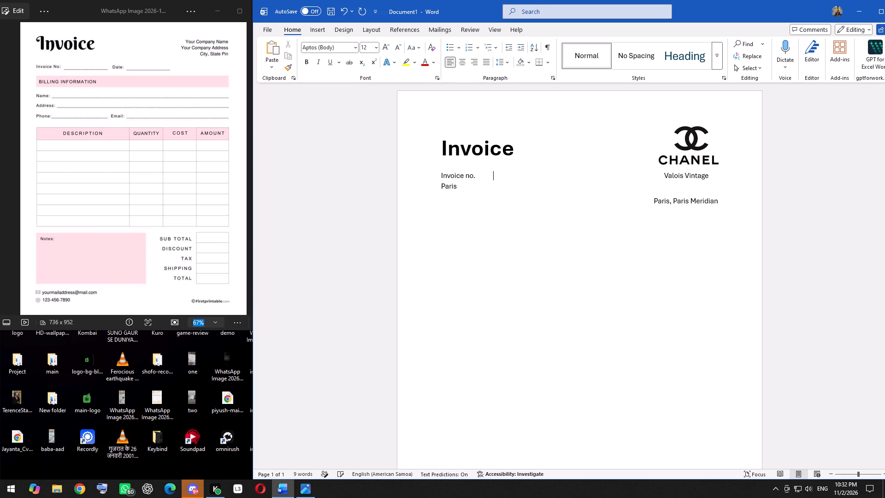
key("BackSpace")
key("BackSpace")
key("BackSpace")
key("BackSpace")
key("BackSpace")
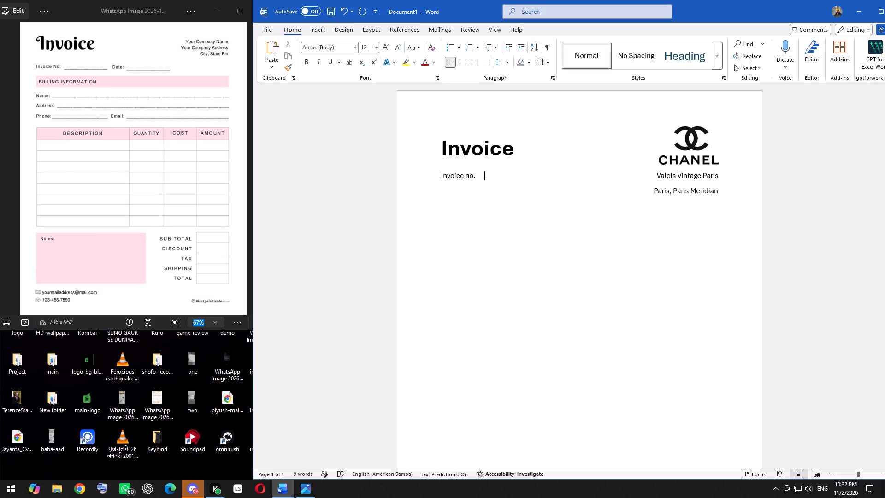
Remove the remaining spaces after the invoice number label and replace its period with a colon, making "Invoice no:".
key("BackSpace")
key("BackSpace")
key("BackSpace")
key("BackSpace")
key("BackSpace")
key("BackSpace")
key("BackSpace")
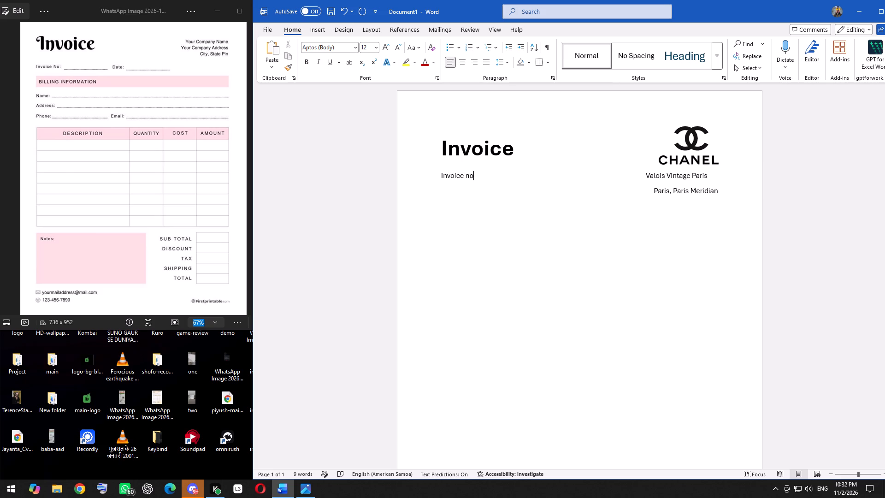
key("shift+colon")
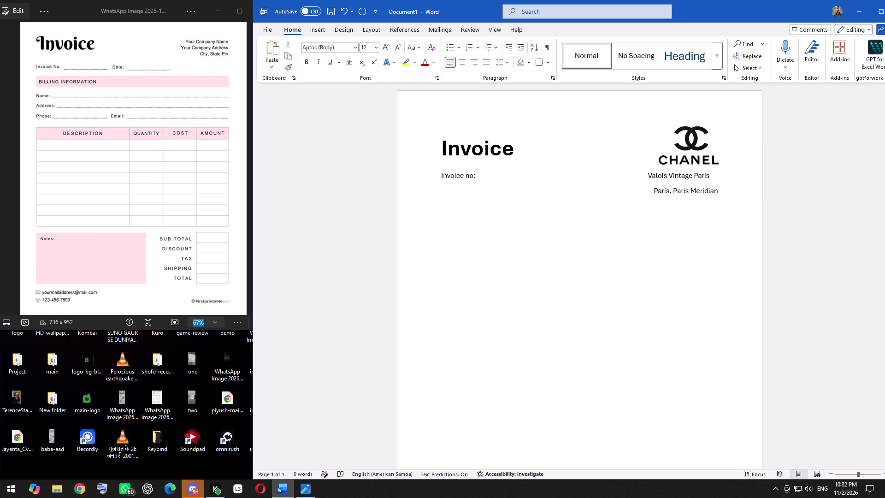
Delete the run of spaces directly after "Invoice no:", keeping the label's colon.
left_click(584, 179)
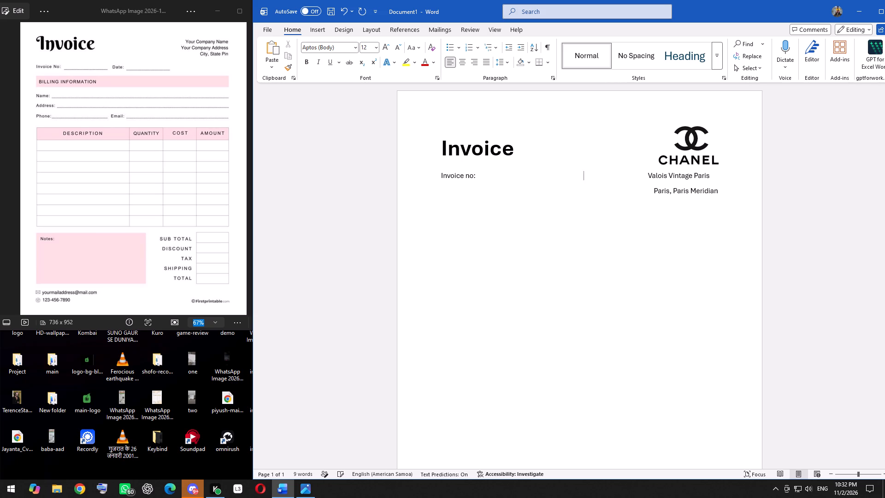
left_click(556, 178)
left_click(537, 175)
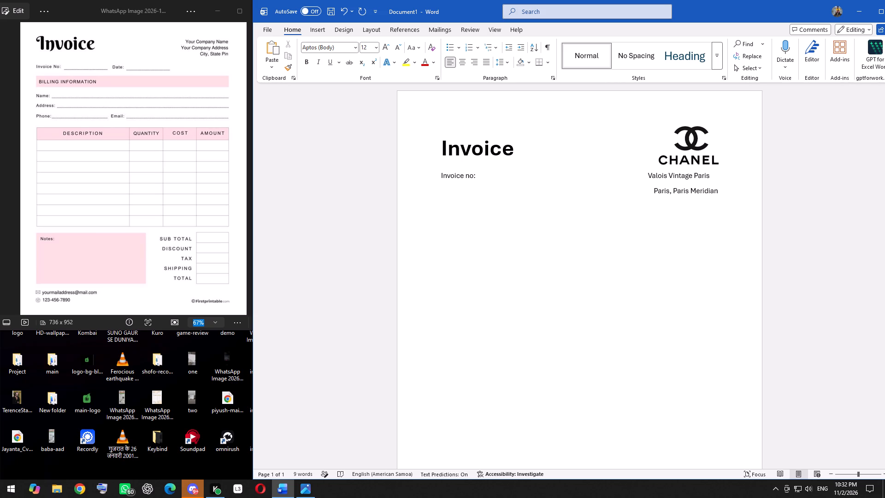
left_click(543, 175)
key("BackSpace")
key("BackSpace")
key("BackSpace")
key("BackSpace")
key("BackSpace")
key("BackSpace")
key("BackSpace")
key("BackSpace")
key("BackSpace")
key("BackSpace")
key("BackSpace")
key("BackSpace")
key("BackSpace")
key("BackSpace")
key("BackSpace")
key("BackSpace")
key("BackSpace")
key("BackSpace")
key("BackSpace")
key("BackSpace")
key("BackSpace")
key("BackSpace")
key("BackSpace")
key("BackSpace")
key("BackSpace")
key("BackSpace")
key("BackSpace")
key("BackSpace")
key("BackSpace")
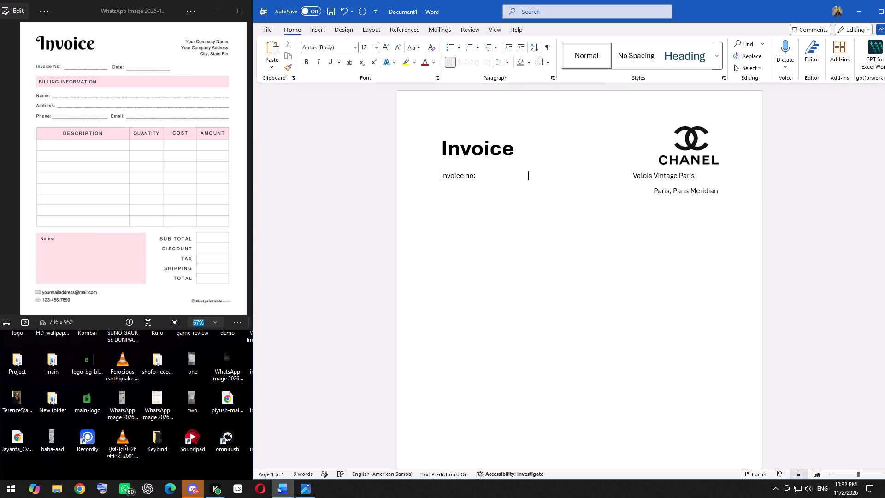
key("BackSpace")
key("BackSpace")
key("BackSpace")
key("BackSpace")
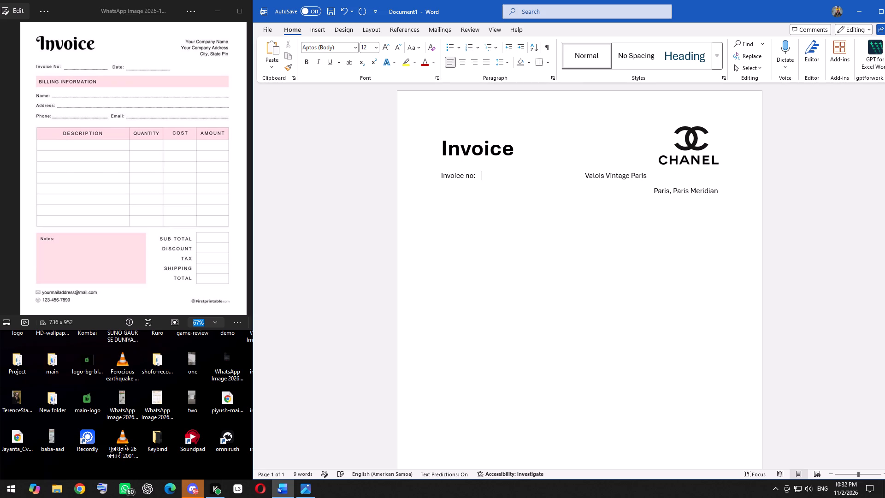
key("BackSpace")
key("BackSpace")
key("BackSpace")
key("BackSpace")
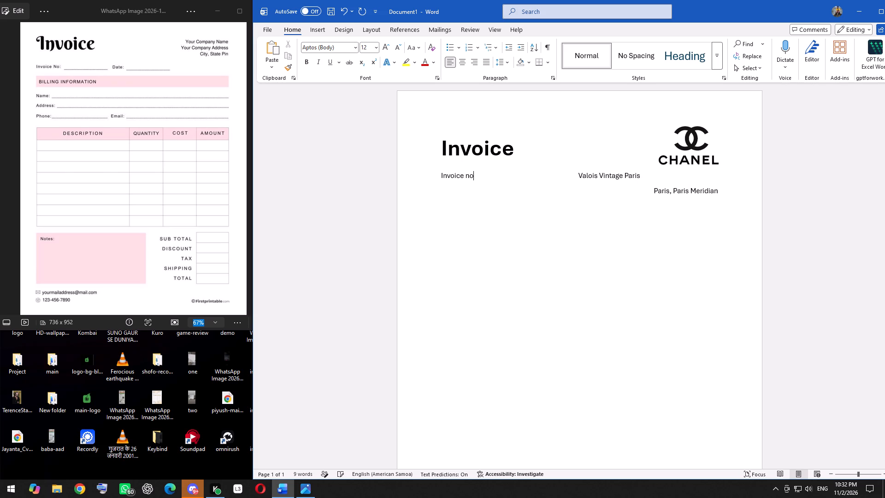
key("ctrl+z")
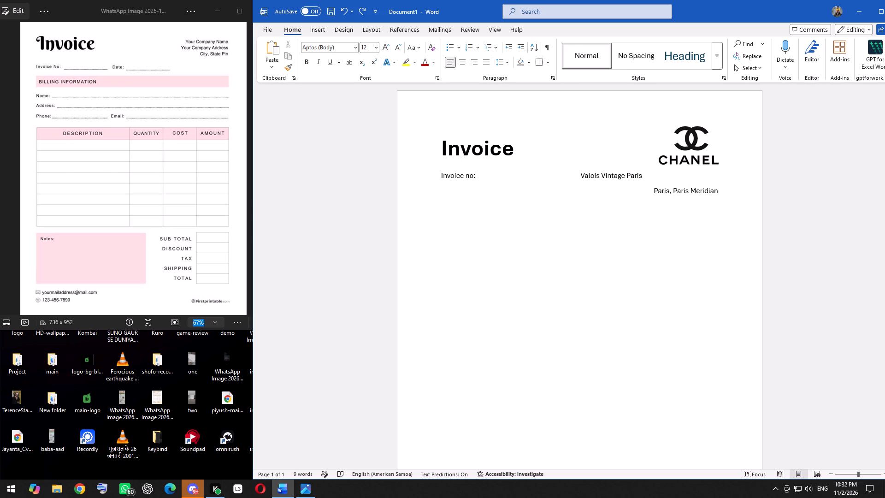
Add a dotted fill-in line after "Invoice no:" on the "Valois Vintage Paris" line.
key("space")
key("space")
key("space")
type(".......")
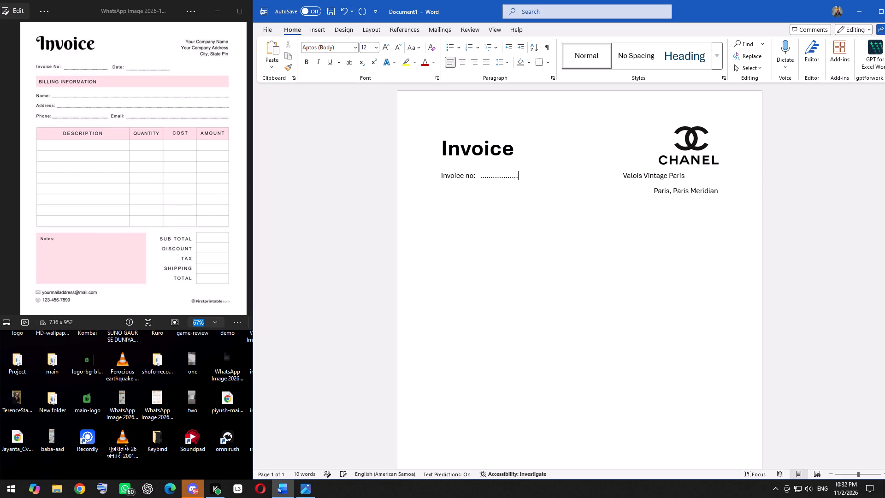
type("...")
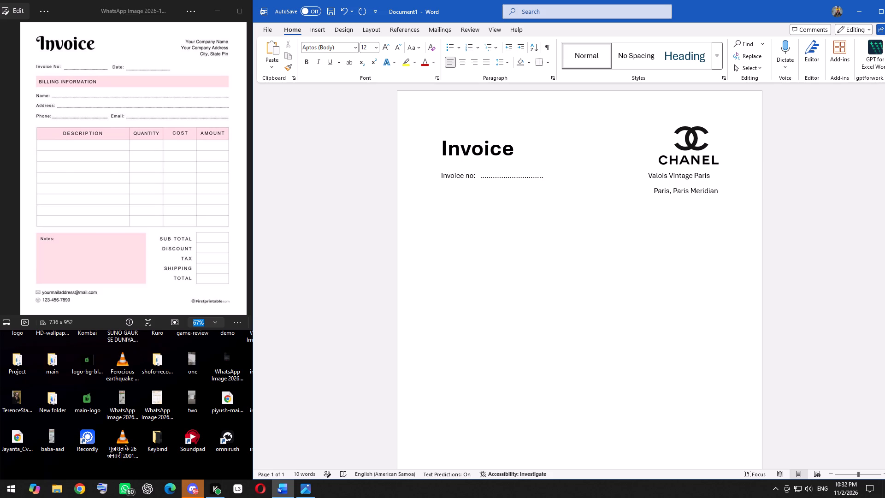
Delete the dotted line and the "Invoice no:" label in front of "Valois Vintage Paris".
key("BackSpace")
key("BackSpace")
key("BackSpace")
key("BackSpace")
key("BackSpace")
key("BackSpace")
key("BackSpace")
key("BackSpace")
key("BackSpace")
key("BackSpace")
key("BackSpace")
key("BackSpace")
key("BackSpace")
key("BackSpace")
key("BackSpace")
key("BackSpace")
key("BackSpace")
key("BackSpace")
key("BackSpace")
key("BackSpace")
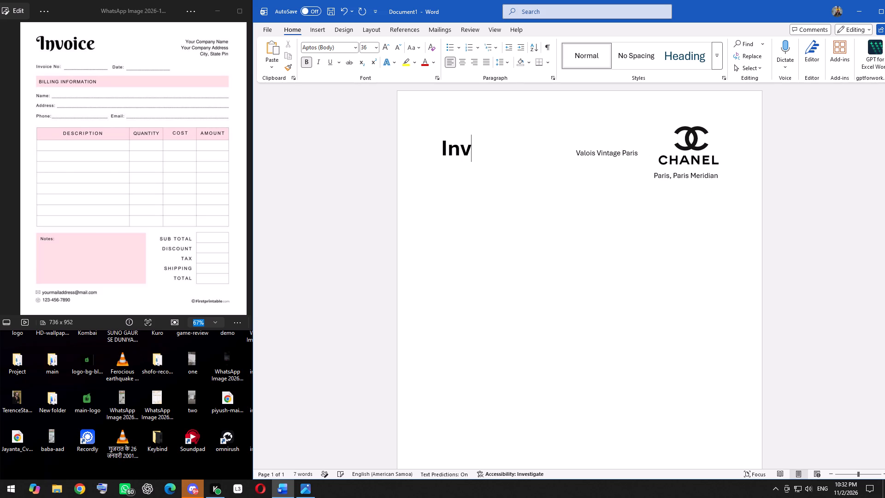
Undo the excess deletions until the title reads "Invoice" in full and the store name sits on its own line.
key("ctrl+z")
key("ctrl+z")
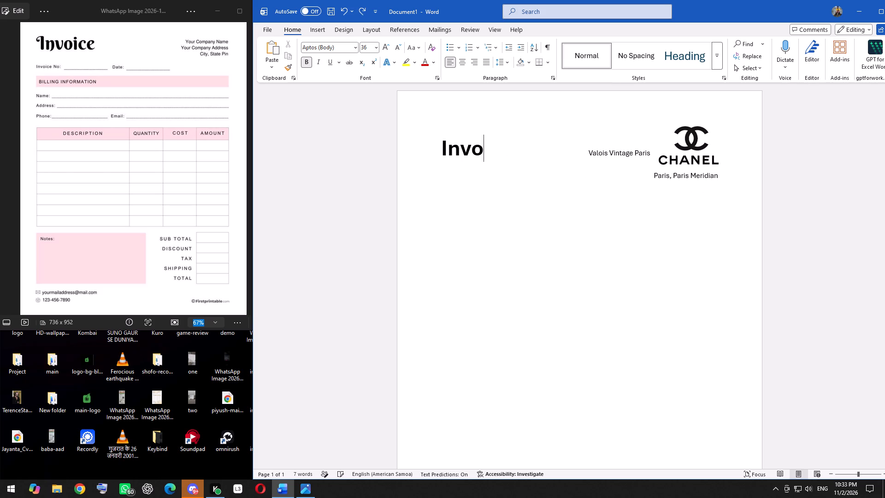
key("ctrl+z")
key("ctrl+z")
key("ctrl+z")
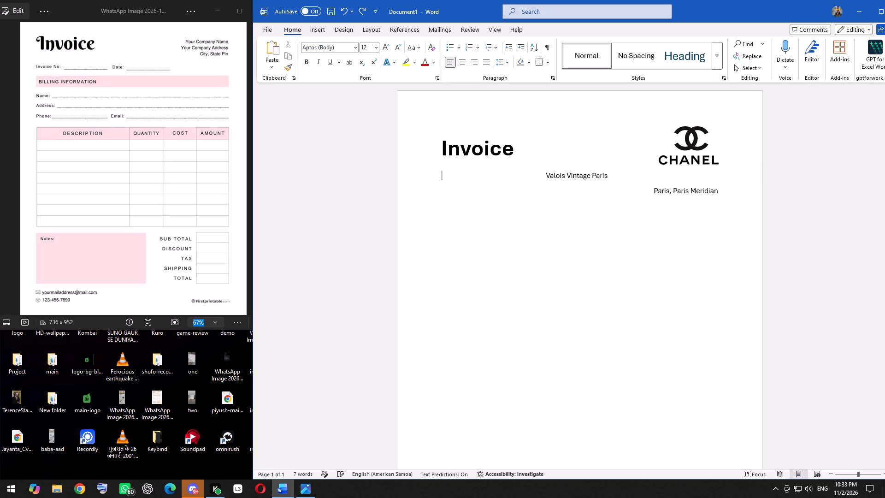
Pad the start of the store name line with spaces until "Valois Vintage Paris" aligns beneath the Chanel logo, above "Paris, Paris Meridian".
key("space")
key("space")
key("space")
key("space")
key("space")
key("space")
key("space")
key("space")
key("space")
key("space")
key("space")
key("space")
key("space")
key("space")
key("space")
key("space")
key("space")
key("space")
key("space")
key("space")
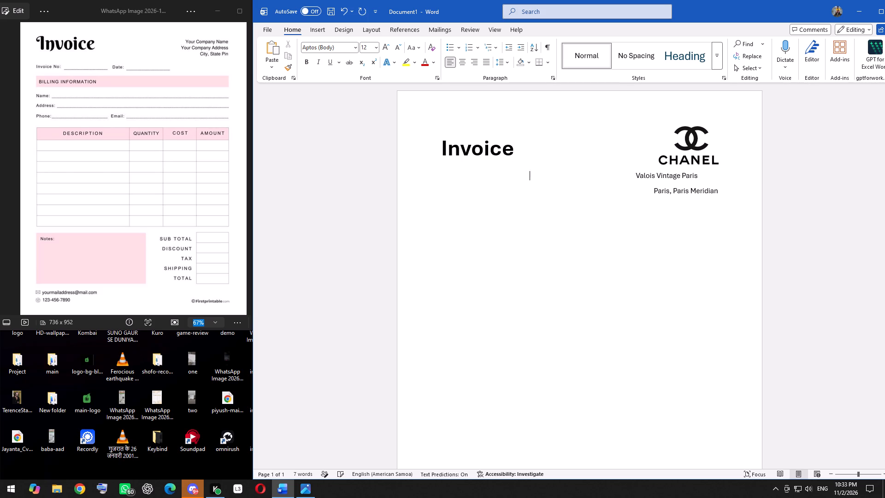
key("space")
key("space")
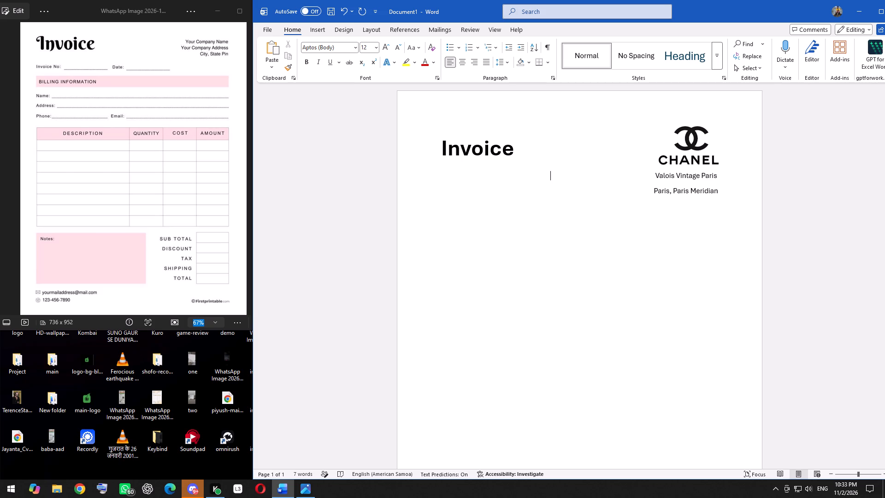
Add the label "Invoice no:" at the start of a new line directly beneath "Paris, Paris Meridian".
left_click(623, 191)
double_click(454, 198)
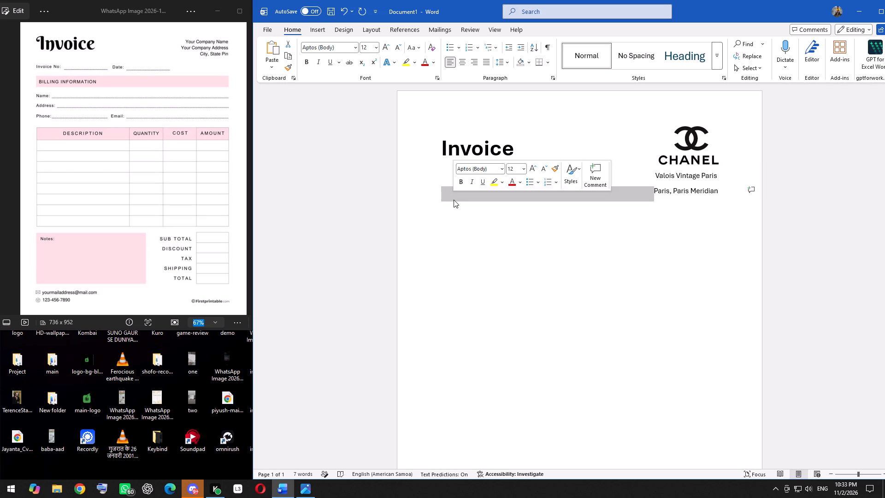
left_click(459, 211)
left_click(455, 185)
left_click(454, 196)
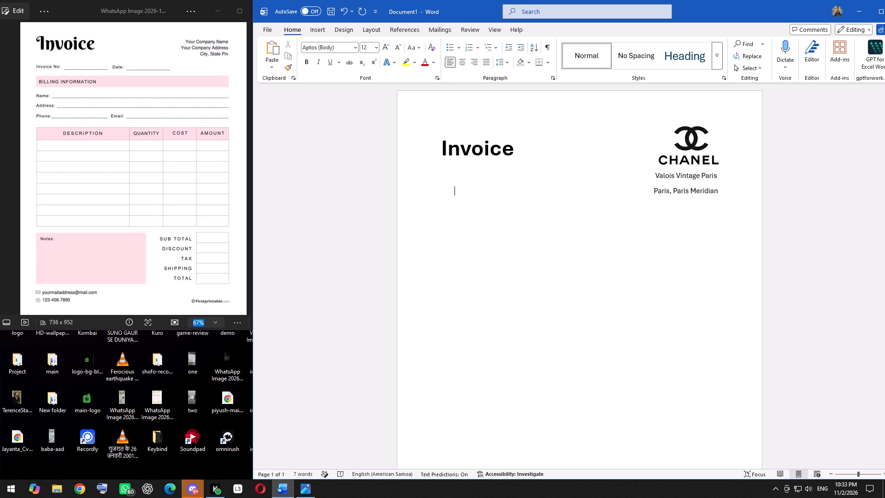
left_click(459, 204)
double_click(457, 207)
key("BackSpace")
key("BackSpace")
key("Return")
type("voice no")
key("shift+colon")
key("period")
key("BackSpace")
Add a dotted fill-in line after "Invoice no:", separated from the label by two spaces.
key("space")
key("space")
key("period")
key("period")
key("period")
key("period")
key("period")
key("period")
key("period")
key("period")
key("period")
key("period")
key("period")
key("period")
key("period")
key("period")
key("period")
key("period")
key("period")
key("period")
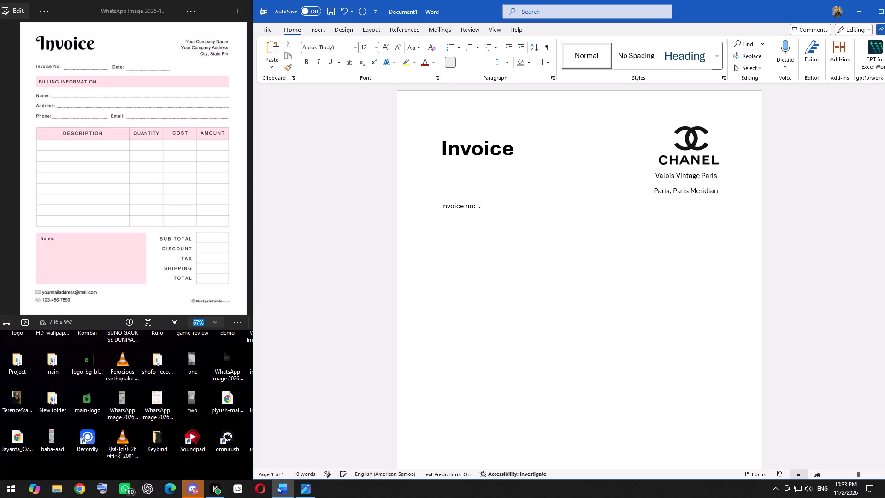
type("...")
Insert a blank line above the invoice number line to separate it from the address block.
left_click(440, 204)
key("Return")
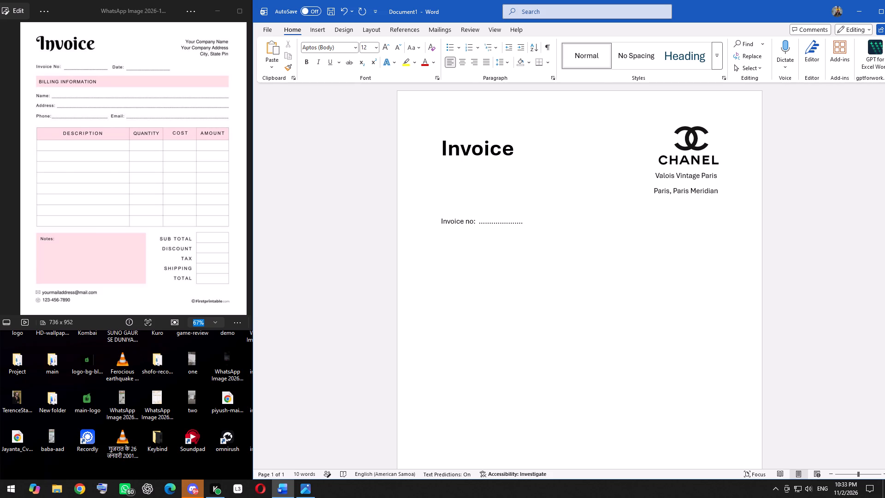
Extend the invoice number's dotted line by two dots.
left_click(552, 219)
type("..")
Add the label "Date:" on the invoice number line, spaced apart from the end of the dotted line.
key("space")
key("space")
key("space")
key("space")
key("space")
key("space")
key("space")
key("space")
key("space")
key("space")
key("space")
key("space")
type("ate")
key("shift+colon")
Add a dotted fill-in line after "Date:", slightly longer than the invoice number's, separated from the label by two spaces.
key("space")
key("space")
key("space")
key("BackSpace")
key("period")
key("period")
key("period")
key("period")
key("period")
key("period")
key("period")
key("period")
key("period")
key("period")
key("period")
key("period")
key("period")
key("period")
key("period")
key("period")
key("period")
key("period")
key("period")
key("period")
type("....")
Add the heading "BILLING INFORMATION" below the invoice number line, leaving one blank line between them.
left_click(324, 31)
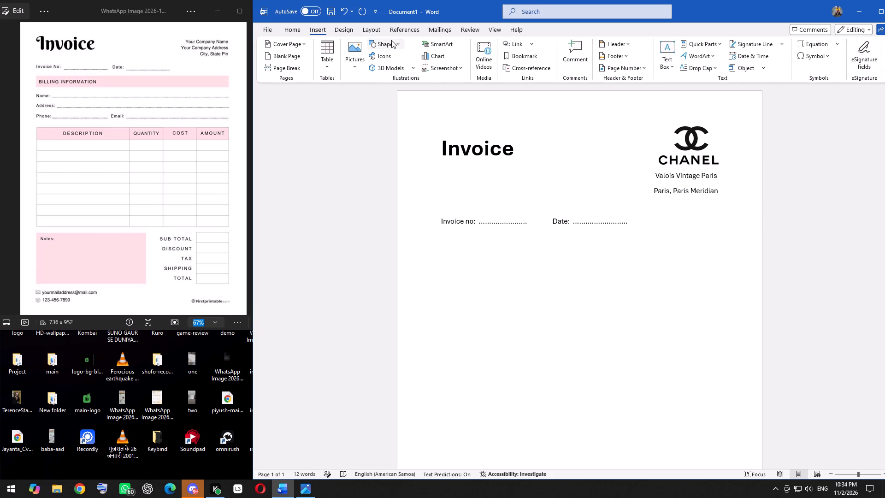
double_click(447, 252)
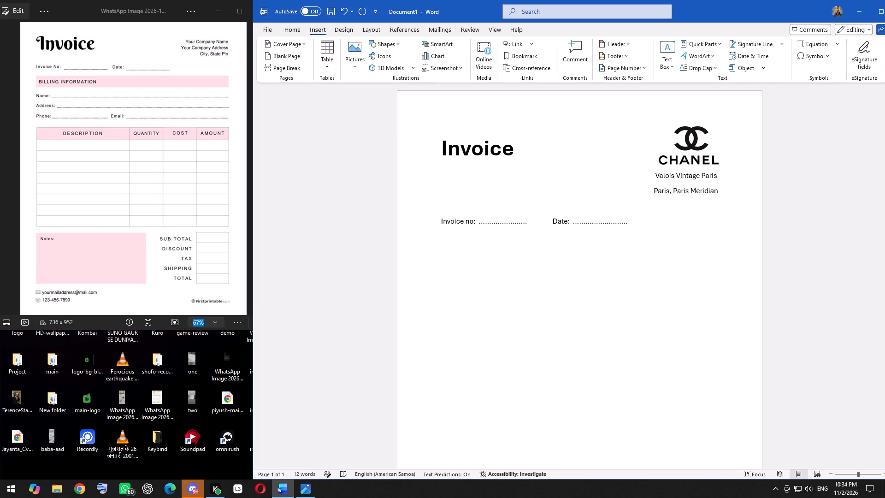
double_click(447, 252)
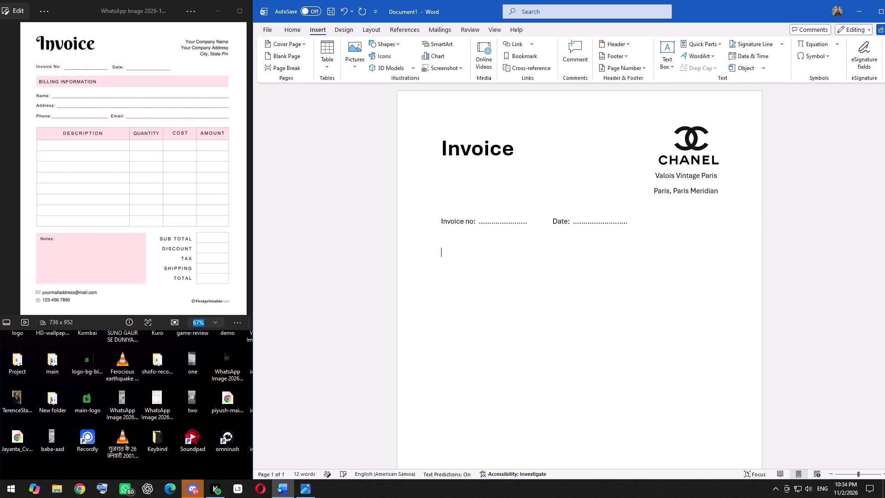
double_click(447, 242)
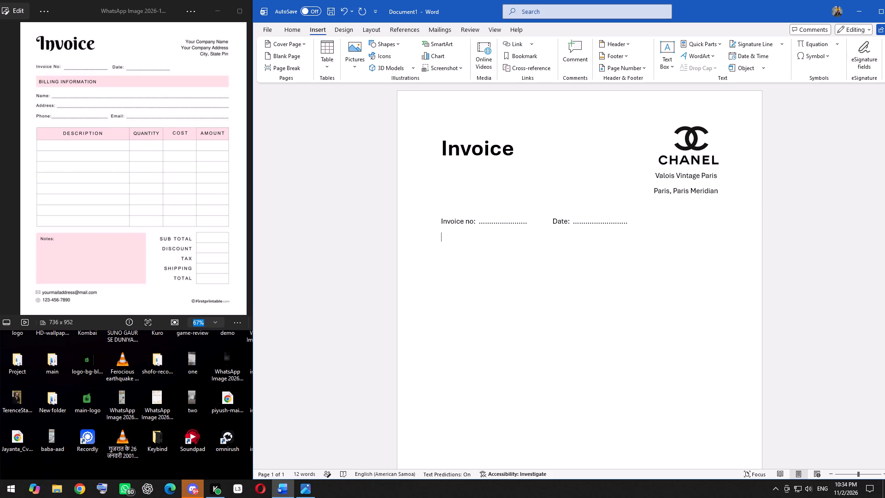
left_click(448, 248)
double_click(448, 248)
key("b")
type("ILLING")
key("space")
type("INFORMATION")
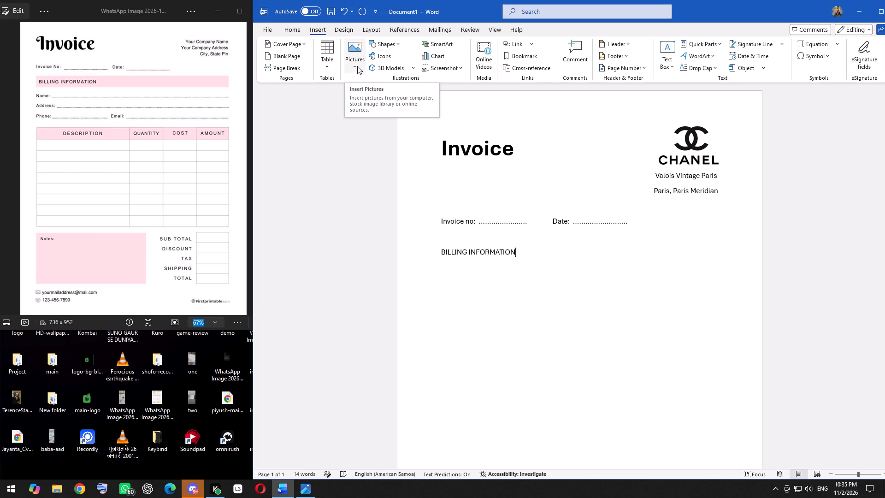
Draw a rectangle over the "BILLING INFORMATION" heading, spanning the text width, about 16.25 cm wide and 0.95 cm high.
left_click(297, 26)
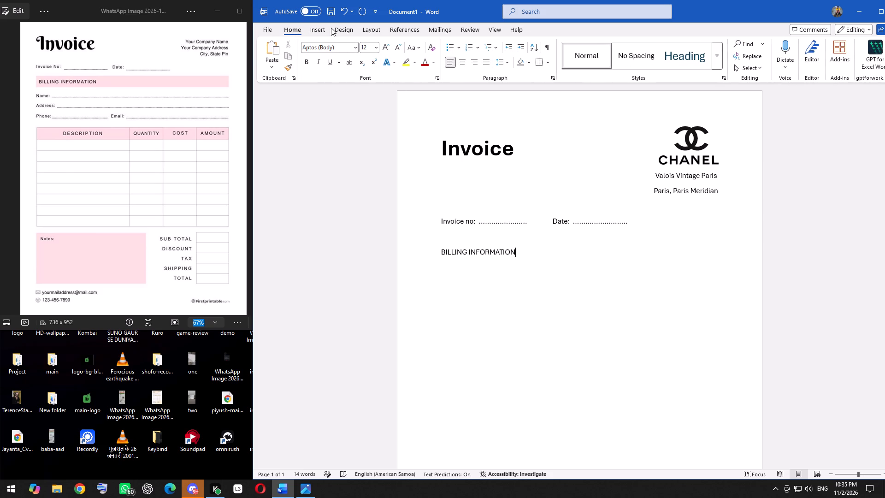
left_click(319, 27)
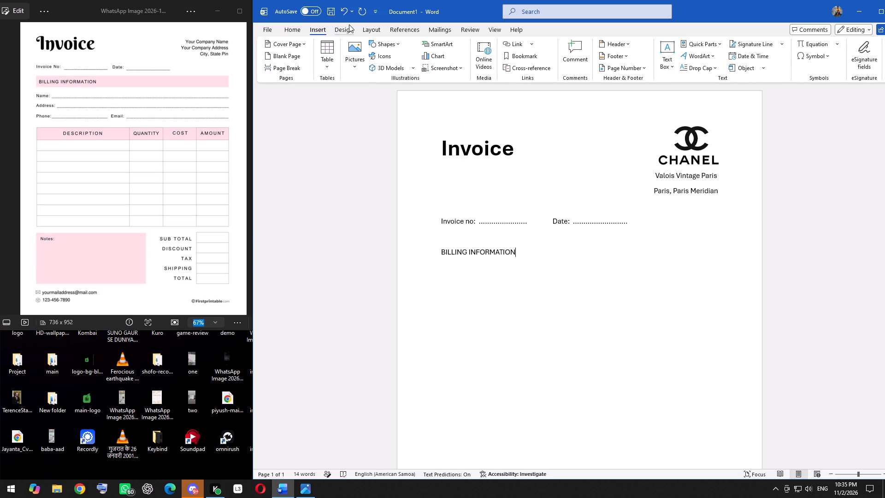
left_click(356, 59)
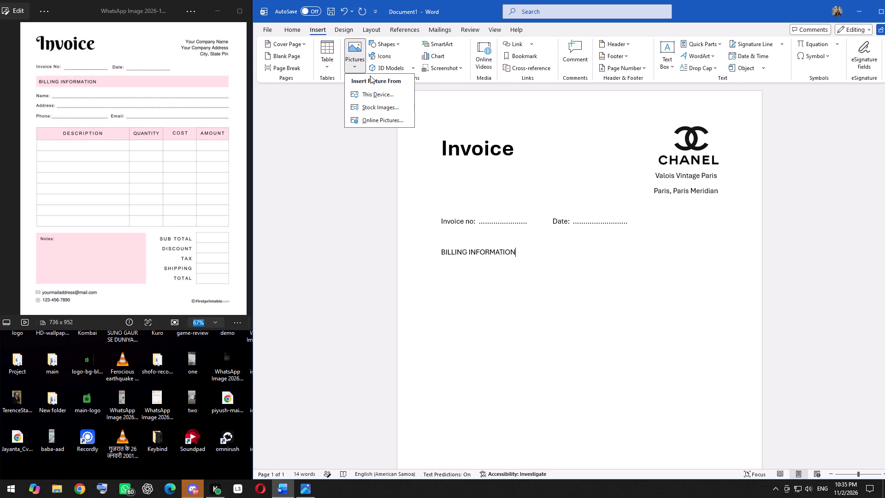
left_click(453, 106)
left_click(396, 43)
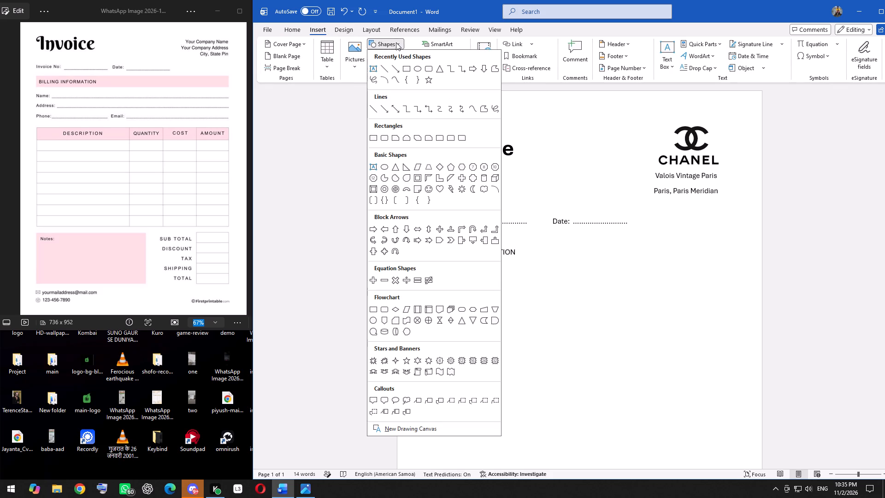
left_click(406, 65)
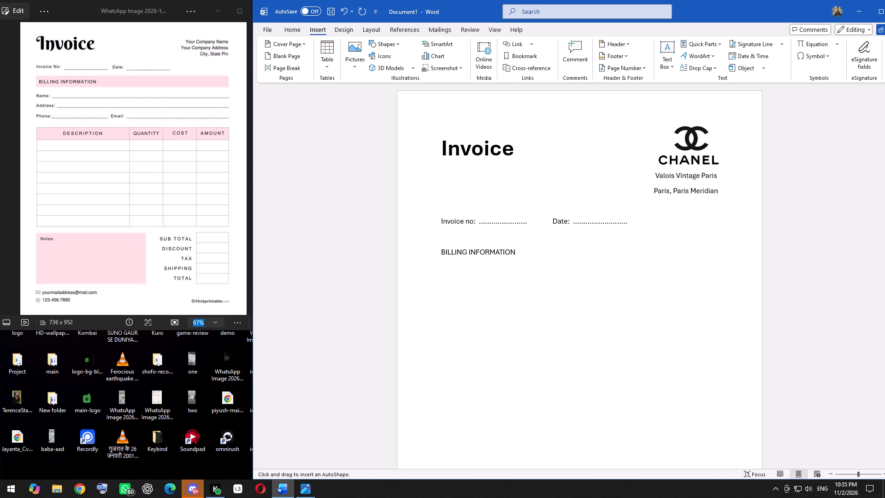
left_click_drag(439, 247, 551, 264)
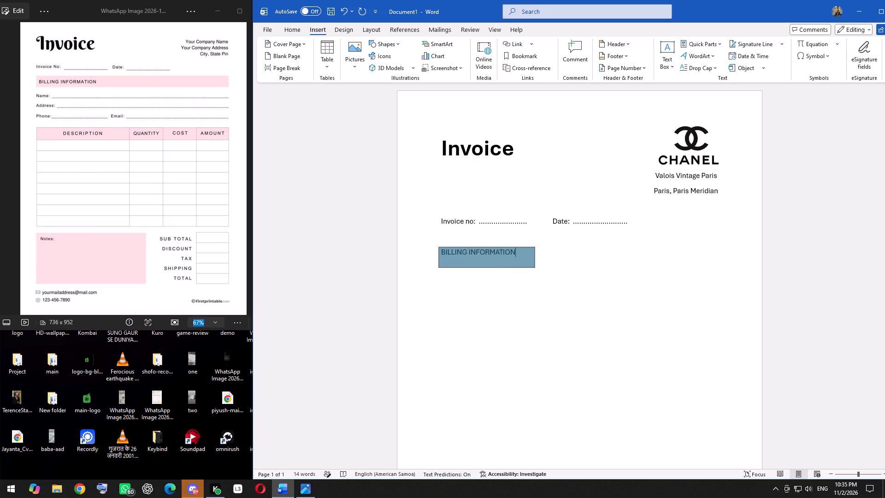
left_click_drag(551, 264, 721, 261)
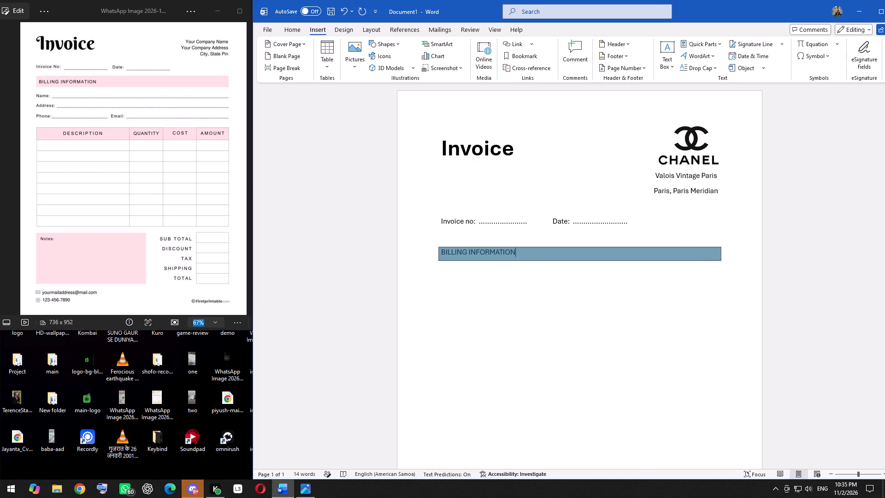
left_click_drag(721, 261, 721, 261)
left_click_drag(721, 261, 722, 261)
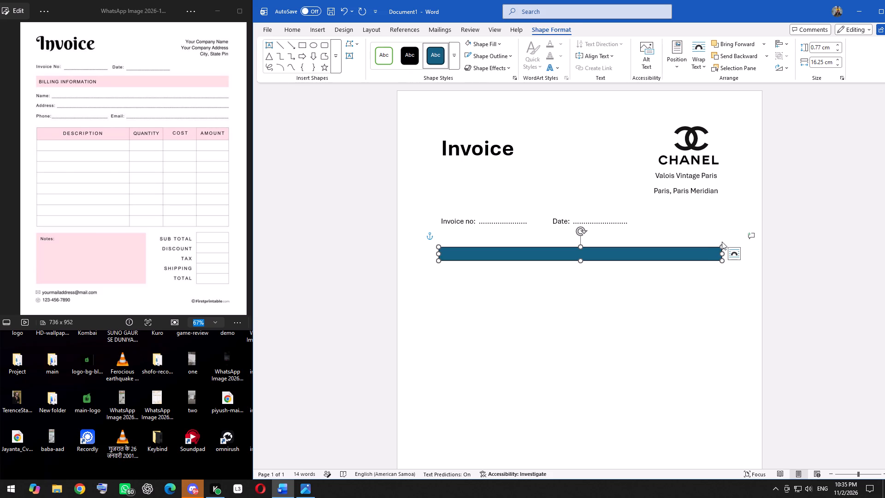
left_click(722, 247)
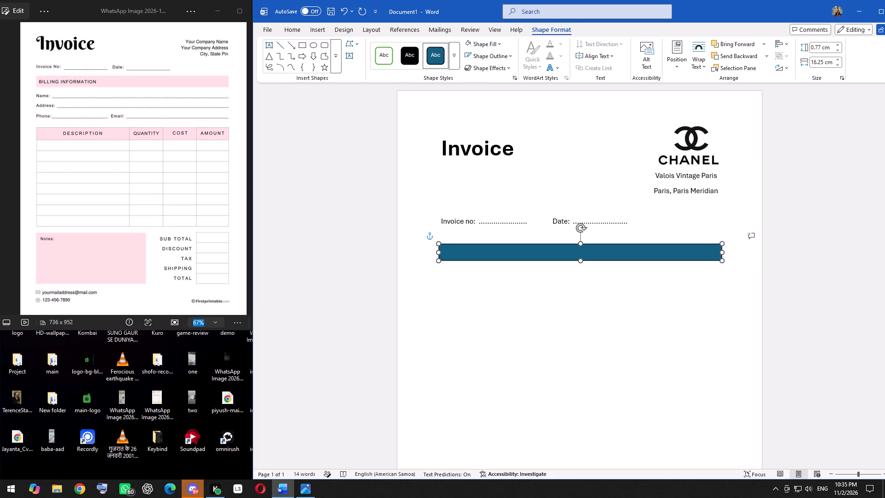
Apply the In Front of Text wrapping option to the billing rectangle.
left_click(736, 248)
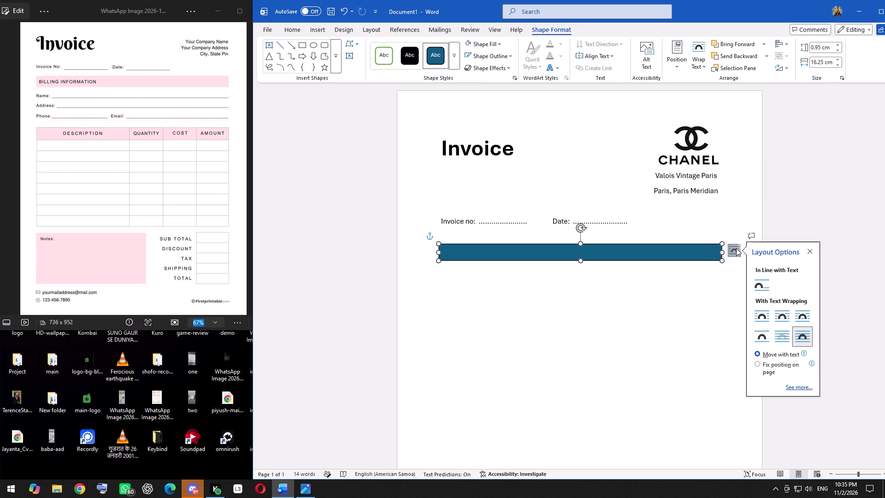
left_click(805, 332)
left_click(703, 326)
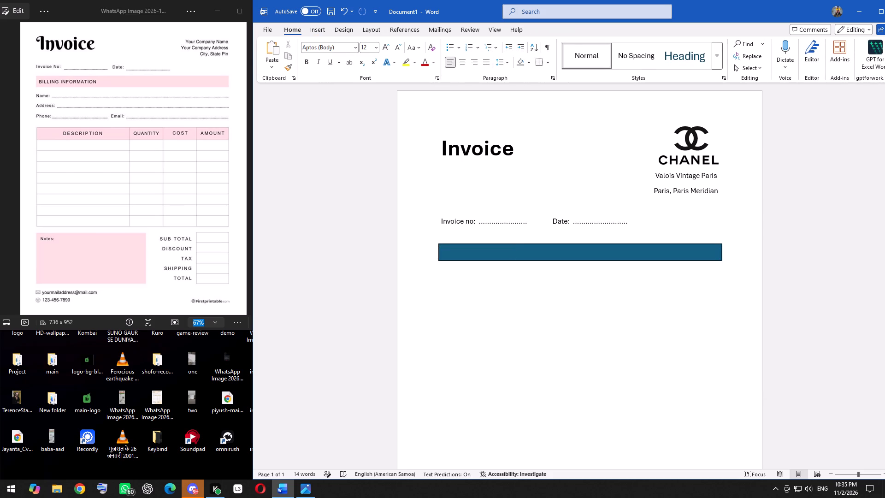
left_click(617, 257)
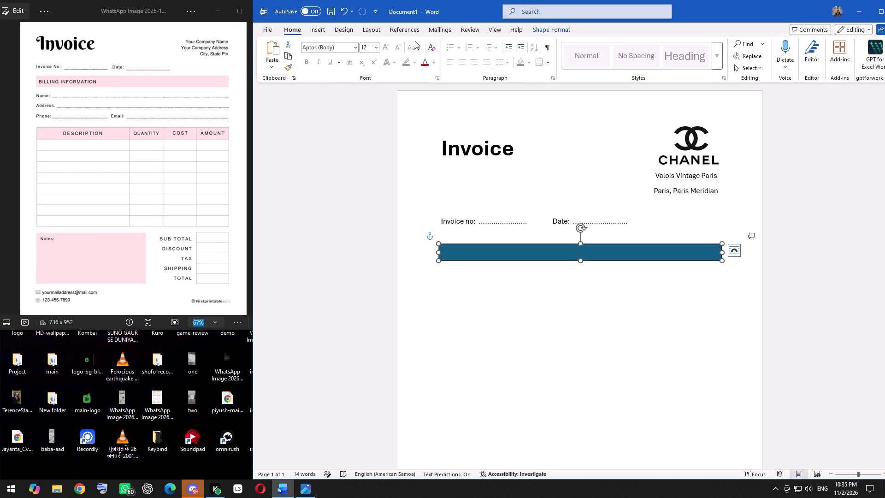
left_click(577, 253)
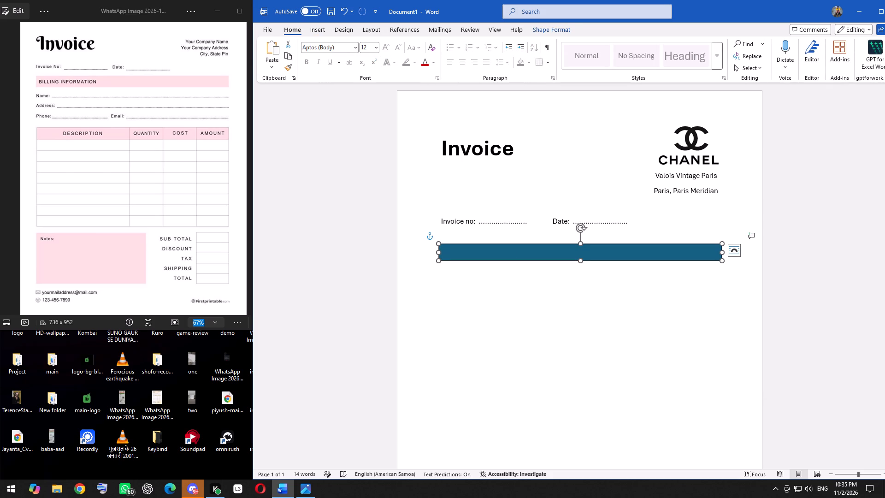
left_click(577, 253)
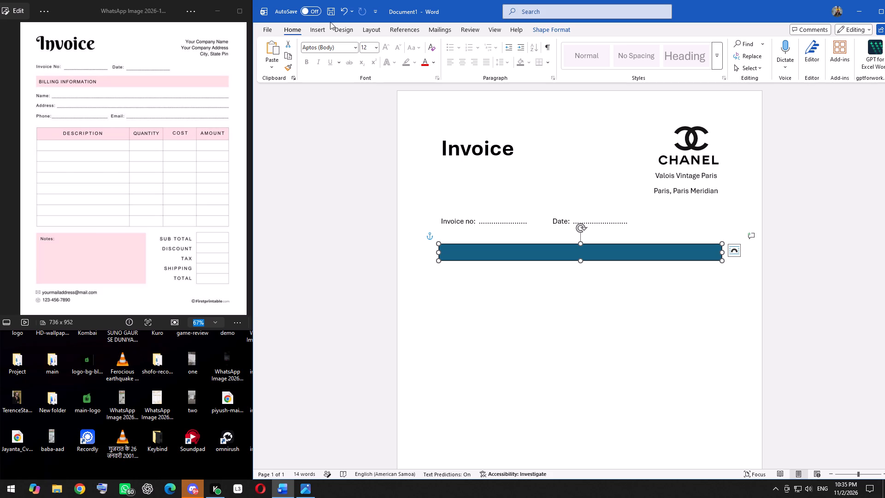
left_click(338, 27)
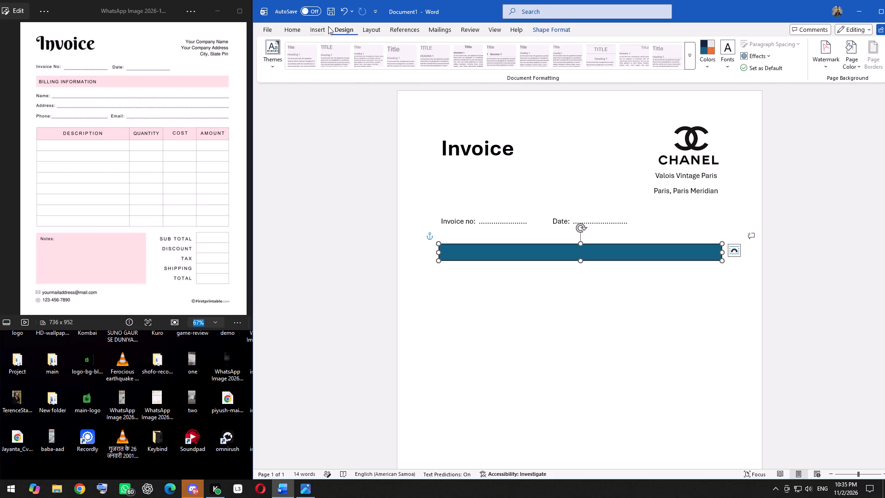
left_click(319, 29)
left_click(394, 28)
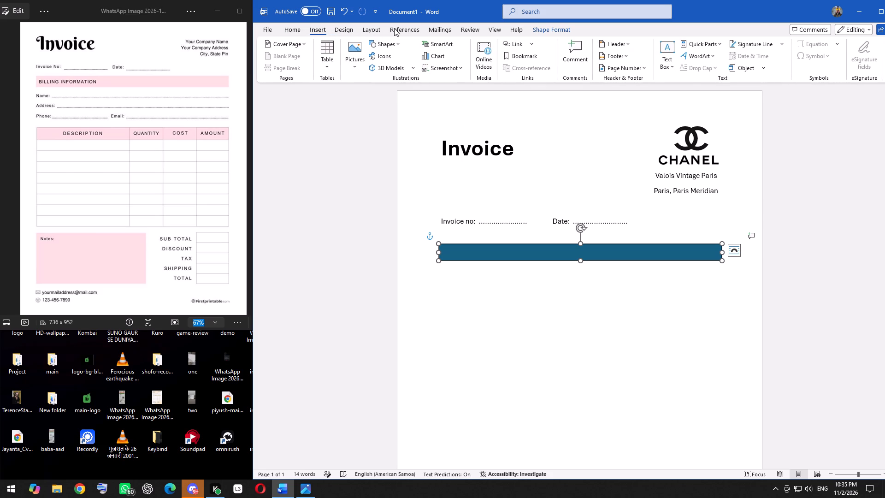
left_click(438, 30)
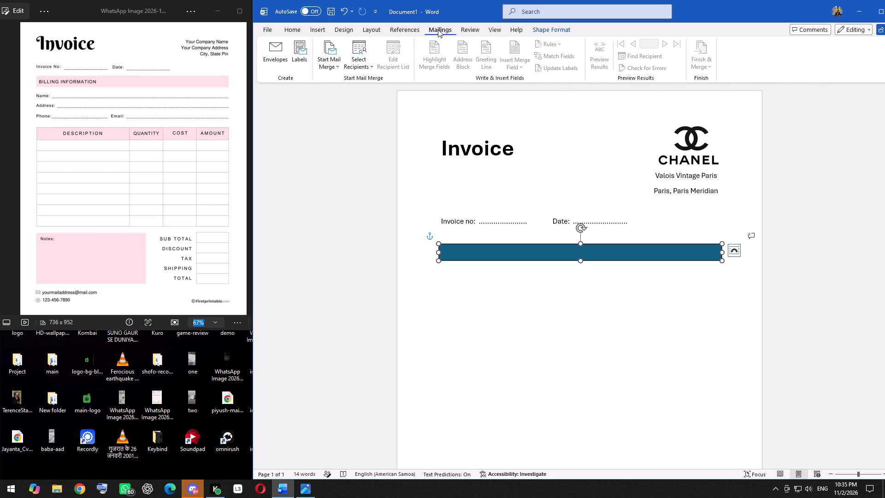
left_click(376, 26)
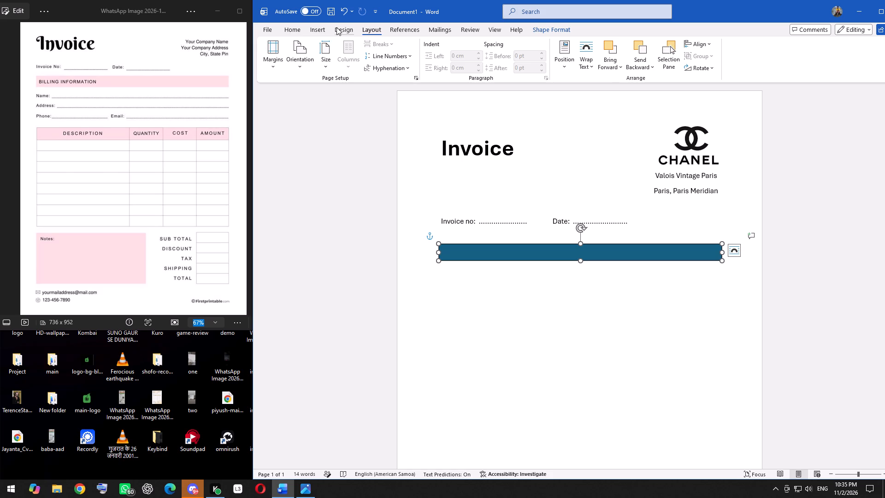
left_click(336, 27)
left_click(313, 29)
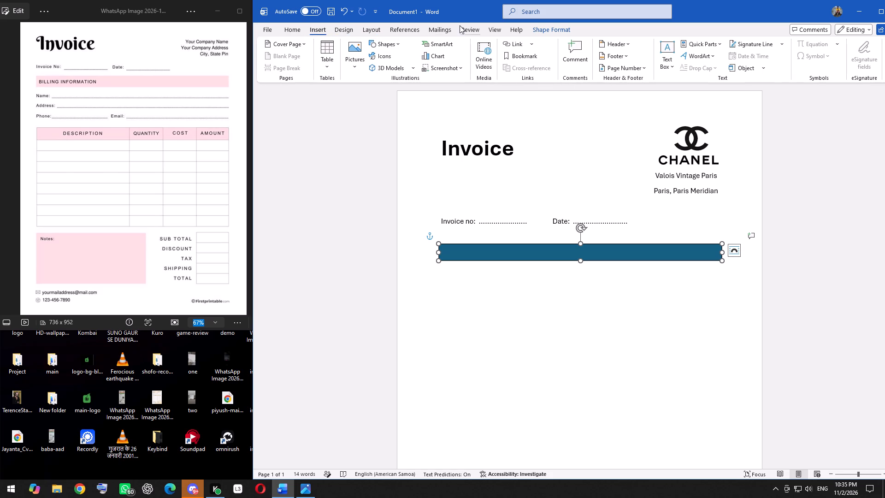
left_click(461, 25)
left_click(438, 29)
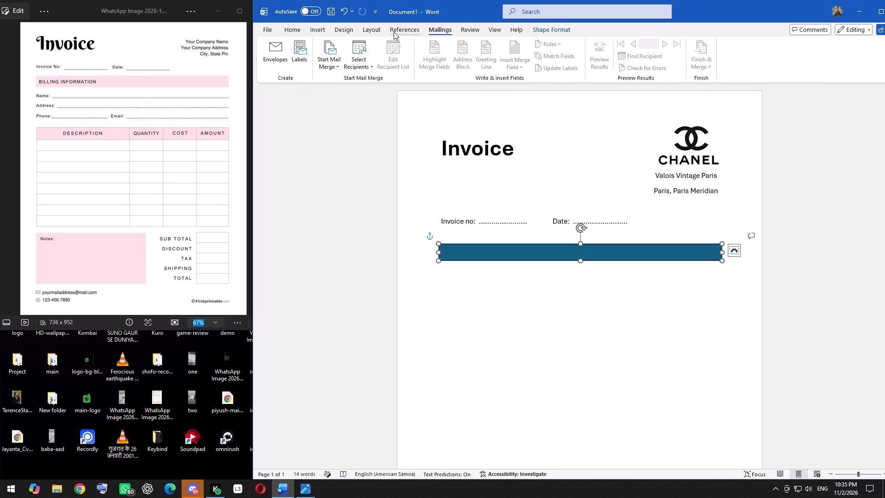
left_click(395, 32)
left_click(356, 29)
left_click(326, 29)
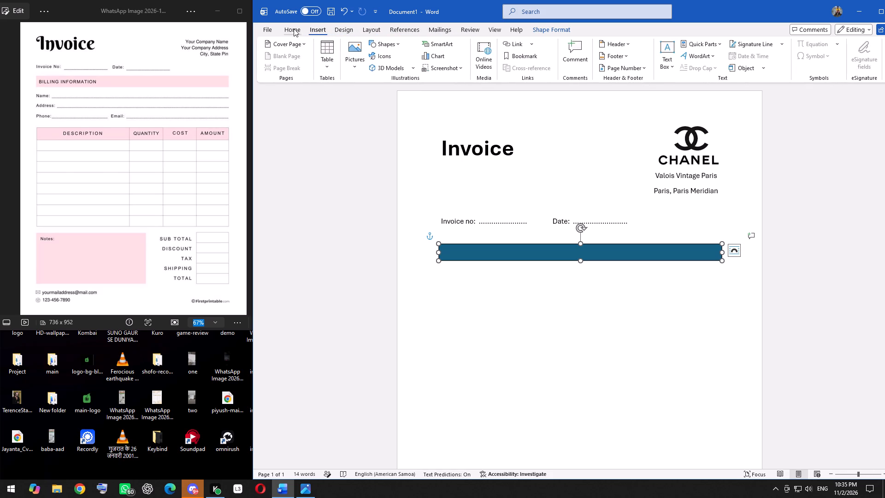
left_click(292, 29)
Apply the semi-transparent blue preset shape style without an outline to the billing rectangle.
left_click(608, 247)
triple_click(607, 250)
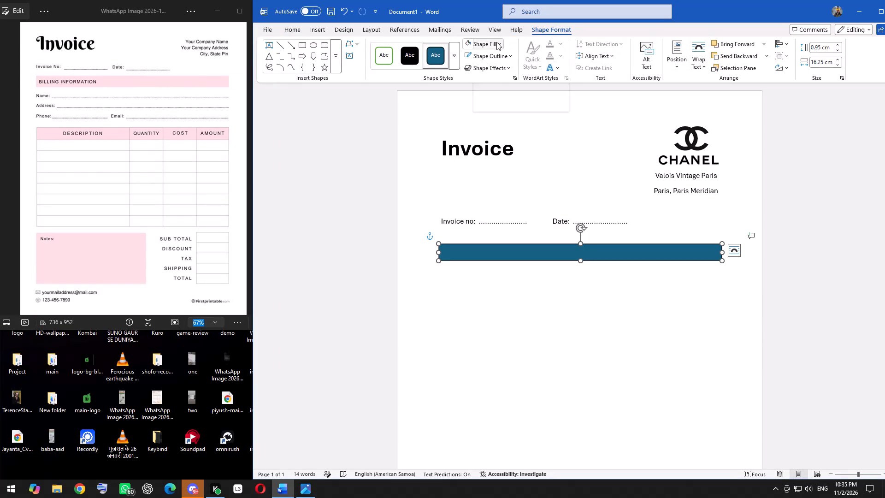
left_click(456, 64)
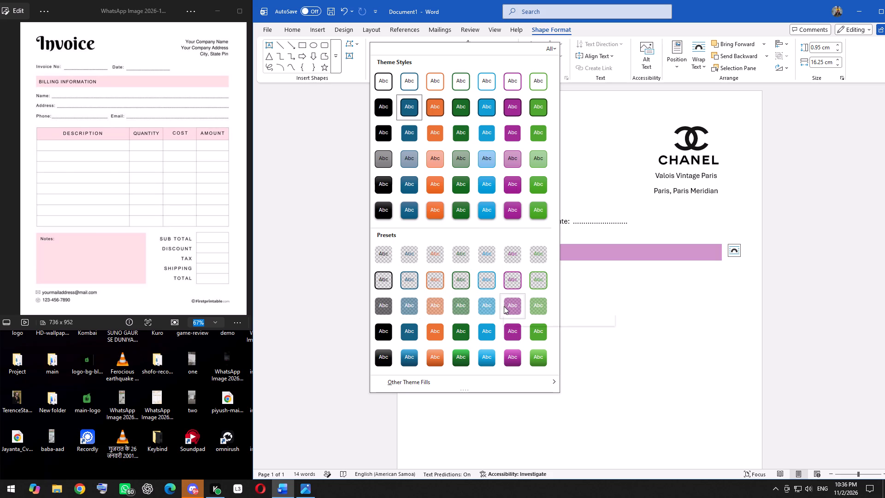
left_click(406, 308)
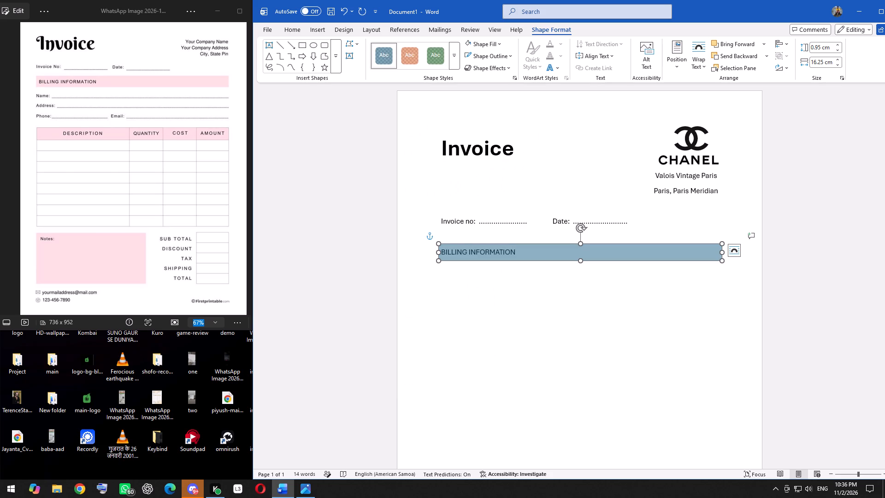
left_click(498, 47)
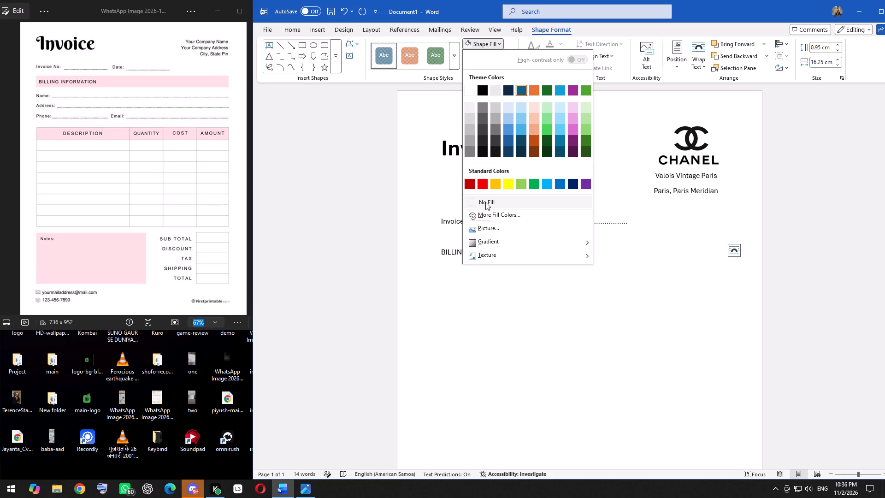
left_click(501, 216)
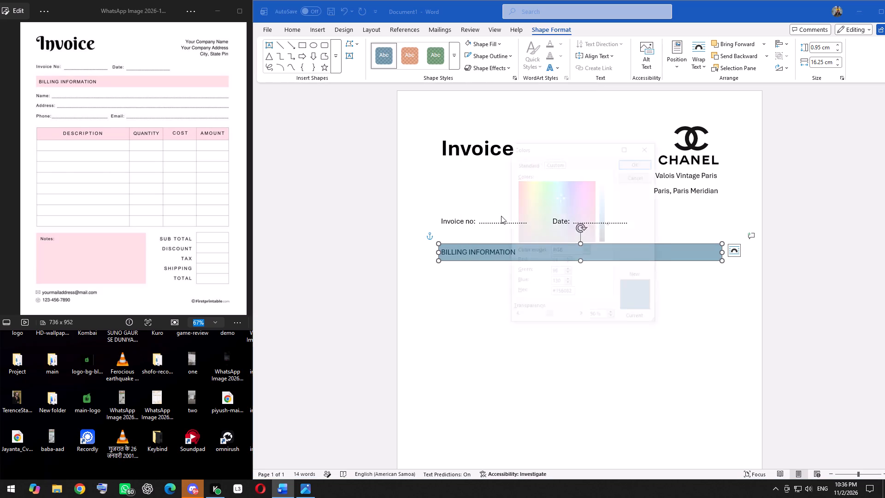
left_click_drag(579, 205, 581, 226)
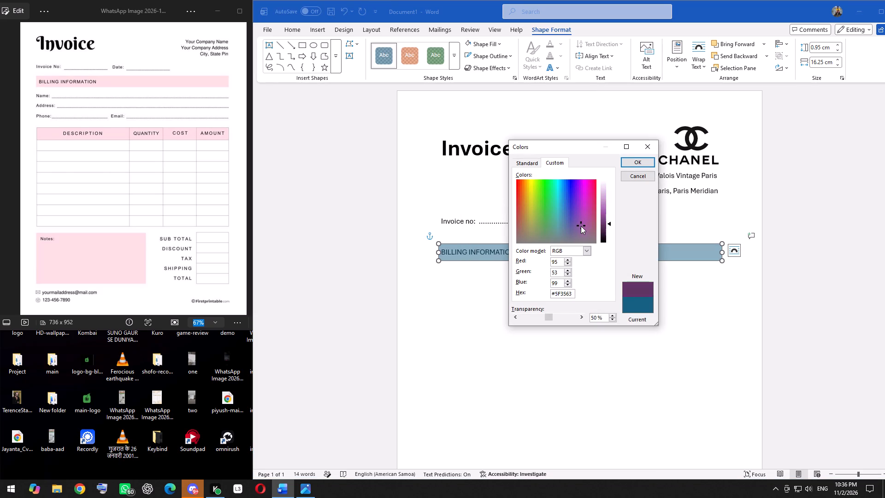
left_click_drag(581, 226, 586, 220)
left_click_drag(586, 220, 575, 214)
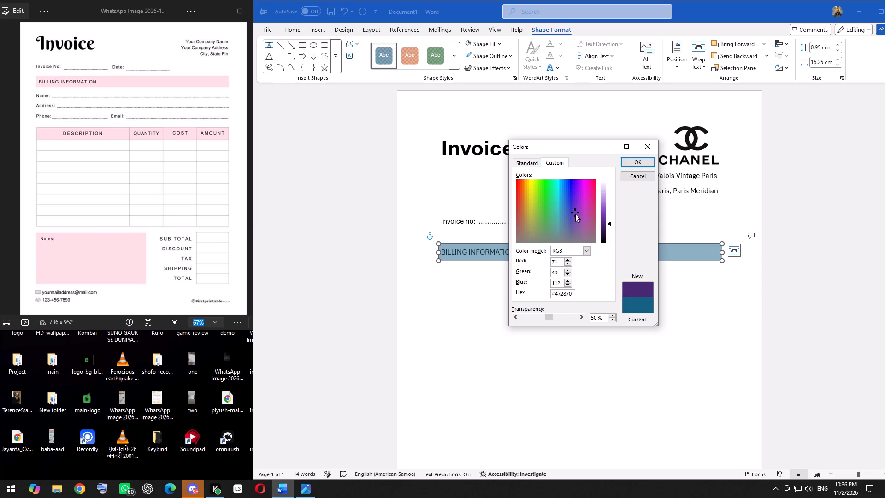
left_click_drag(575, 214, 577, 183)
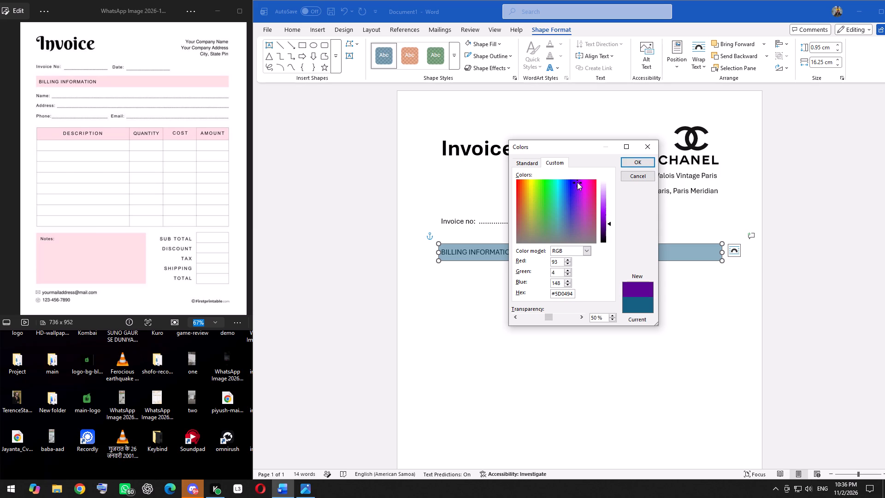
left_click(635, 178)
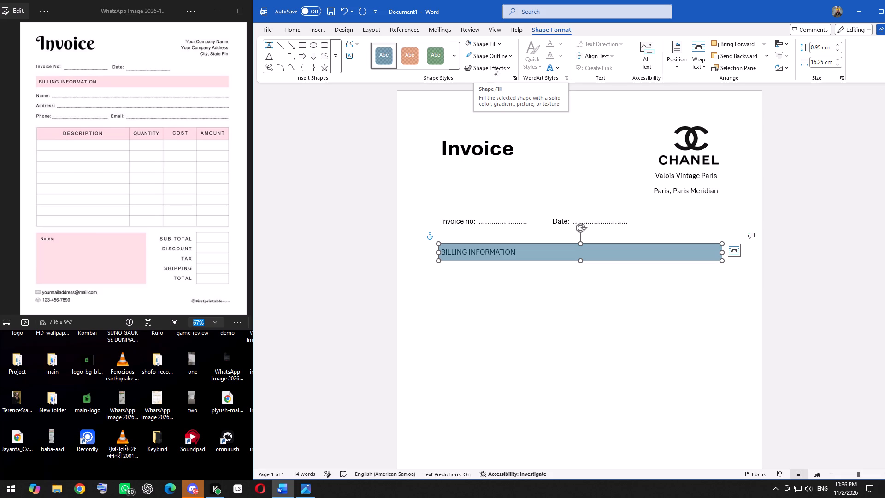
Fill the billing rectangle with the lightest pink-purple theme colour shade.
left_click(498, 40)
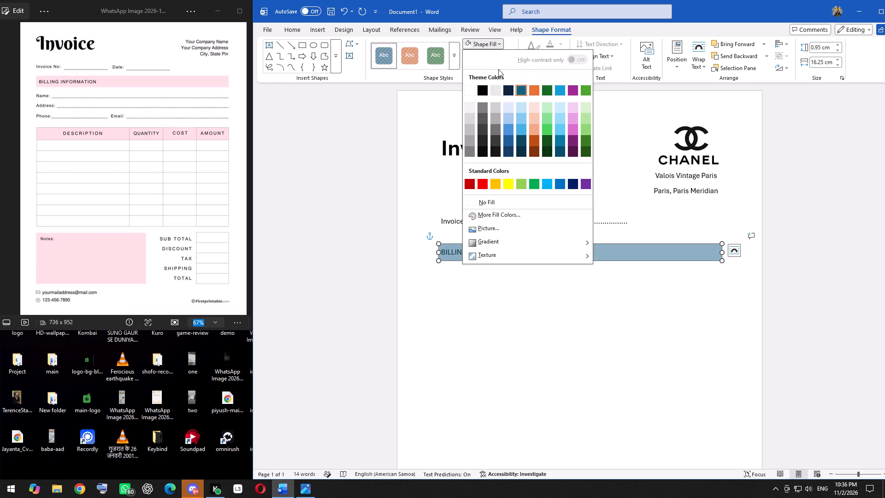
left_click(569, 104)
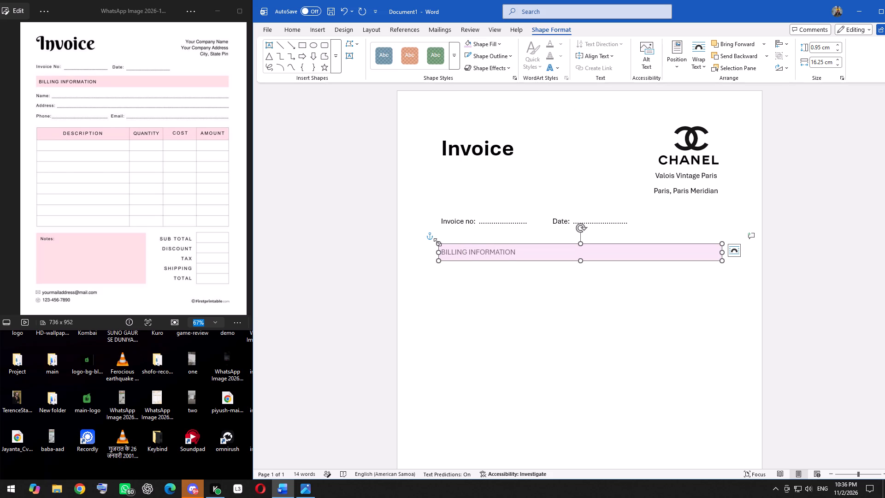
Enlarge the billing rectangle to about 16.35 cm wide and 0.98 cm high, keeping it aligned over the heading.
left_click(439, 241)
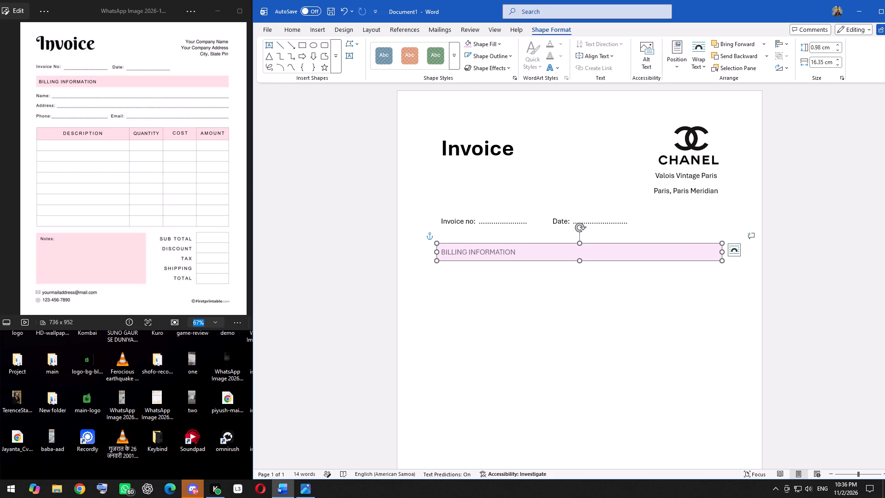
left_click(444, 260)
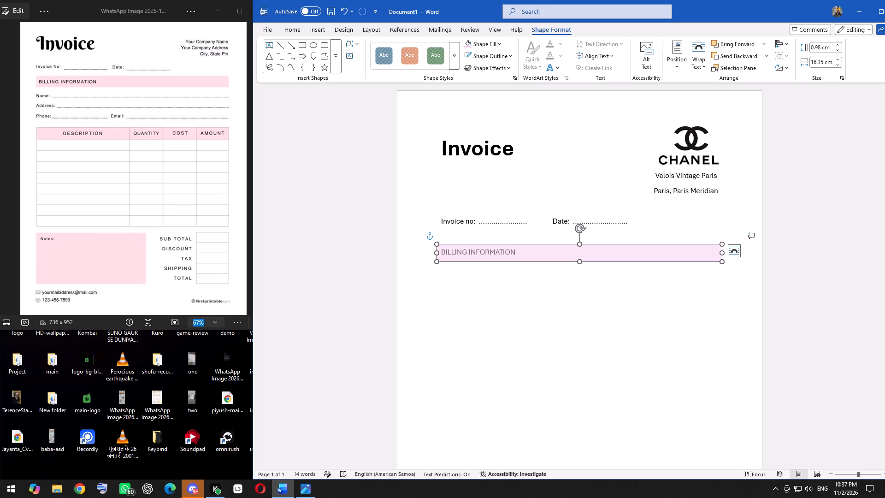
left_click(530, 284)
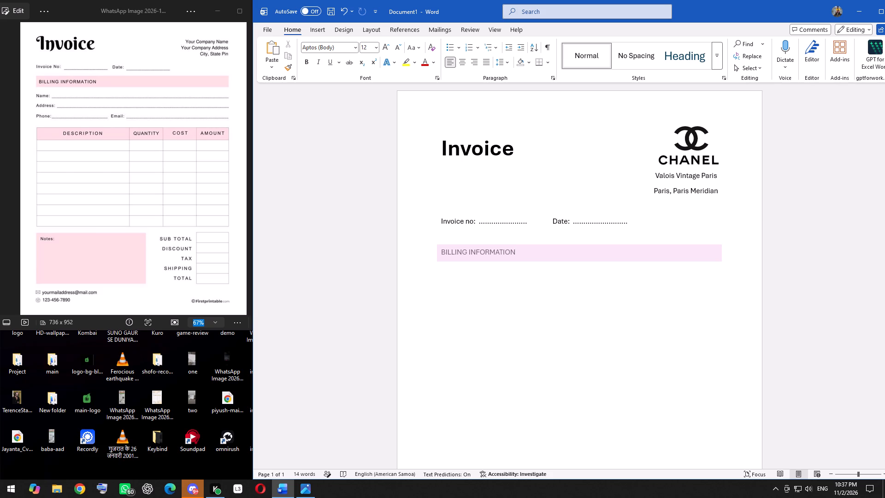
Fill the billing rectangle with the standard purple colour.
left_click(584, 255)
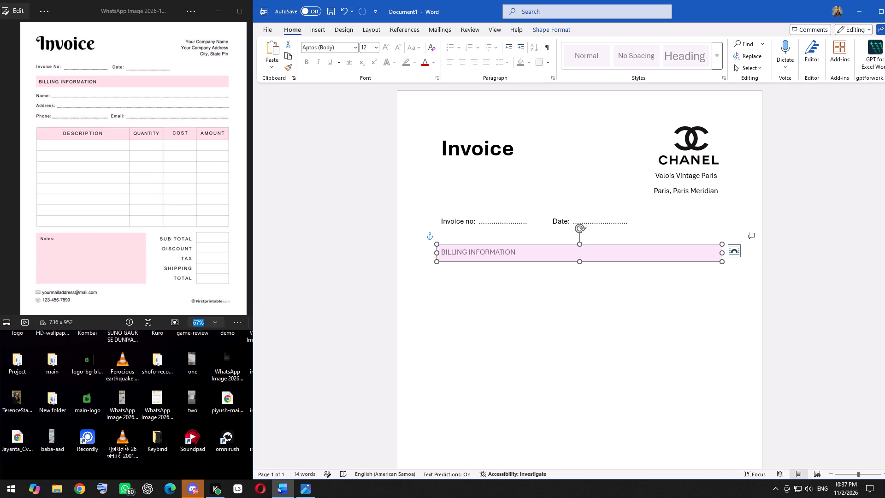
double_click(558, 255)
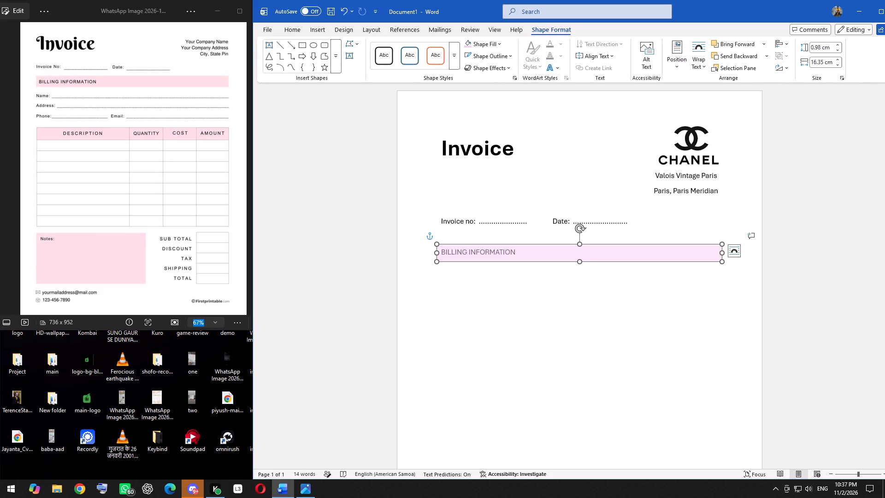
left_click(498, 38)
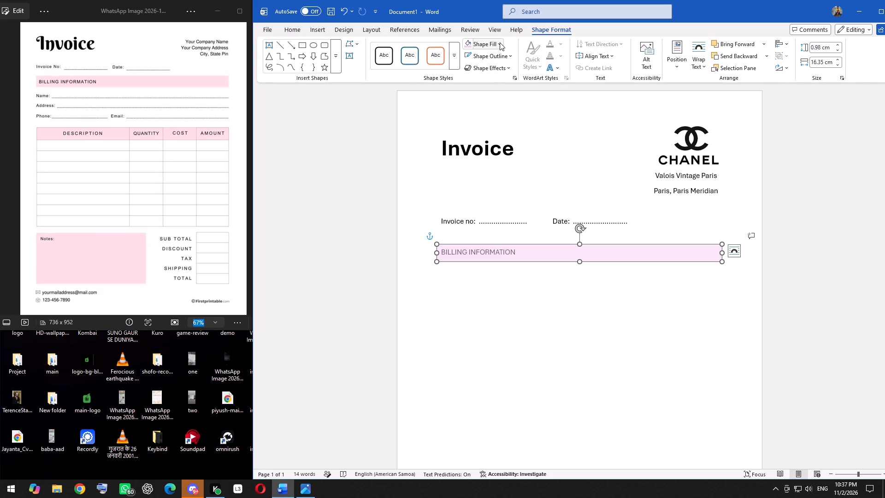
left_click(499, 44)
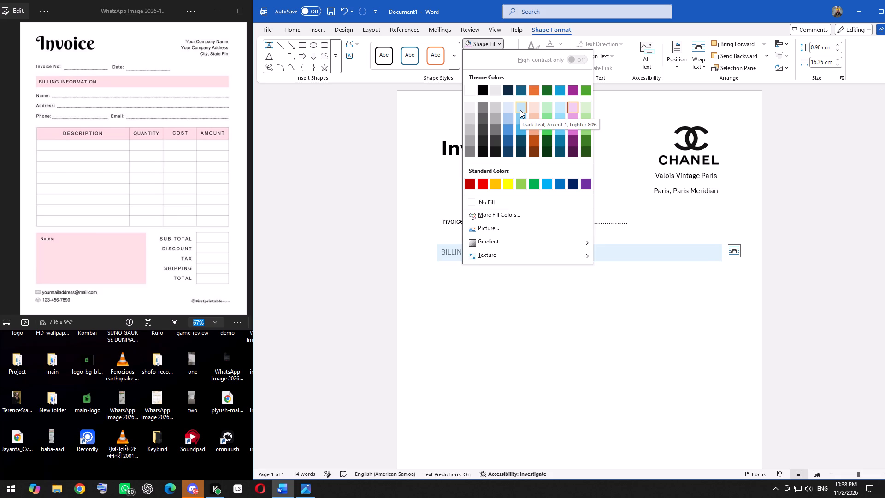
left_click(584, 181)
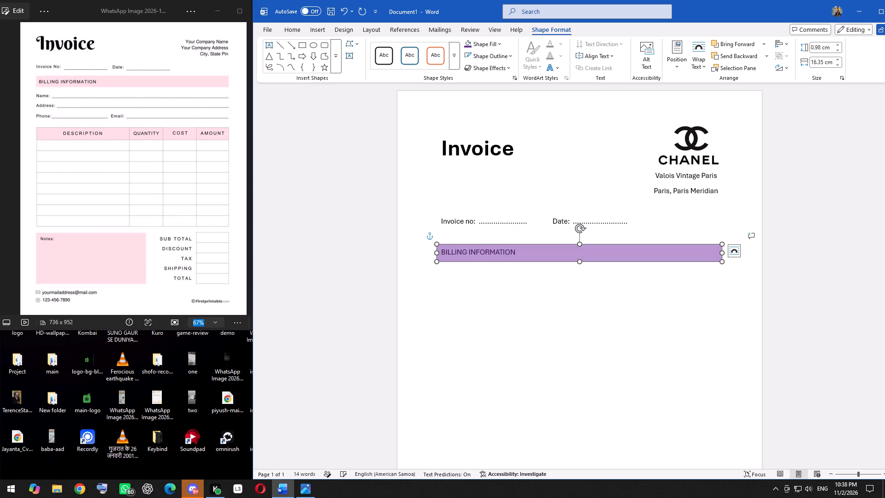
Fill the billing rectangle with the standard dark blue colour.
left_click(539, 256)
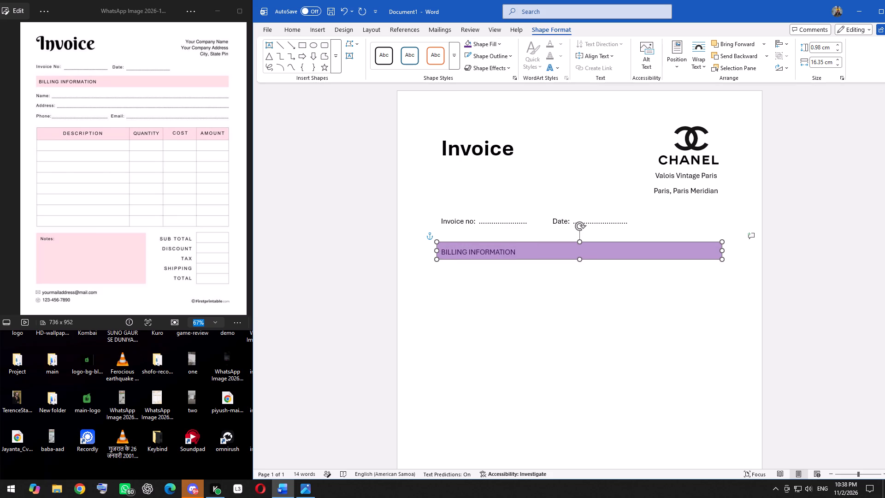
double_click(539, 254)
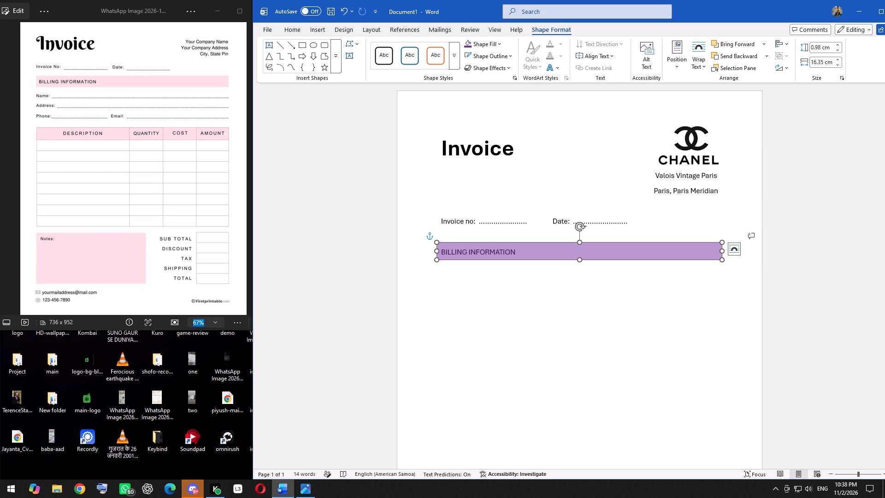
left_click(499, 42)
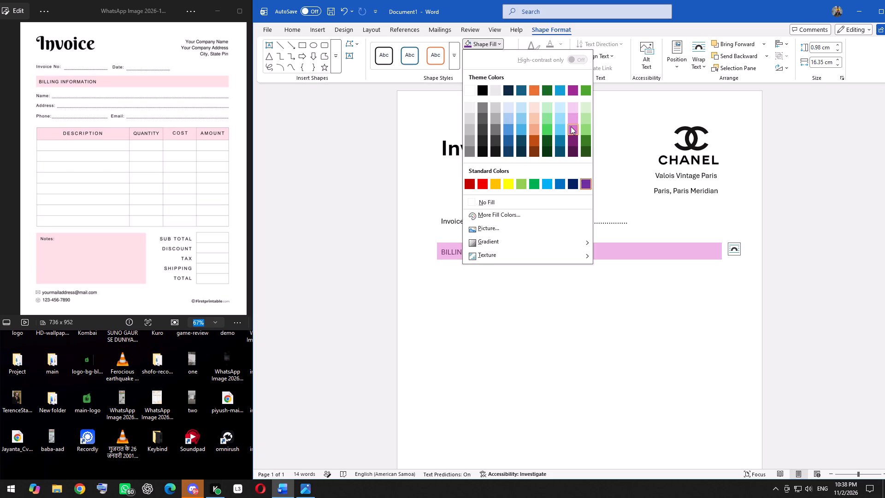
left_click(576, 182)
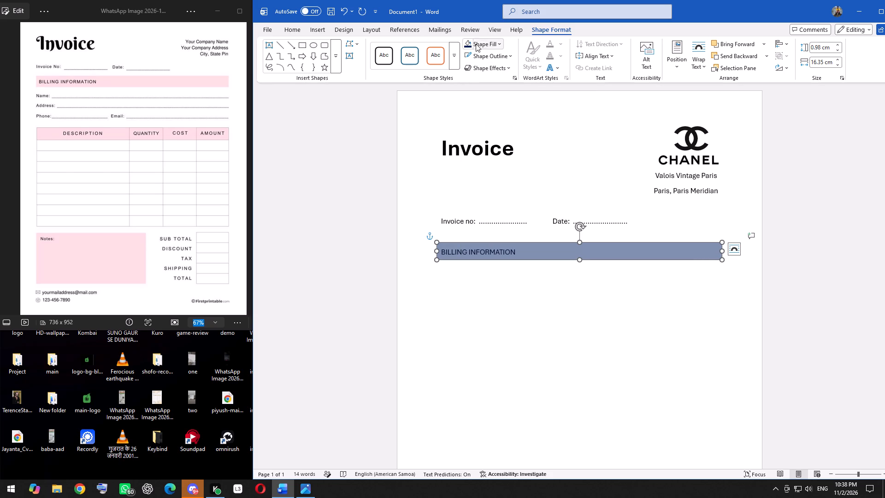
Fill the billing rectangle with the medium blue theme shade, third in the tints of the dark blue theme colour.
left_click(500, 43)
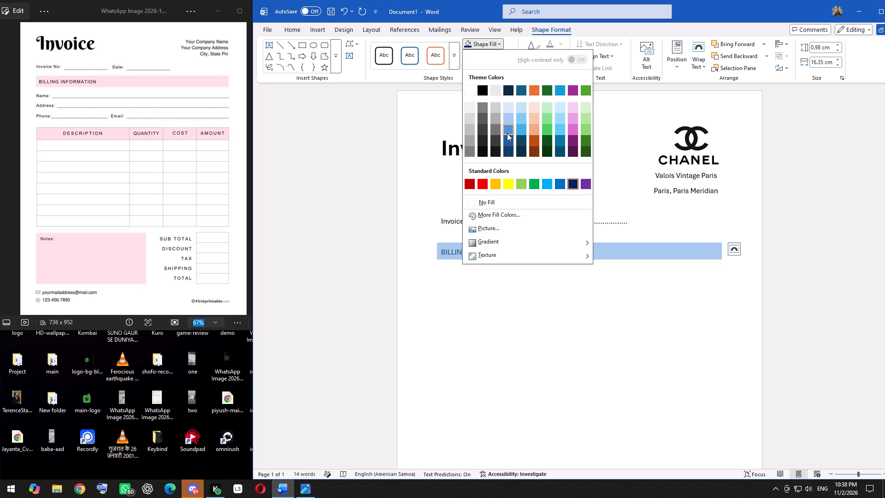
left_click(507, 133)
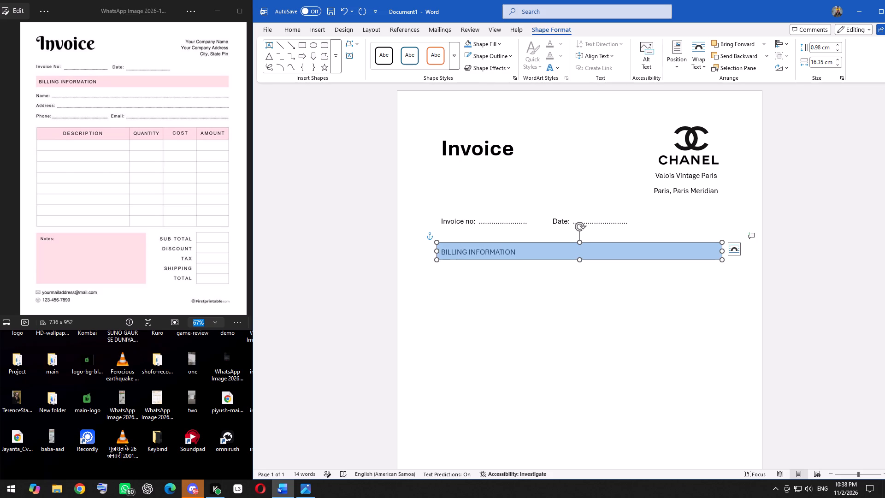
Reposition the billing rectangle over the "BILLING INFORMATION" heading so it is centred horizontally on the page.
left_click(515, 252)
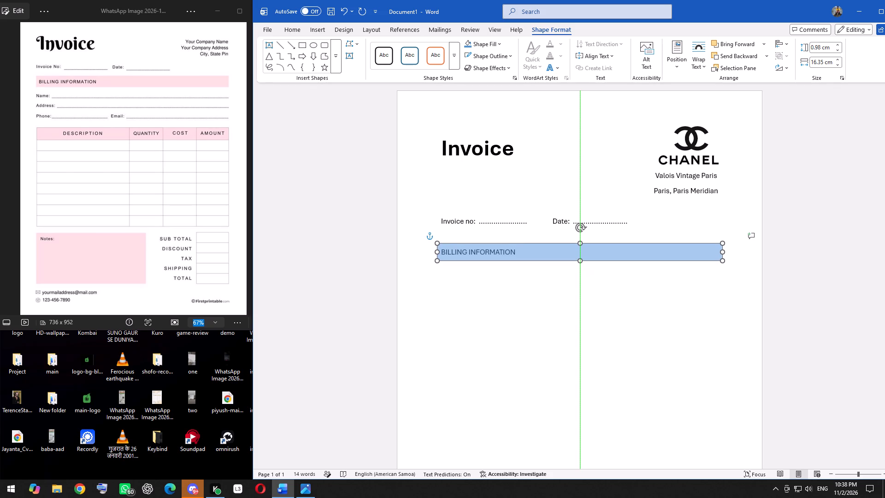
left_click(542, 297)
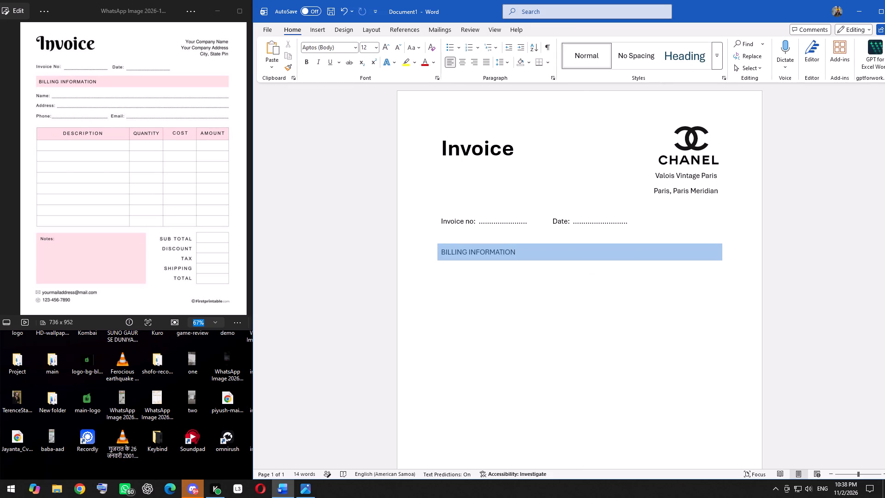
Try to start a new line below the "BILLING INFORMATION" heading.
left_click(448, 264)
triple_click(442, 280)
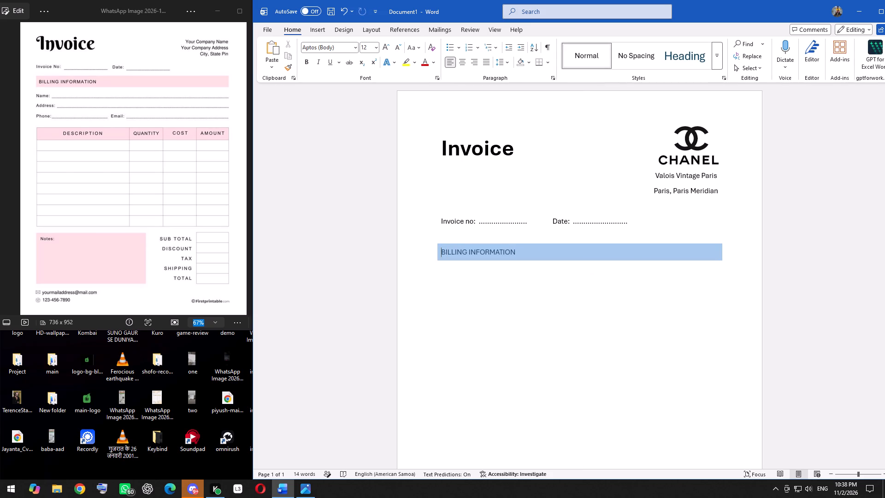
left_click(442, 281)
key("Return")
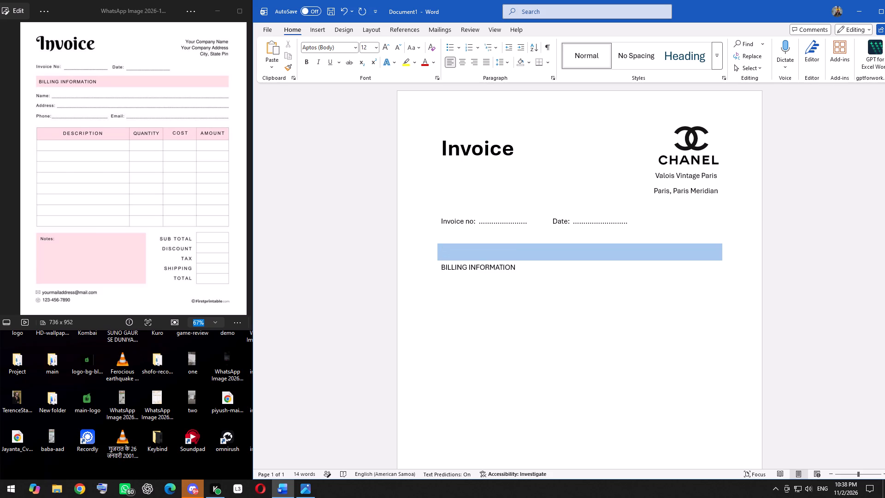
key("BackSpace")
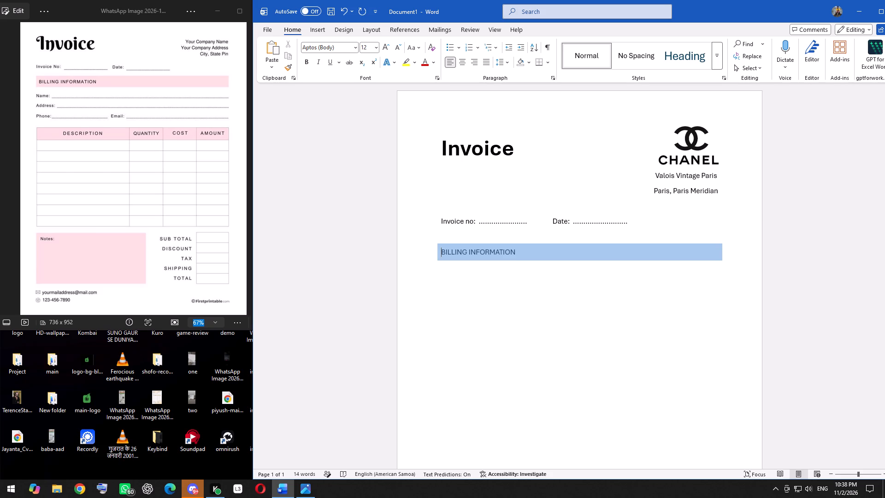
Start a new line directly after the end of the "BILLING INFORMATION" heading text.
left_click(520, 251)
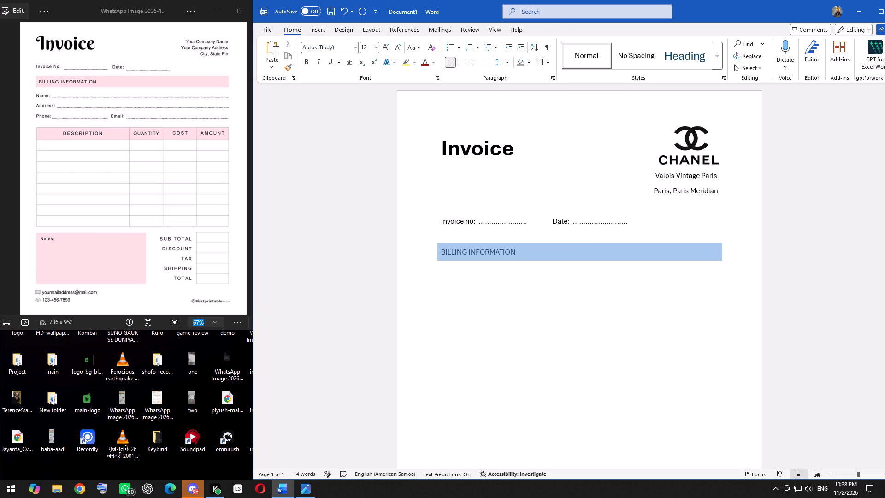
double_click(520, 251)
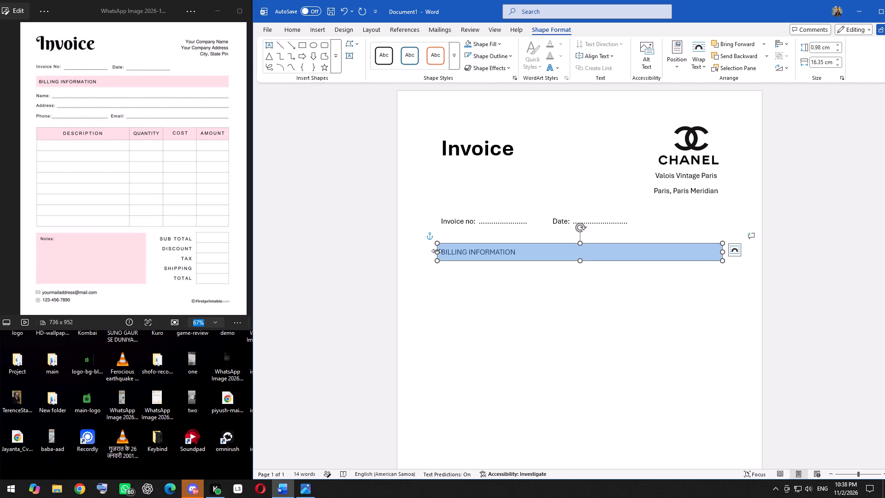
left_click(449, 250)
left_click(471, 304)
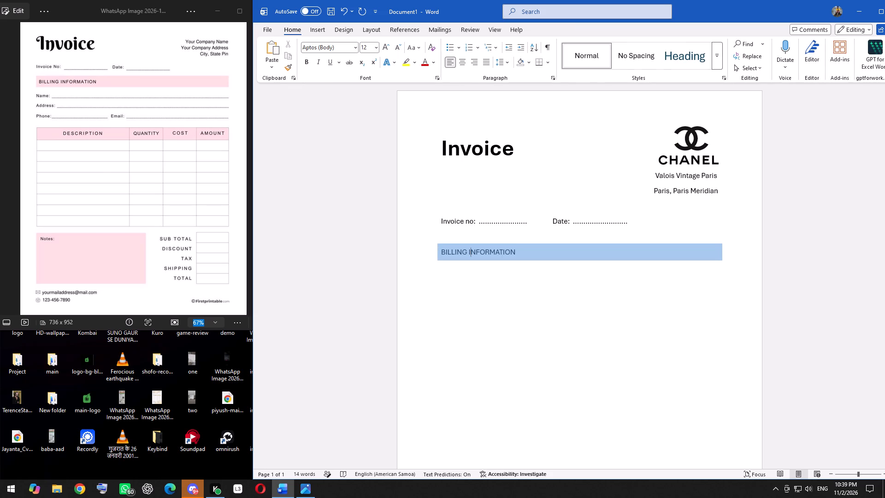
key("Right")
key("Right")
key("Right")
key("Right")
key("Right")
key("Right")
key("Right")
key("Right")
key("Right")
key("Right")
key("Return")
Remove the empty lines below the "BILLING INFORMATION" heading.
key("Return")
key("BackSpace")
key("BackSpace")
Remove the blank line above the "BILLING INFORMATION" heading so it sits directly under the invoice number and date line.
key("Left")
key("Left")
key("Left")
key("Left")
key("Left")
key("Left")
key("Left")
key("Left")
key("Left")
key("Left")
key("Left")
key("Left")
key("Left")
key("Left")
key("Left")
key("Left")
key("Left")
key("Left")
key("Left")
key("Return")
key("BackSpace")
key("BackSpace")
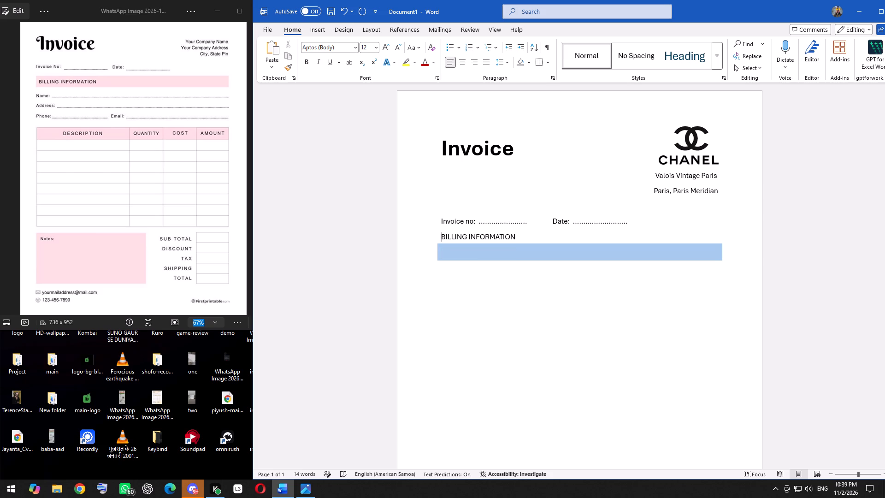
Move the blue billing rectangle up over the "BILLING INFORMATION" heading, just below the invoice number and date line.
left_click_drag(547, 253, 546, 238)
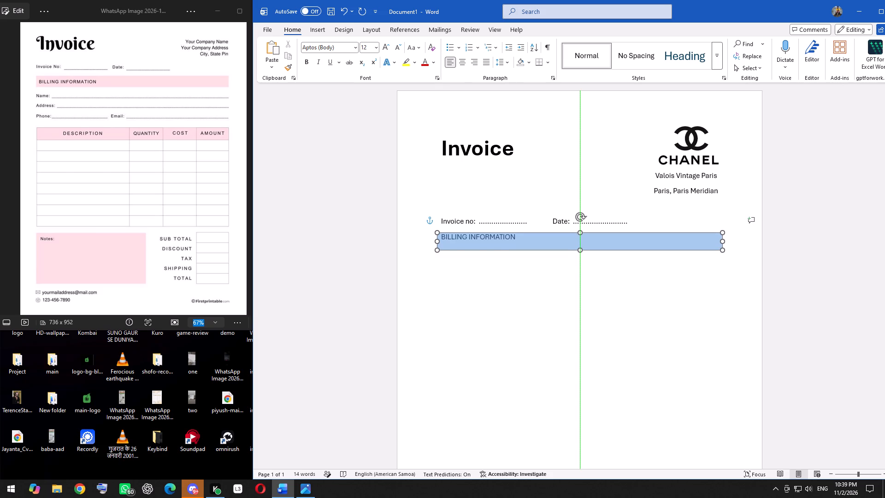
left_click_drag(546, 238, 546, 233)
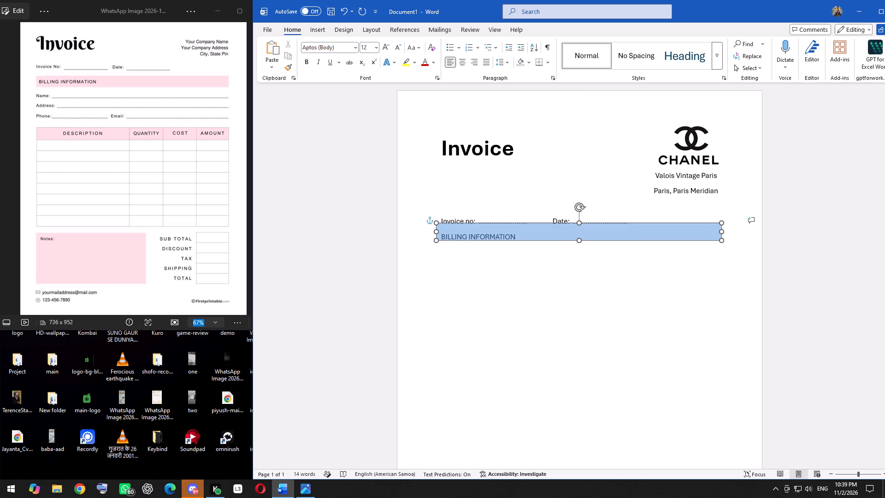
left_click_drag(546, 233, 547, 240)
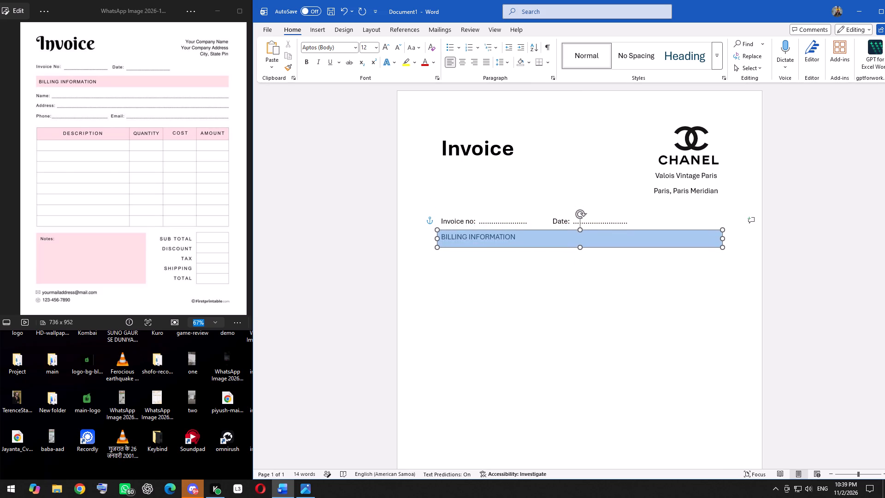
left_click_drag(547, 240, 547, 237)
left_click(528, 272)
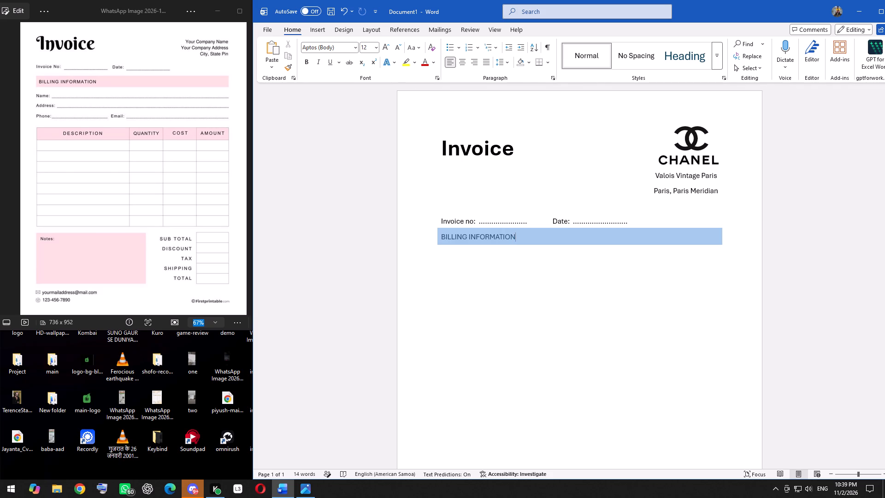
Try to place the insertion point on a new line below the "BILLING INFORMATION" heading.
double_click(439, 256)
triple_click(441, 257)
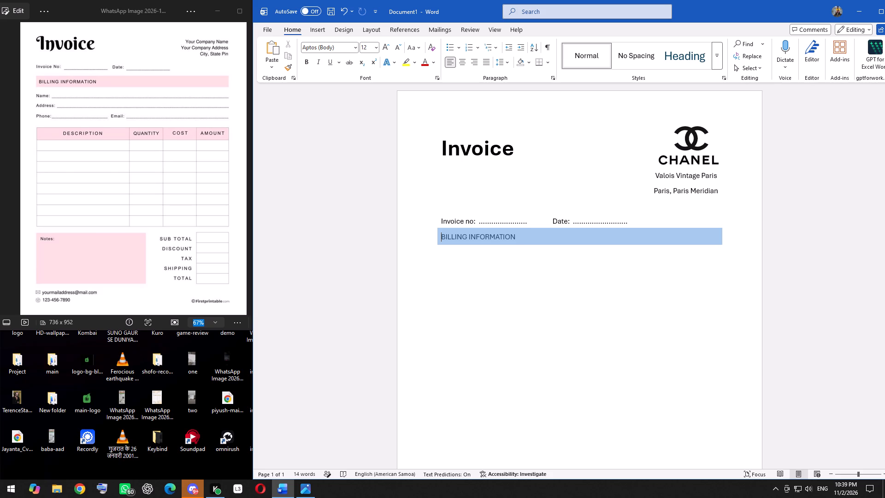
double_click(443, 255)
Reduce the billing rectangle's height slightly and nudge it so it frames the "BILLING INFORMATION" heading.
left_click(575, 237)
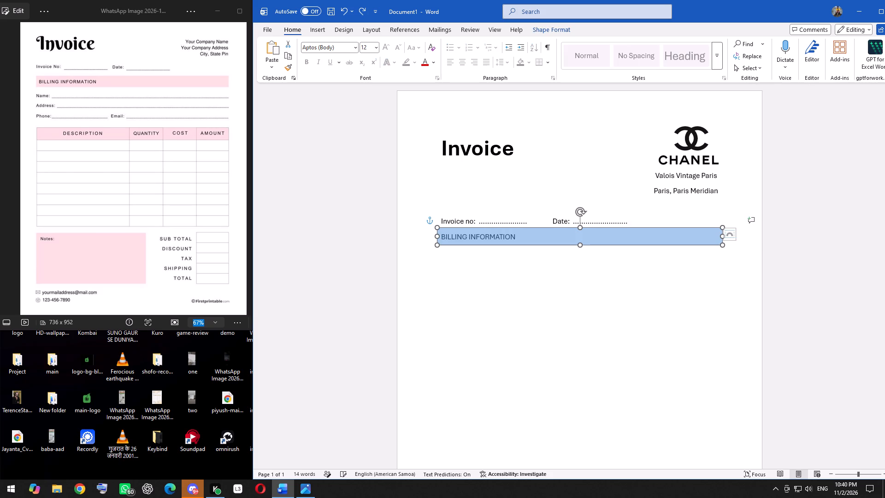
left_click(722, 227)
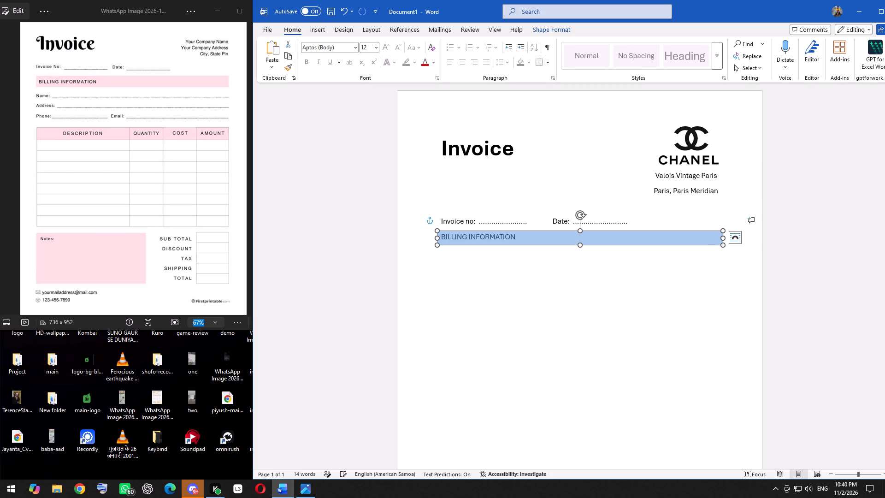
left_click(536, 237)
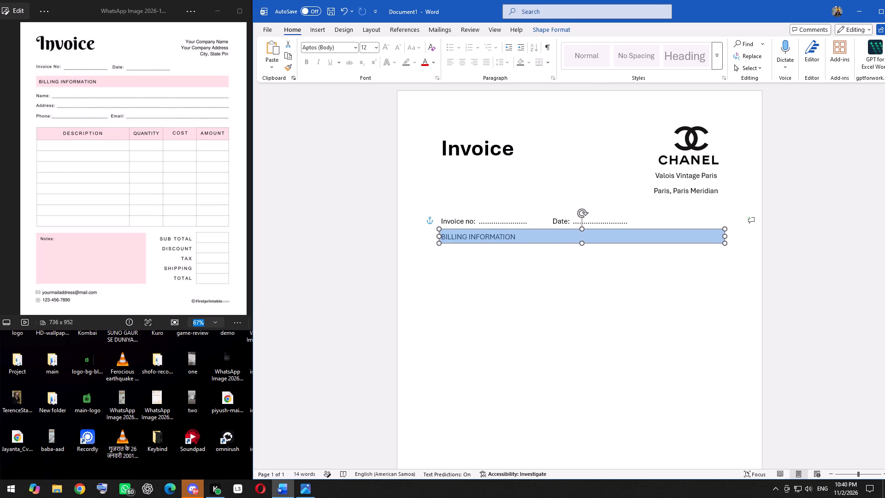
Add a new line below the "BILLING INFORMATION" heading with the label "Name:" followed by two spaces.
left_click(539, 262)
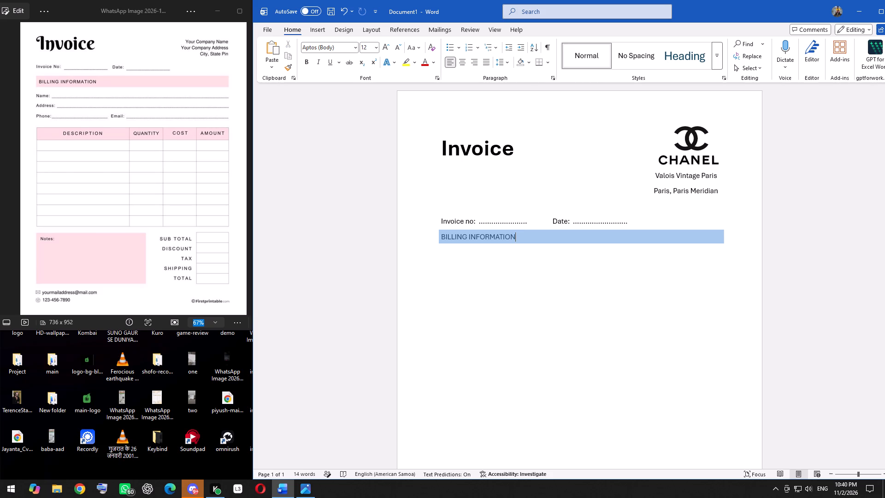
key("BackSpace")
key("ctrl+z")
key("Return")
key("n")
type("ame")
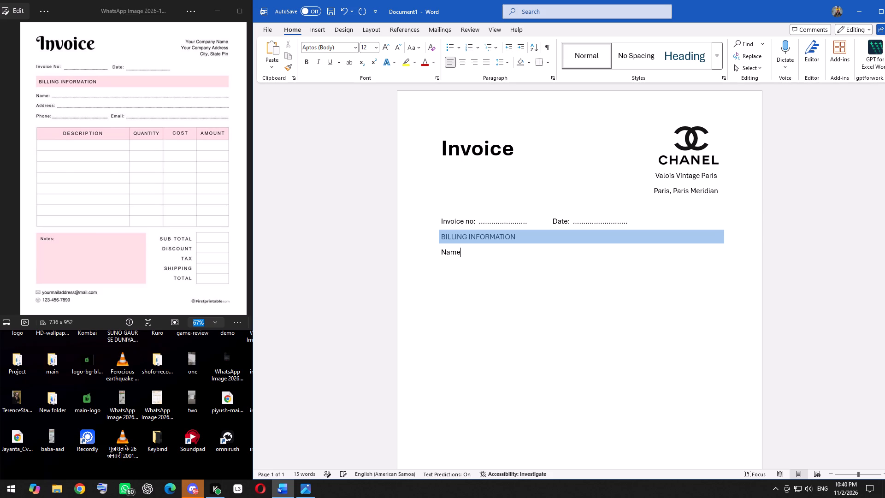
key("shift+colon")
key("space")
key("space")
Add a dotted fill-in line after "Name:" that reaches the page's right margin without wrapping.
key("period")
key("period")
key("period")
key("period")
key("period")
key("period")
key("period")
key("period")
key("period")
key("period")
key("period")
key("period")
key("period")
key("period")
key("period")
key("period")
key("period")
key("period")
key("period")
key("period")
key("BackSpace")
key("BackSpace")
key("BackSpace")
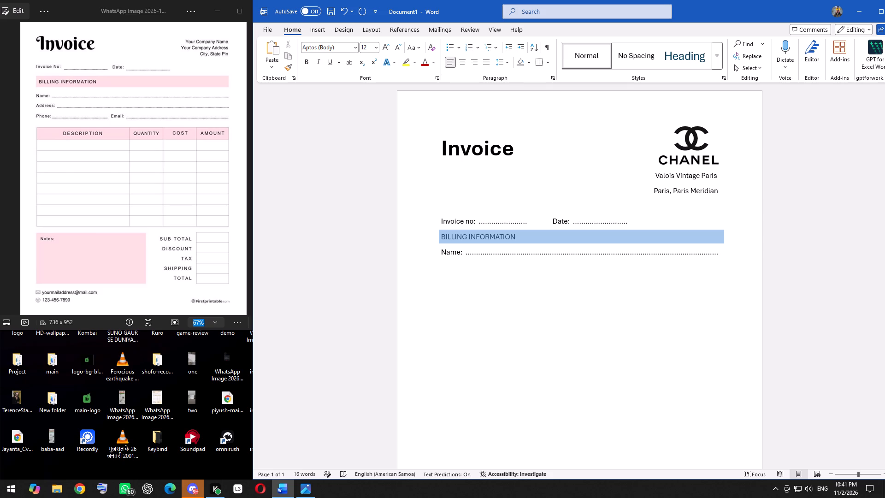
key("period")
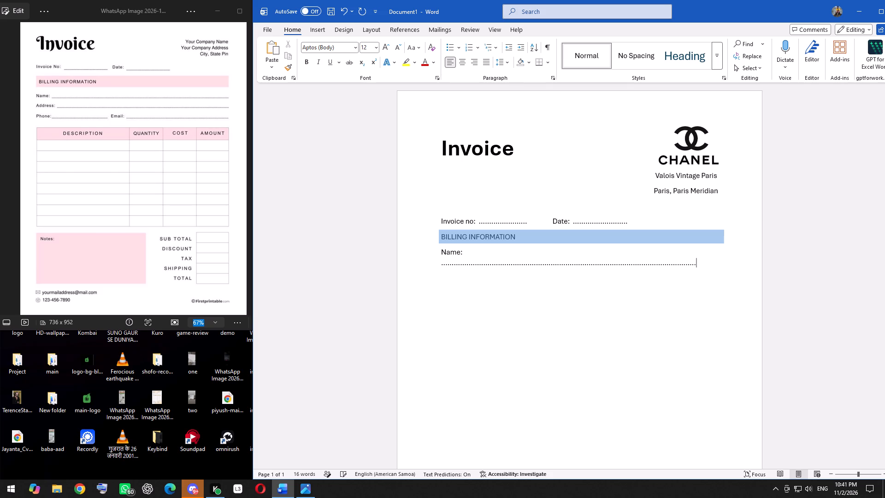
key("BackSpace")
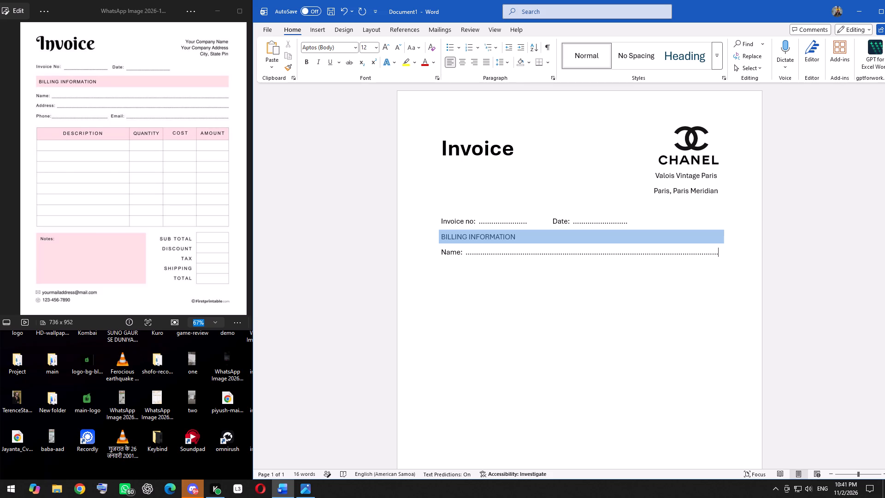
Narrow the billing rectangle and align its right edge with the page margin and the end of the "Name:" dotted line.
left_click(719, 236)
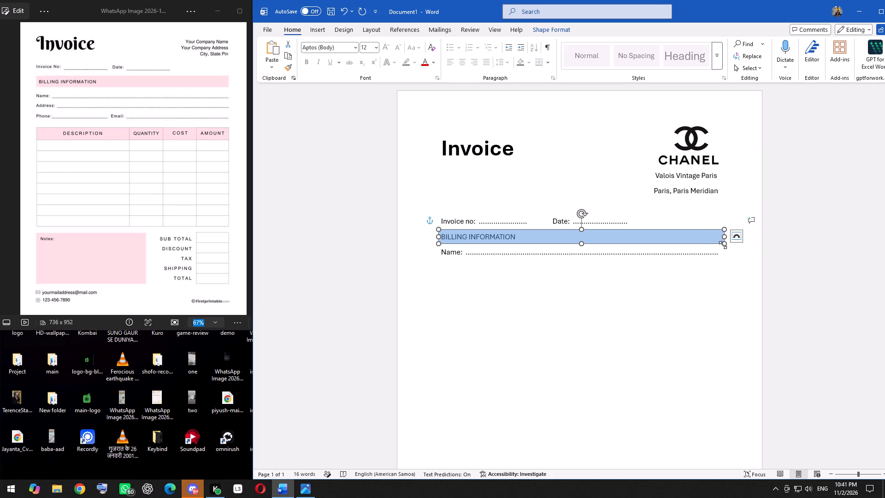
left_click_drag(724, 243, 720, 242)
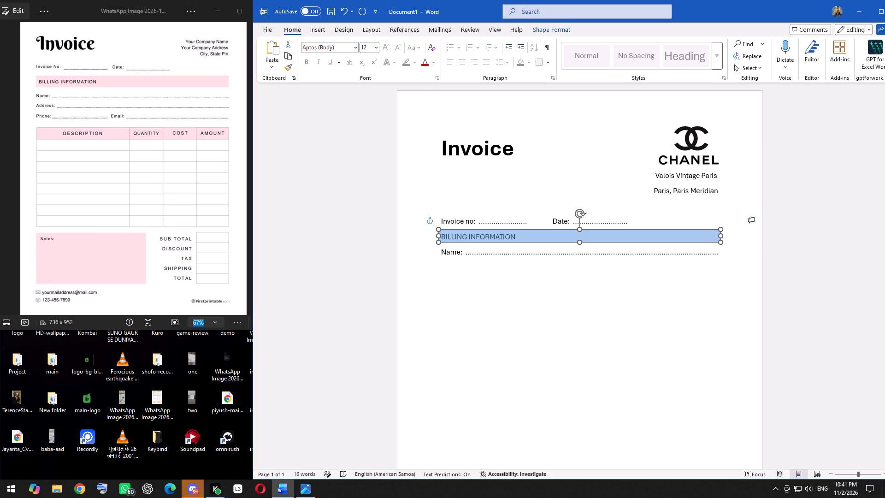
left_click_drag(720, 242, 719, 244)
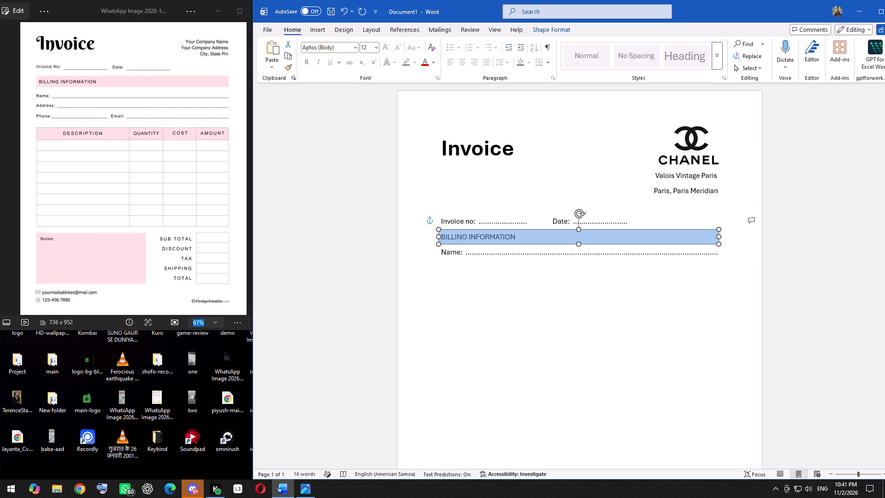
left_click_drag(719, 244, 718, 245)
left_click(591, 295)
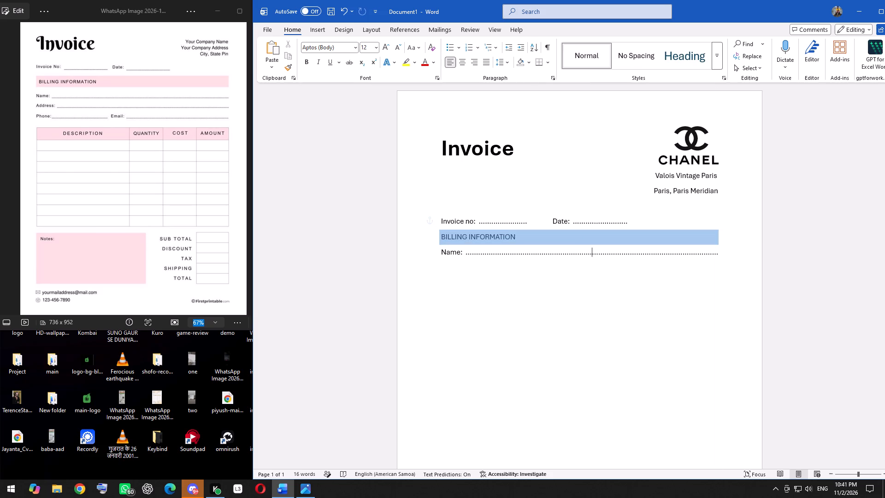
left_click(679, 235)
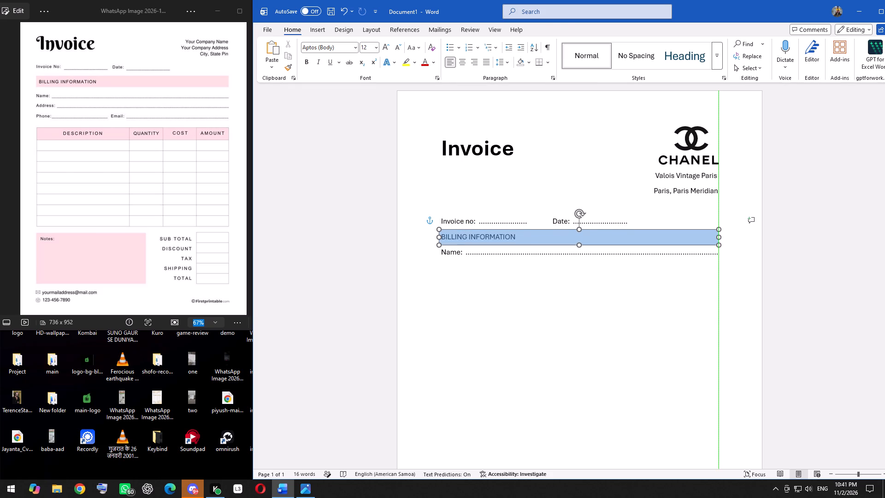
left_click(681, 306)
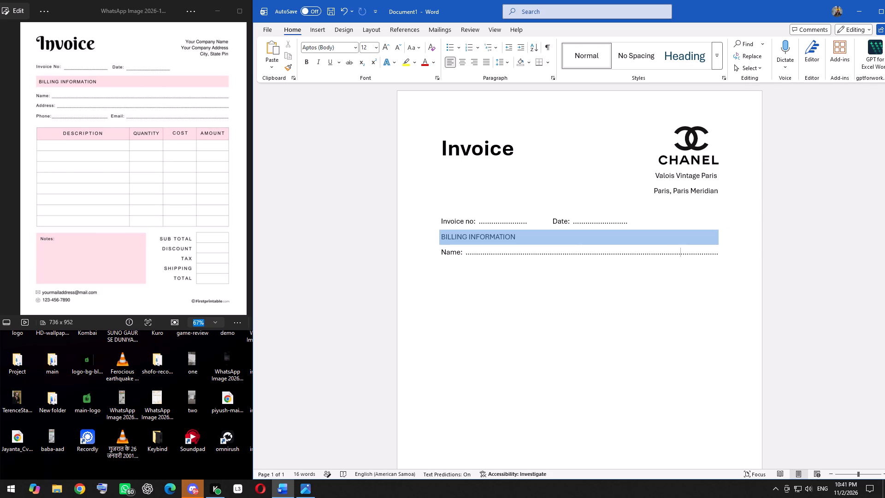
Add a new line below the "Name:" dotted line with the label "Address:" followed by a space.
left_click(716, 252)
key("Right")
key("Return")
key("a")
key("BackSpace")
key("BackSpace")
key("a")
key("BackSpace")
key("a")
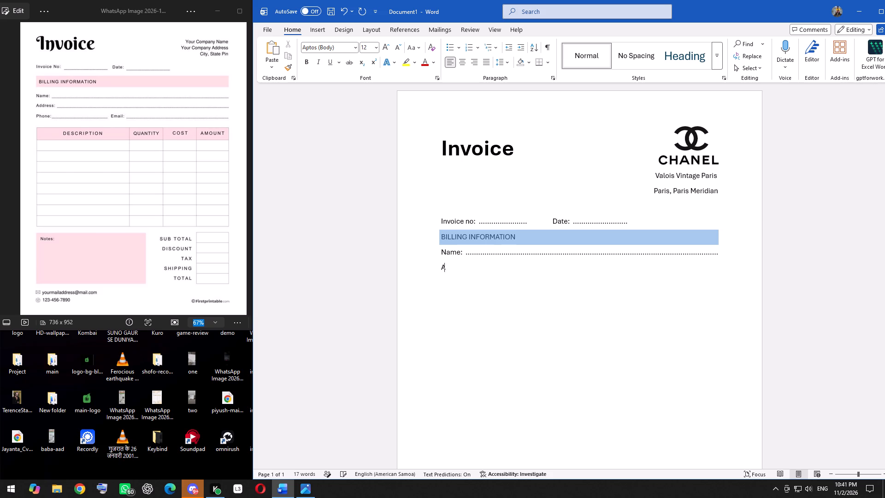
key("d")
type("ress")
key("BackSpace")
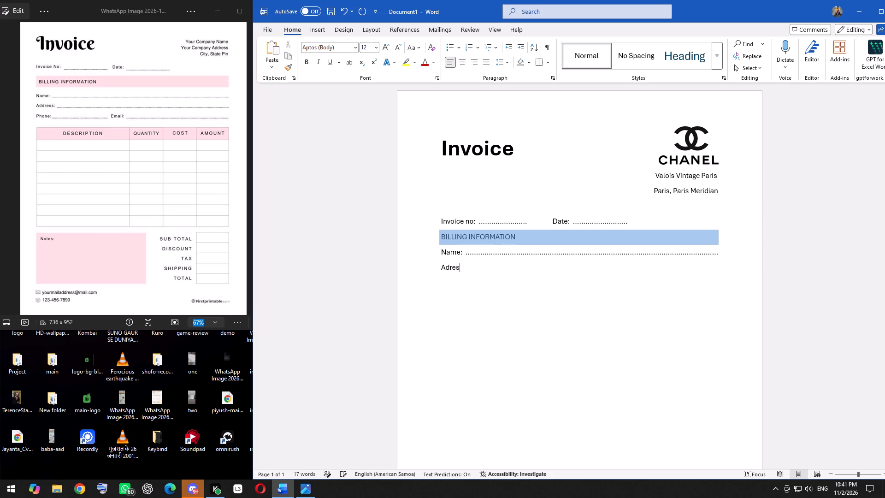
key("BackSpace")
key("BackSpace")
key("BackSpace")
type("dress")
key("shift+colon")
key("space")
Start a dotted fill-in line after "Address:", about as long as the "Invoice no:" dotted line.
key("period")
key("period")
key("period")
key("period")
key("period")
key("period")
key("period")
key("period")
key("period")
key("period")
key("period")
key("period")
key("period")
key("period")
key("period")
key("period")
key("period")
key("period")
key("period")
key("period")
Insert a second space between "Address:" and the start of its dotted line.
key("Left")
key("Left")
key("Left")
key("Left")
key("Left")
key("Left")
key("Left")
key("Left")
key("Left")
key("Left")
key("Left")
key("Left")
key("Left")
key("Left")
key("Left")
key("Left")
key("Left")
key("Left")
key("Left")
key("Left")
key("Left")
key("Left")
key("Left")
key("space")
Extend the "Address:" dotted line to the page's right margin so it ends level with the "Name:" line without wrapping.
key("Right")
key("Right")
key("Right")
key("Right")
key("Right")
key("Right")
key("Right")
key("Right")
key("Right")
key("Right")
key("Right")
key("Right")
key("Right")
key("Right")
key("Right")
key("Right")
key("Right")
key("Right")
key("Right")
key("Right")
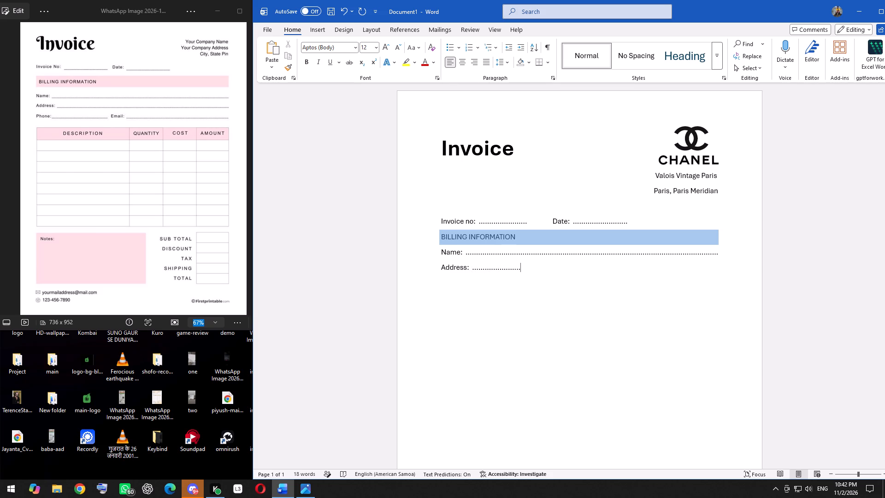
key("period")
key("period")
key("period")
key("period")
key("period")
key("period")
key("period")
key("period")
key("period")
key("period")
key("period")
key("period")
key("period")
key("period")
key("period")
key("period")
key("period")
key("period")
key("period")
key("period")
key("period")
key("period")
key("period")
key("period")
key("period")
key("period")
key("period")
key("period")
key("period")
key("period")
key("period")
key("period")
key("period")
key("period")
key("period")
key("period")
key("period")
key("period")
key("period")
key("period")
type("........")
key("BackSpace")
Add a new line below the "Address:" line with the label "Phone:" followed by two spaces.
key("Return")
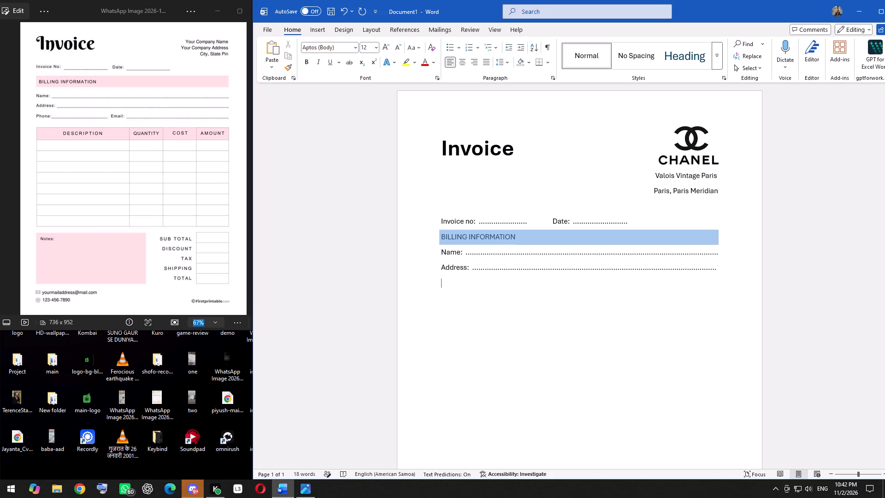
key("p")
key("BackSpace")
key("p")
type("hno")
key("BackSpace")
key("BackSpace")
type("one")
key("shift+colon")
key("space")
key("space")
Add a dotted fill-in line after "Phone:" that ends level with the start of the "Date:" label above.
key("period")
key("period")
key("period")
key("period")
key("period")
key("period")
key("period")
key("period")
key("period")
key("period")
key("period")
key("period")
key("period")
key("period")
key("period")
key("period")
key("period")
key("period")
key("period")
key("period")
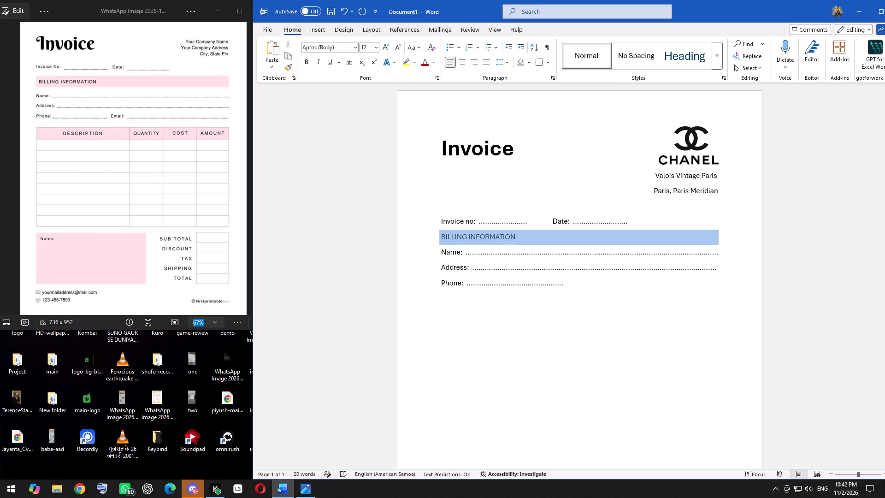
key("BackSpace")
key("BackSpace")
key("BackSpace")
key("BackSpace")
key("BackSpace")
Add the label "Email:" followed by two spaces after the "Phone:" dotted line, separated from it by a few spaces.
key("space")
key("space")
key("space")
key("shift+e")
type("mail")
key("space")
key("BackSpace")
key("ctrl+semicolon")
key("space")
key("BackSpace")
key("ctrl+semicolon")
key("shift+colon")
key("space")
key("space")
Add a dotted fill-in line after "Email:" that ends at the page's right margin, level with the lines above.
key("period")
key("period")
key("period")
key("period")
key("period")
key("period")
key("period")
key("period")
key("period")
key("period")
key("period")
key("period")
key("period")
key("period")
key("period")
key("period")
key("period")
key("period")
key("period")
key("period")
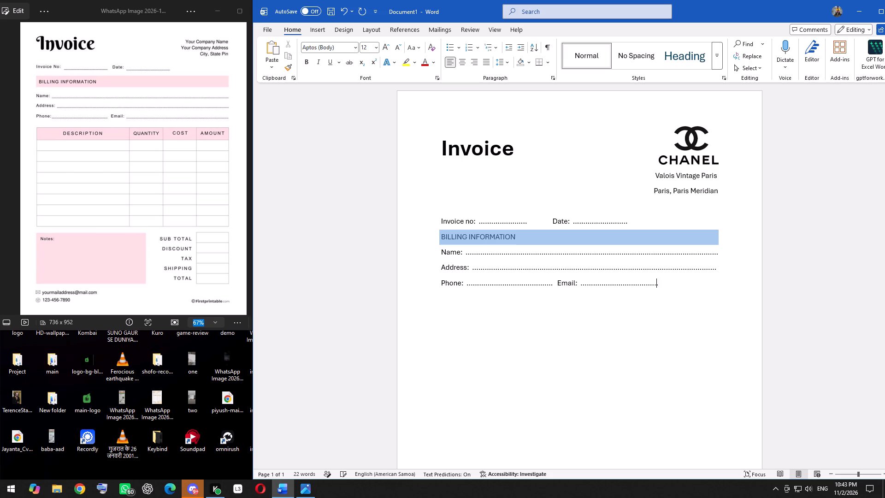
type("...")
key("BackSpace")
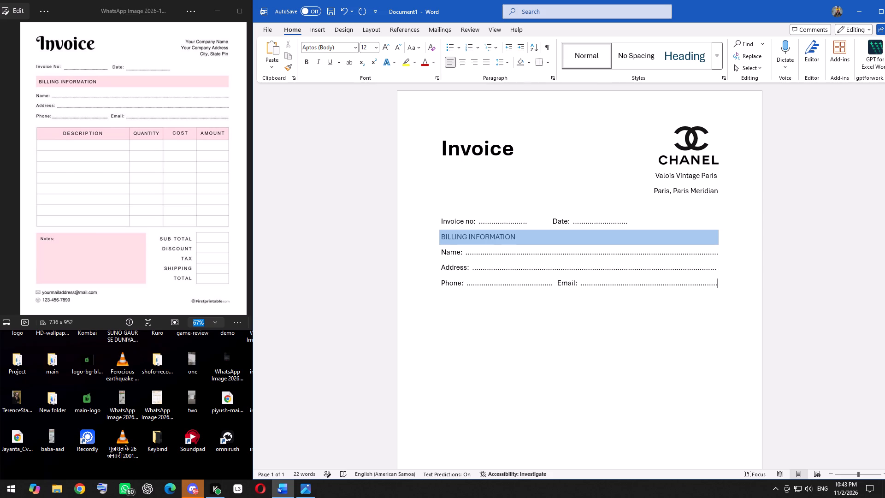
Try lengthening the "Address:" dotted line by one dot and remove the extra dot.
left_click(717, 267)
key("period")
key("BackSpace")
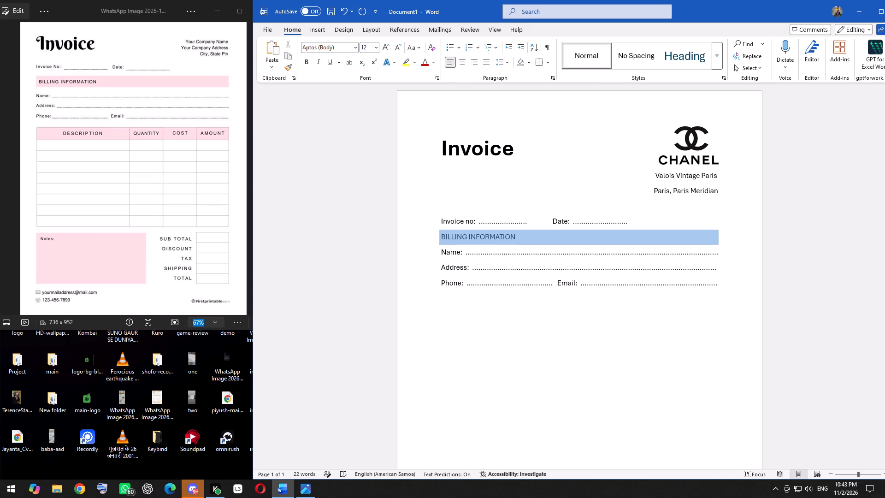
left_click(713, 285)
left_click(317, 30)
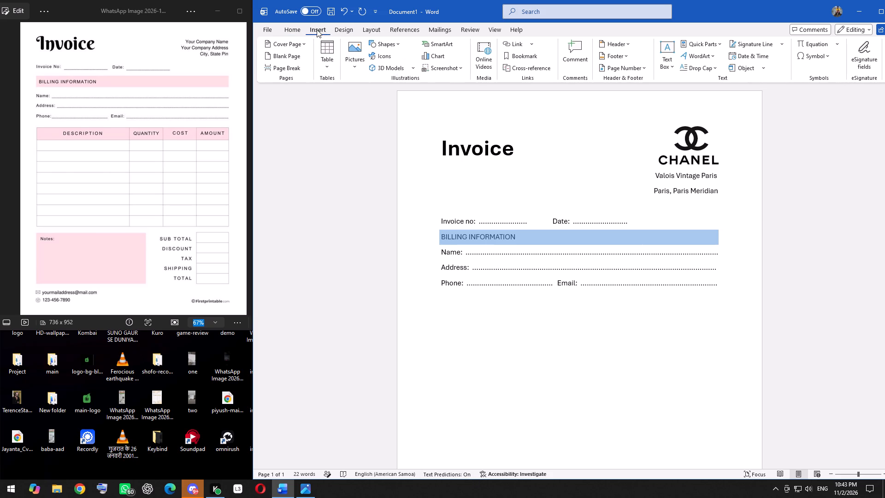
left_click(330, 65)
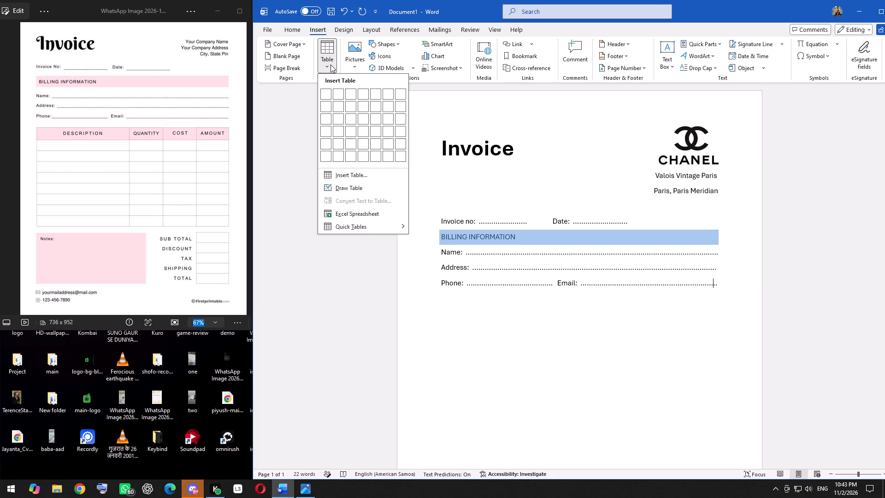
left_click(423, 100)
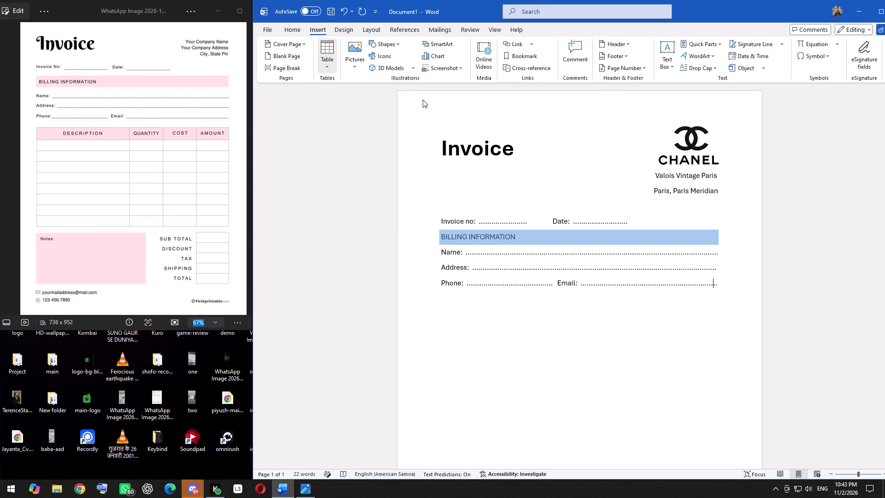
Add the text "DESCRIPTION" on a new indented line, one blank line below the "Phone:" and "Email:" line.
double_click(461, 310)
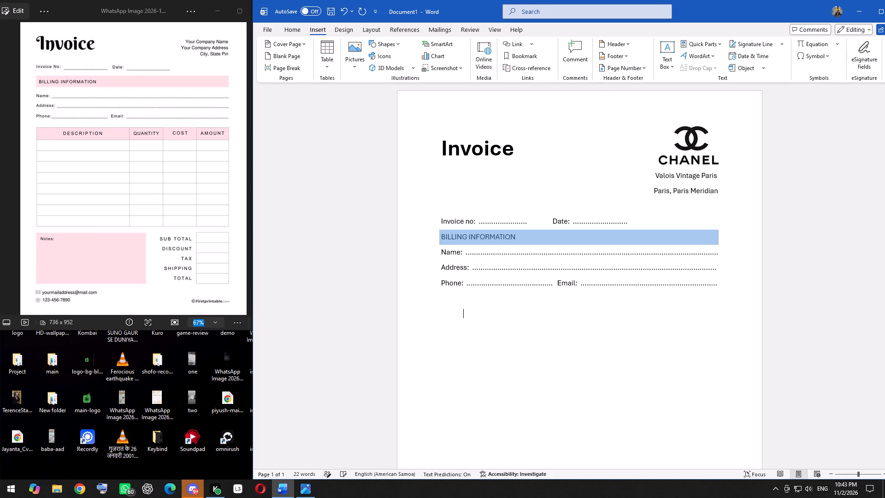
left_click(460, 310)
left_click(460, 313)
double_click(460, 313)
left_click(293, 27)
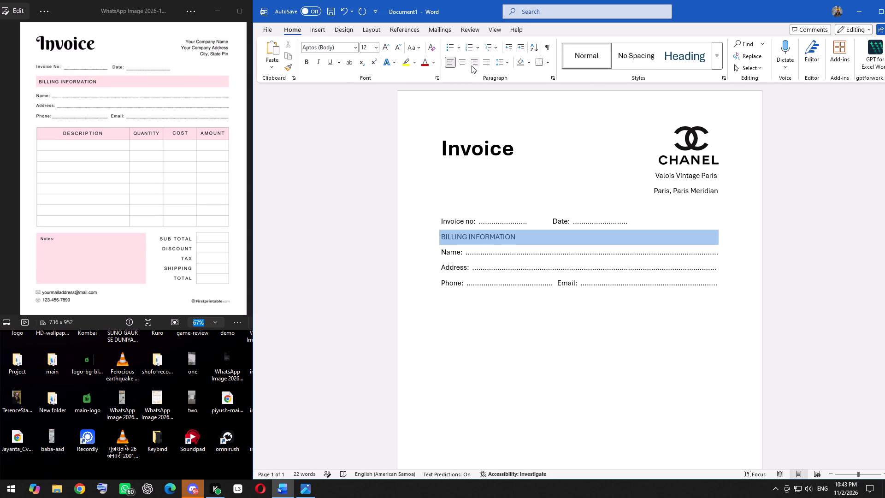
left_click(463, 56)
type("DES")
type("CRIPTIOM")
key("BackSpace")
key("n")
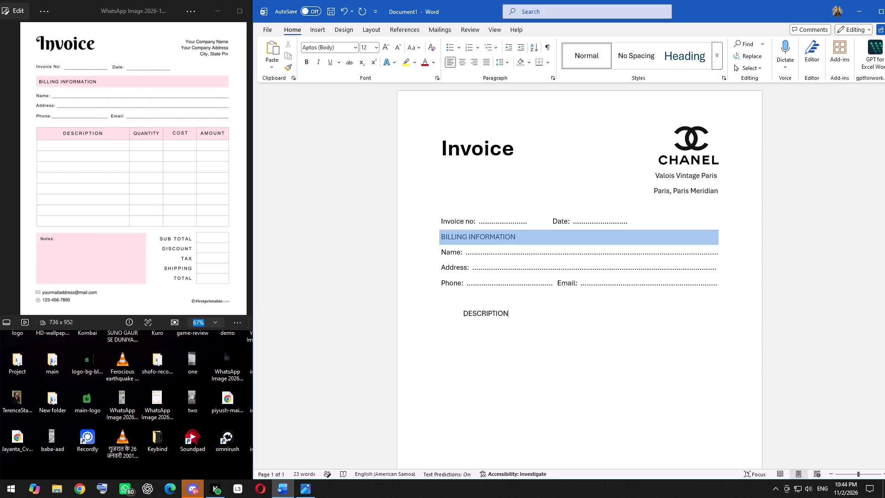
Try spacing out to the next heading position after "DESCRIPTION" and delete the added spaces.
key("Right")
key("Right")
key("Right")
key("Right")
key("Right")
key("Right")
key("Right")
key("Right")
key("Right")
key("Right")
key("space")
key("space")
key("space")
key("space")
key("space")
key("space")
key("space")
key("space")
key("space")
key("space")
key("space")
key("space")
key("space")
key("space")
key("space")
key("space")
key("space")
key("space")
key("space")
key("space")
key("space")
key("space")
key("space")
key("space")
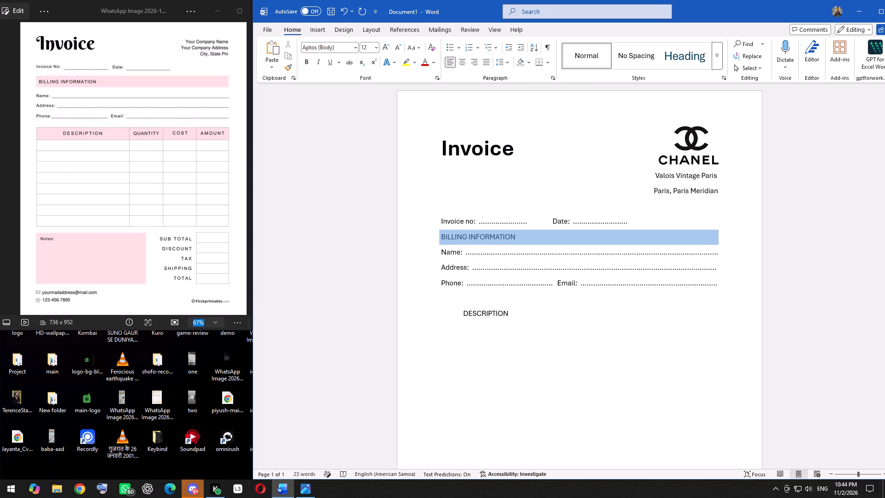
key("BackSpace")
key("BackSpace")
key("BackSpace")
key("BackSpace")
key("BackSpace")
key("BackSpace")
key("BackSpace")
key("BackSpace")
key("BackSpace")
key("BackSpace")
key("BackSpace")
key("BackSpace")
Insert a table of four columns and six rows below the "DESCRIPTION" line.
left_click(324, 27)
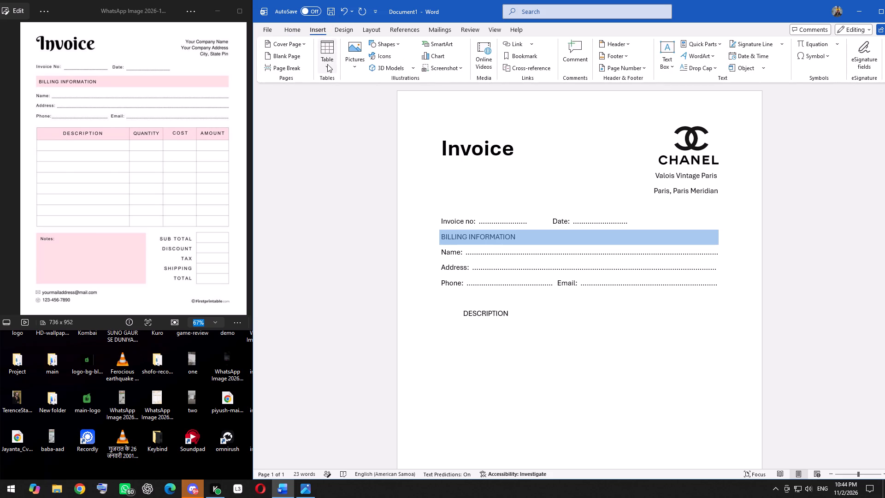
left_click(327, 65)
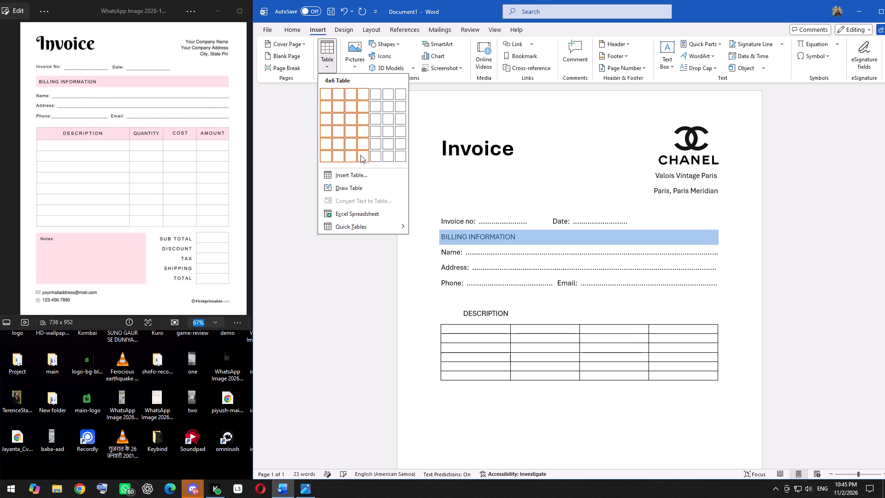
left_click(360, 155)
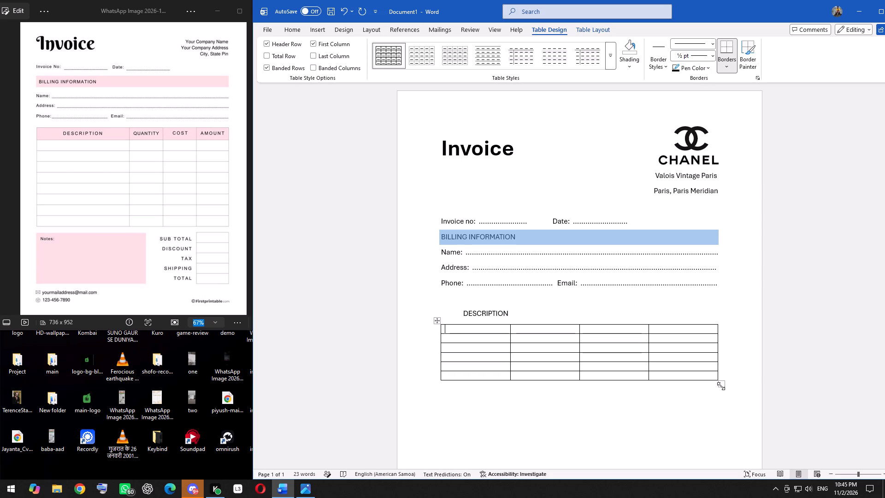
Resize the whole table downward so that all six rows become taller.
left_click_drag(721, 386, 720, 397)
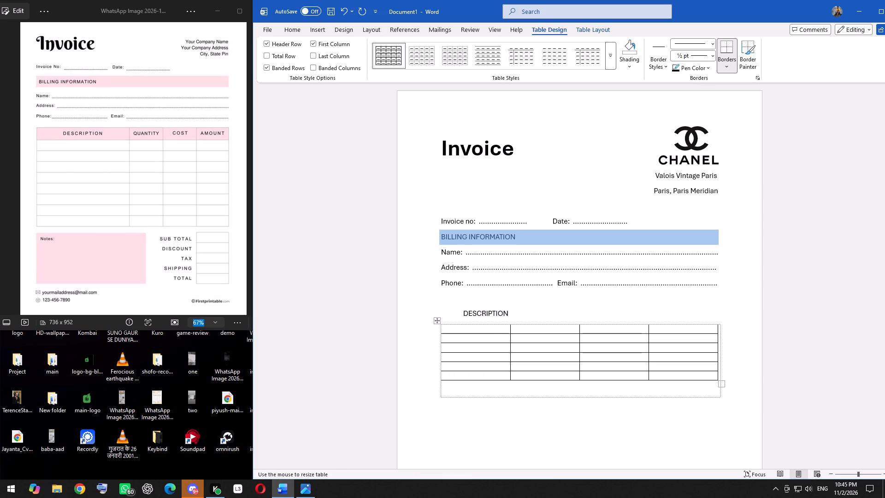
left_click_drag(720, 397, 720, 403)
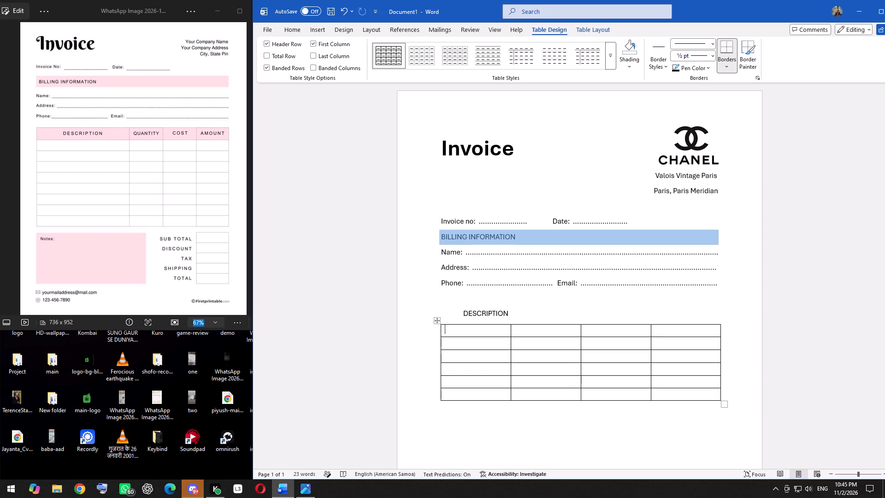
Move the whole table above the "DESCRIPTION" line, keeping it aligned with the page's text margins.
left_click_drag(437, 319, 437, 308)
left_click(432, 346)
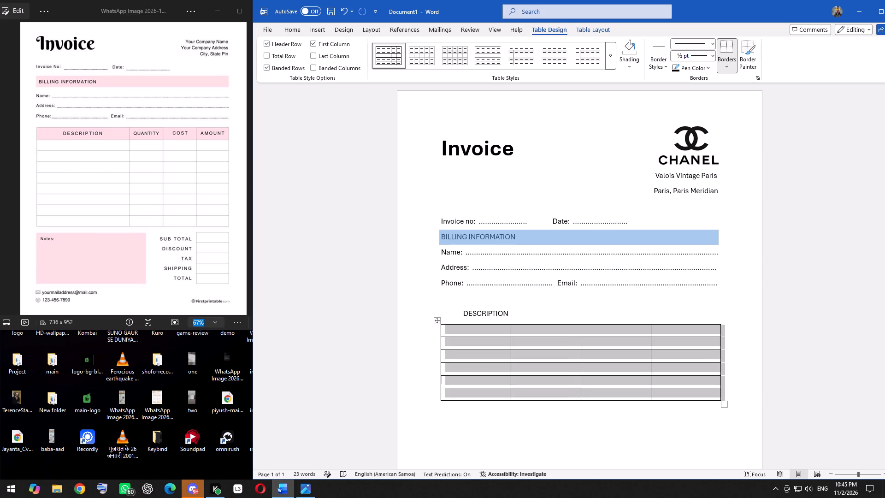
left_click(429, 346)
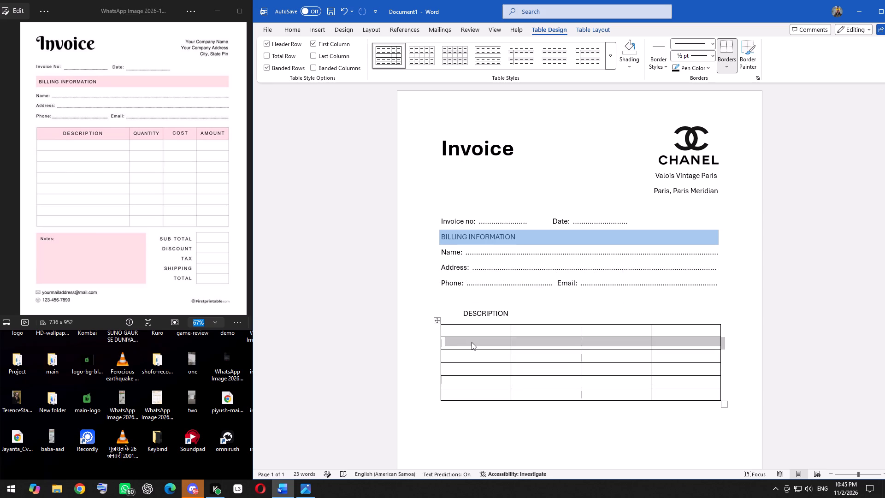
left_click(472, 342)
left_click_drag(437, 319, 438, 314)
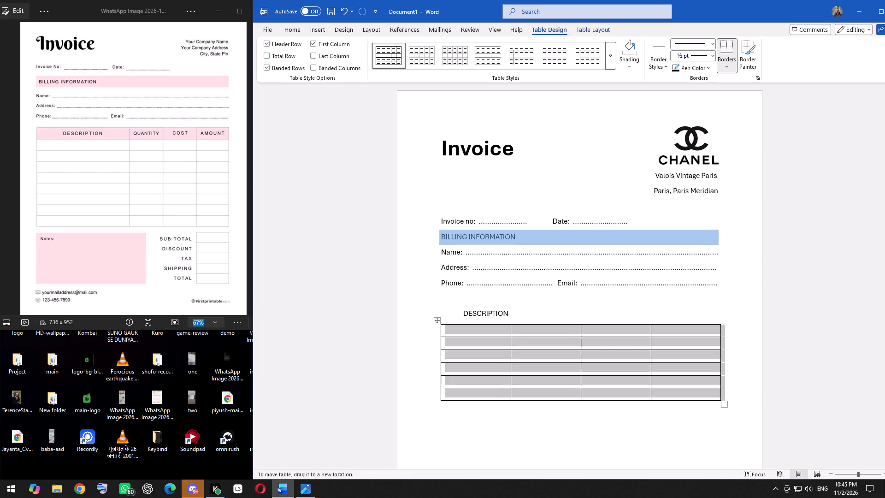
left_click_drag(438, 314, 433, 304)
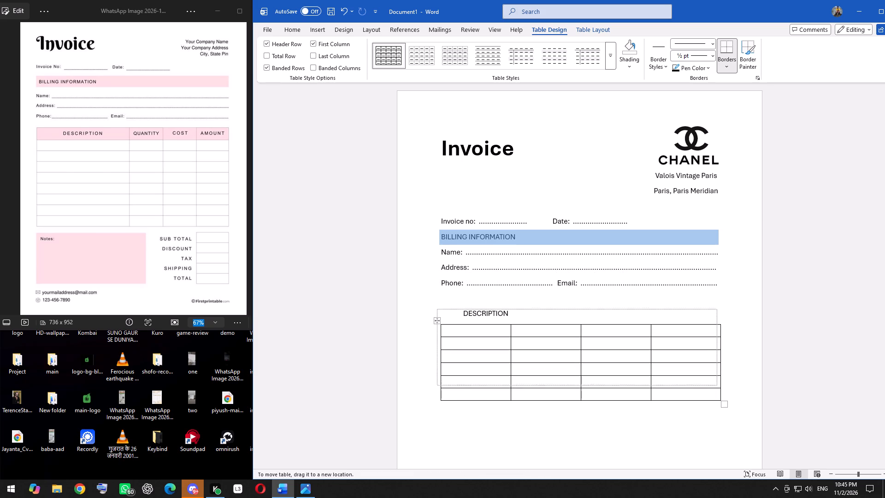
left_click_drag(433, 304, 440, 302)
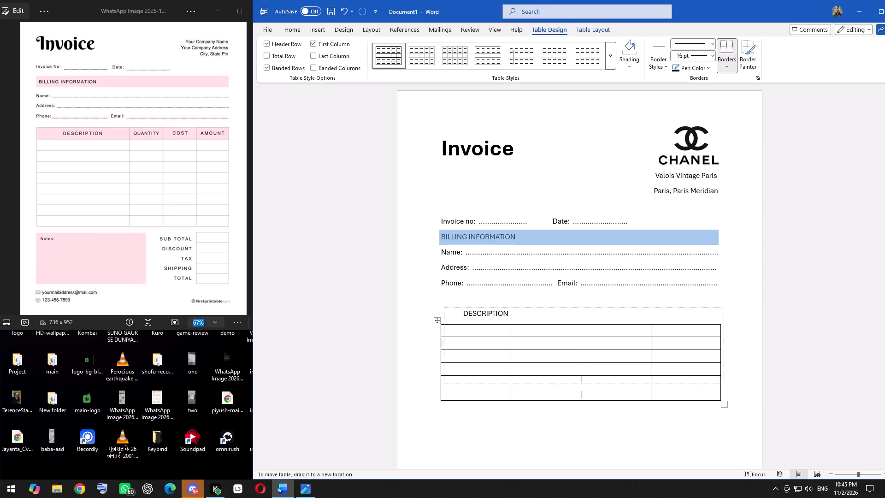
left_click_drag(440, 302, 437, 302)
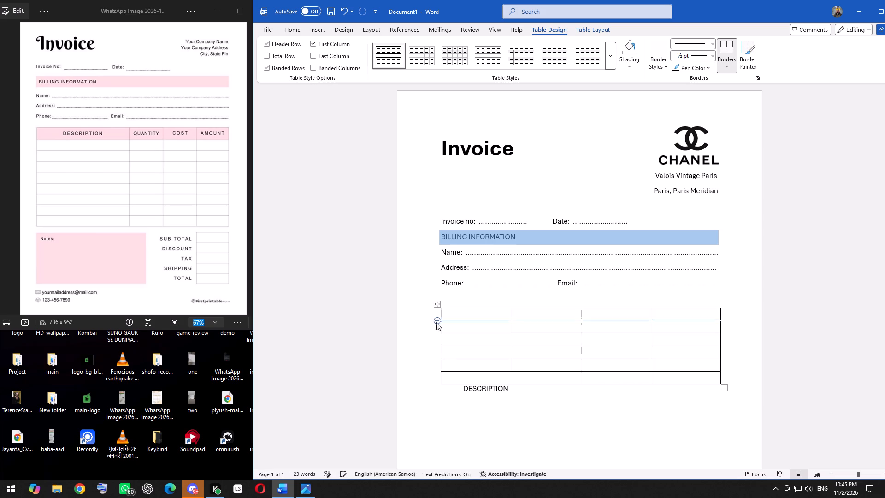
Nudge the table slightly upward, closer to the "Phone:" and "Email:" line, keeping its horizontal alignment.
left_click(512, 388)
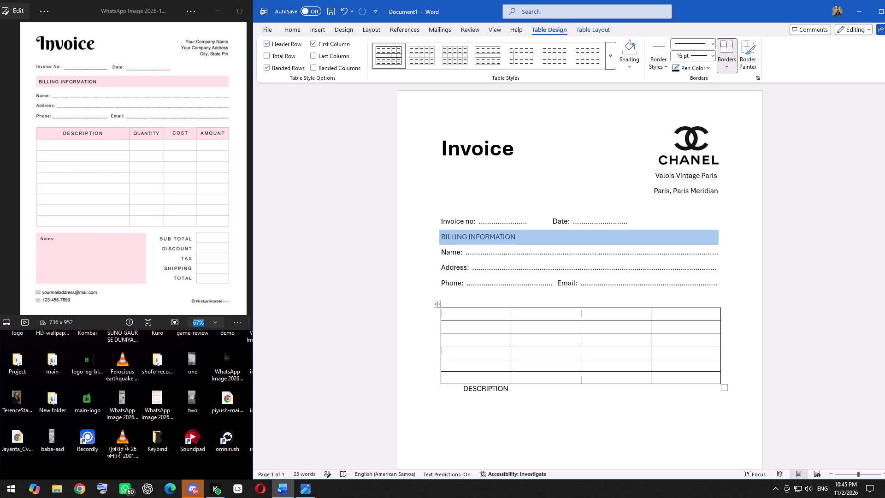
left_click(438, 303)
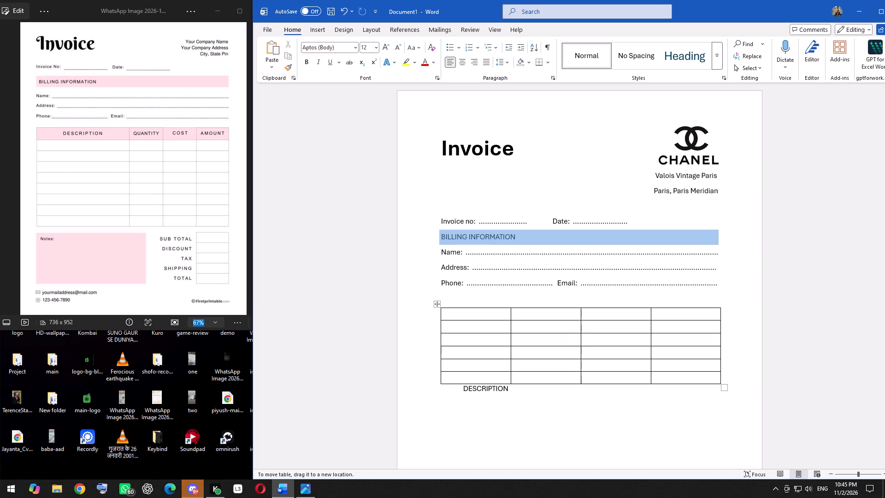
left_click(437, 306)
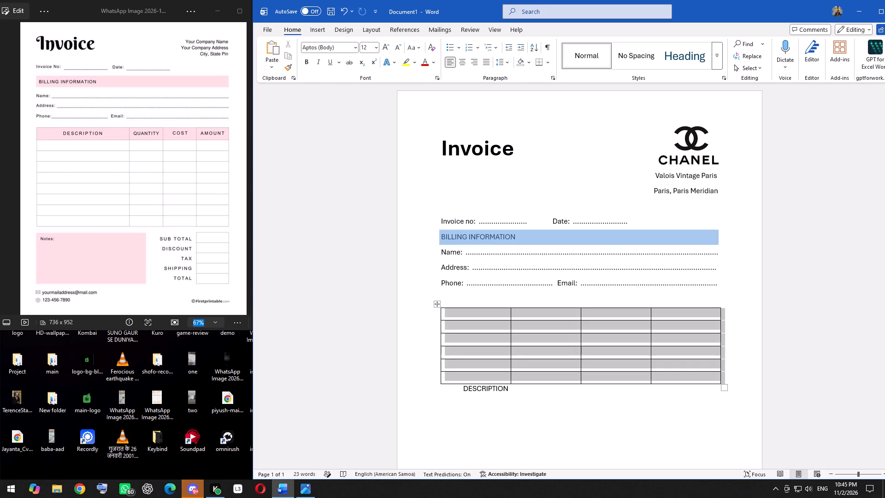
left_click_drag(435, 306, 472, 301)
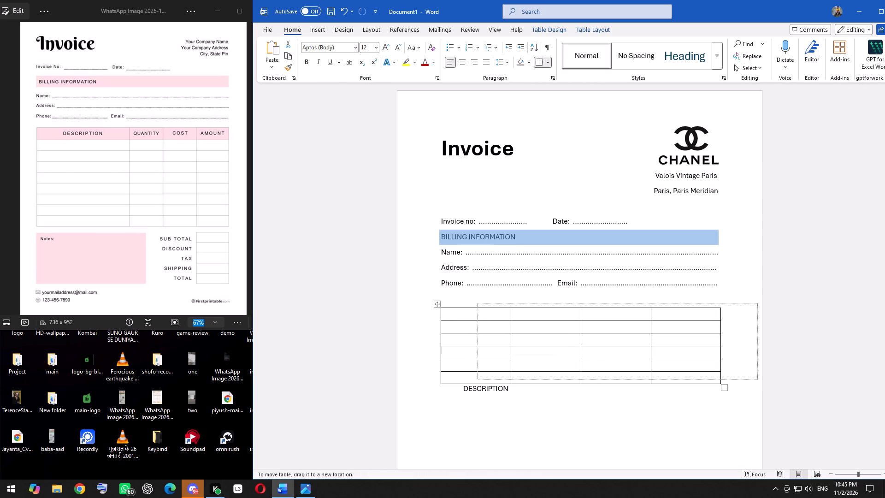
left_click_drag(472, 301, 436, 302)
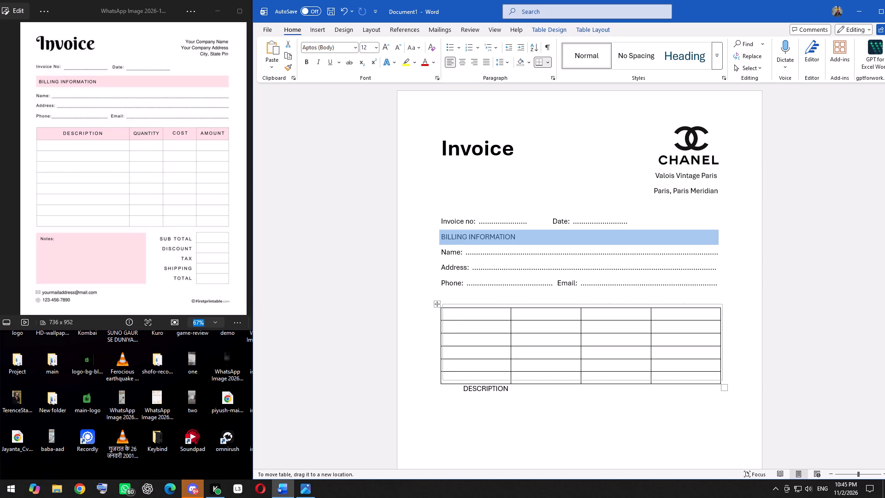
left_click_drag(436, 302, 435, 301)
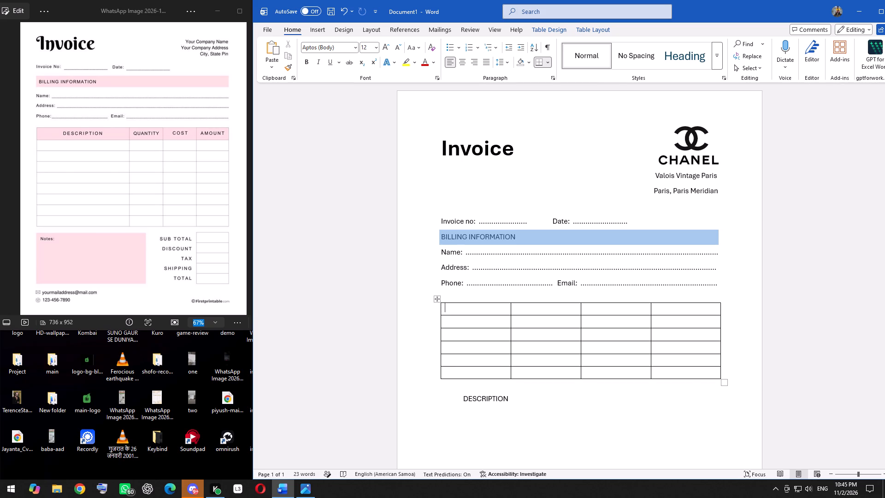
Cut the "DESCRIPTION" text from below the table and paste it into the first cell of the top row.
left_click_drag(462, 397, 501, 397)
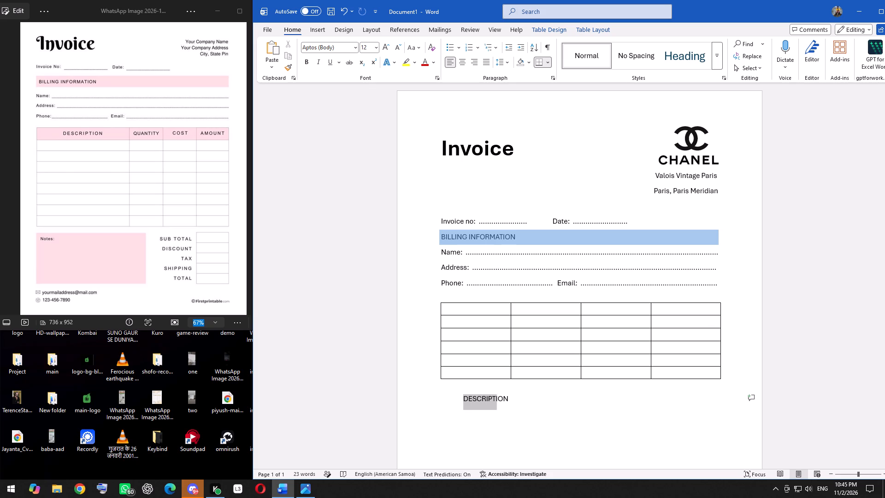
left_click_drag(501, 397, 511, 397)
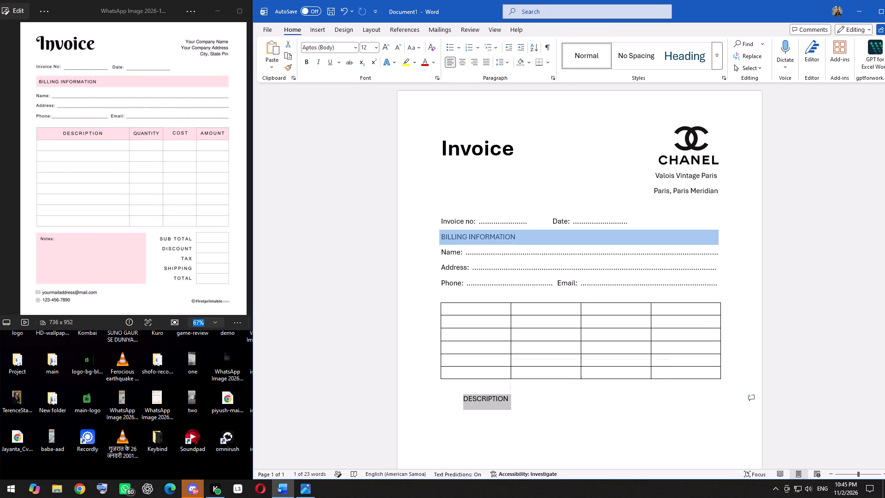
key("ctrl+x")
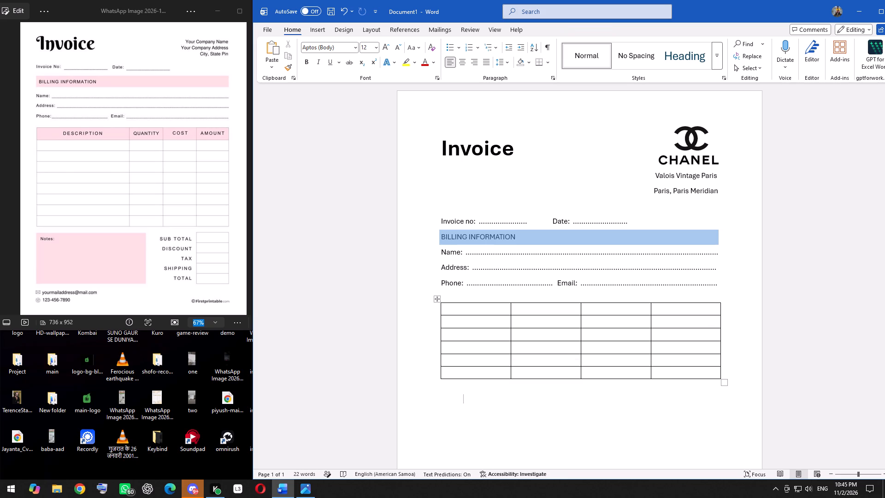
left_click(452, 308)
key("ctrl+v")
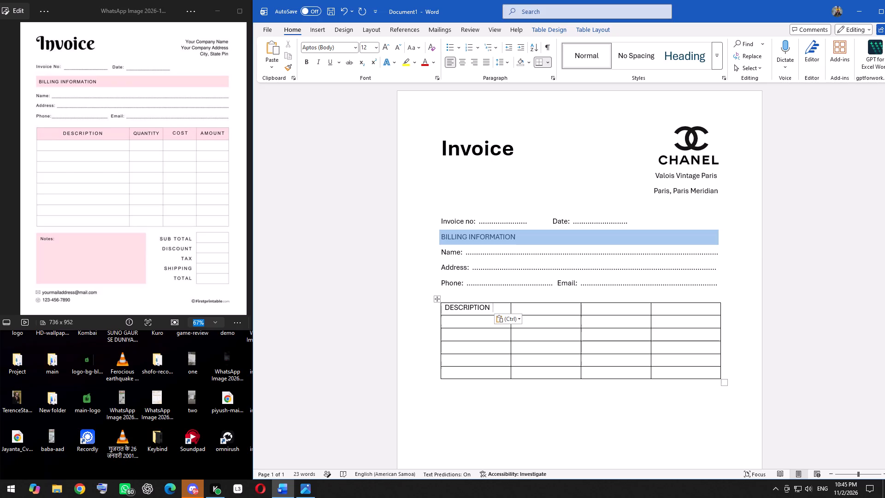
Insert four spaces before "DESCRIPTION" in the table's first cell to shift the heading toward the cell's center.
left_click(447, 308)
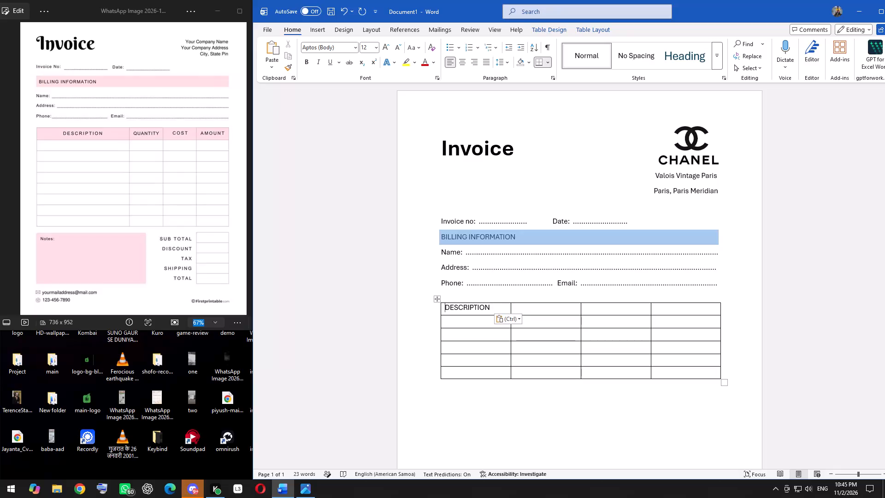
key("space")
key("space")
key("space")
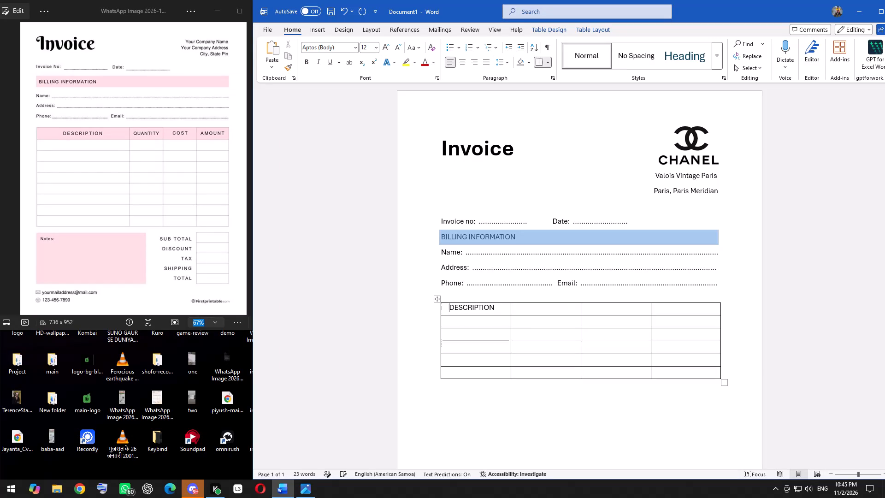
key("space")
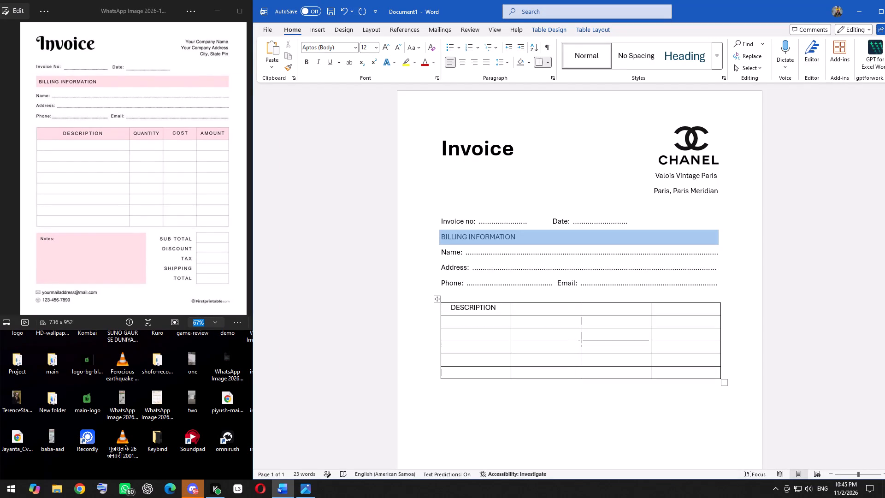
Shift the whole table up very slightly toward the "Phone:" and "Email:" line.
left_click(437, 299)
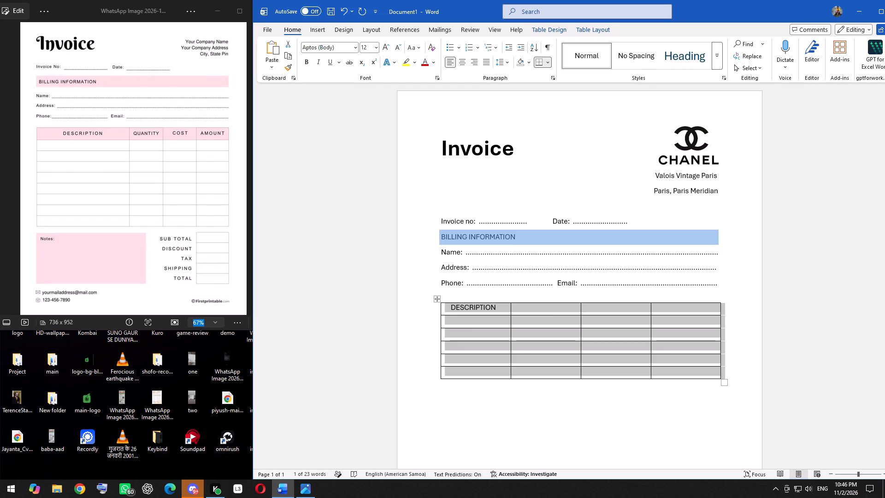
left_click(592, 396)
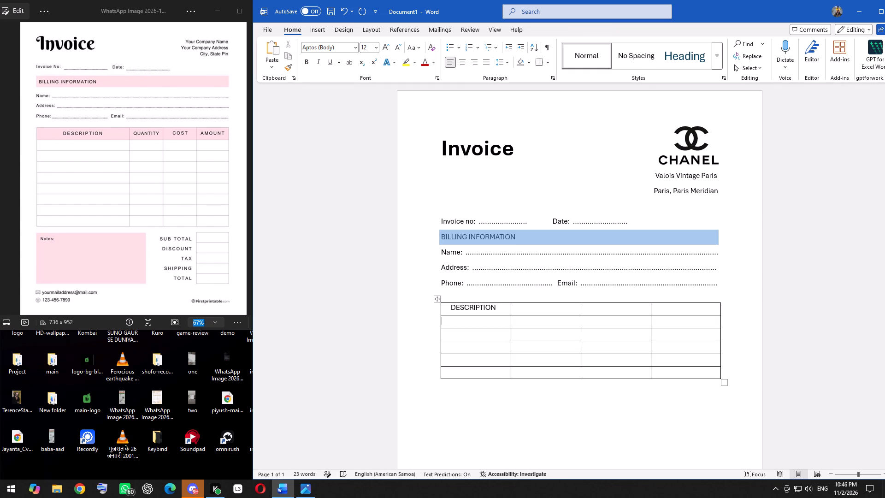
left_click(438, 300)
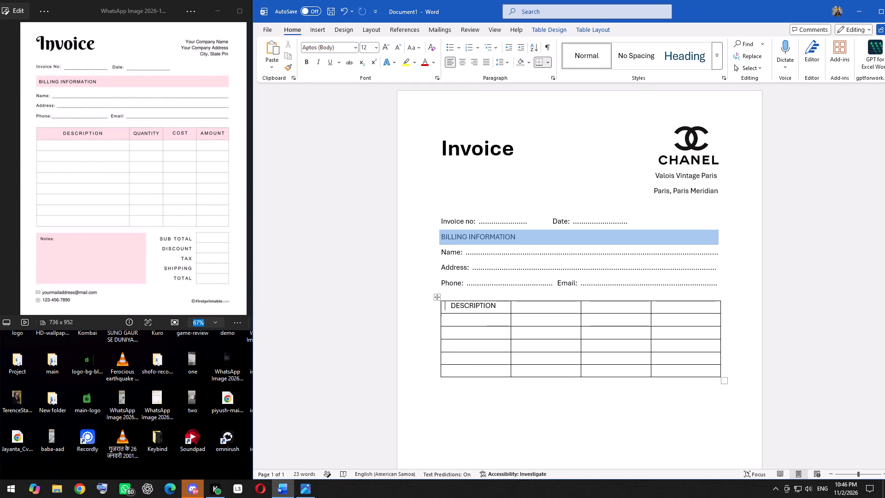
Insert one new row below the table's fourth row.
left_click(529, 308)
right_click(647, 351)
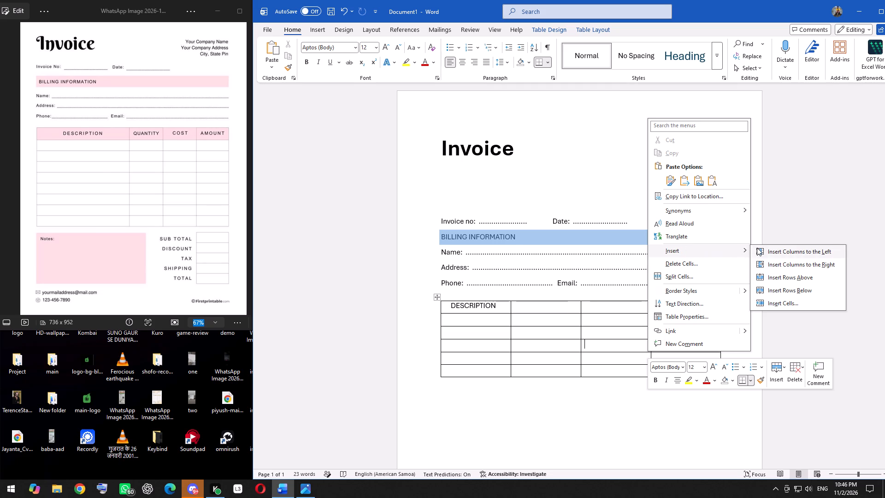
left_click(795, 291)
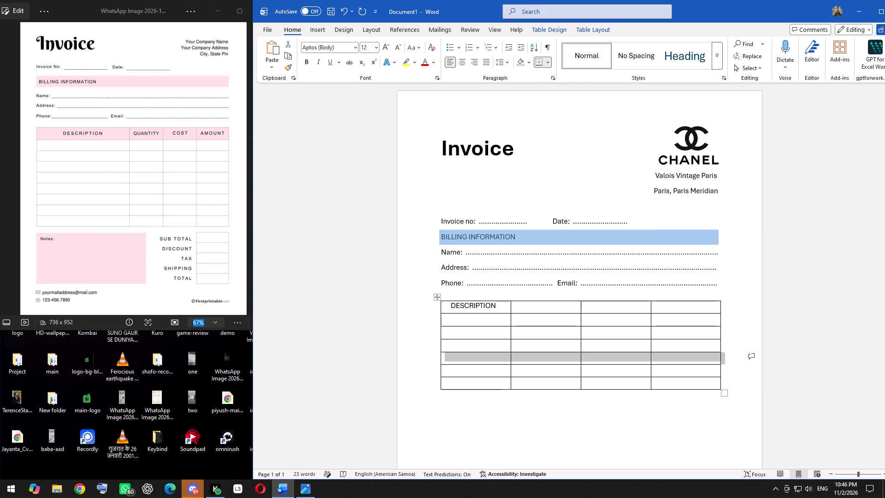
Move the table's three inner column borders rightward, making the "DESCRIPTION" column widest and the other three columns narrower, as in the reference invoice.
left_click(509, 308)
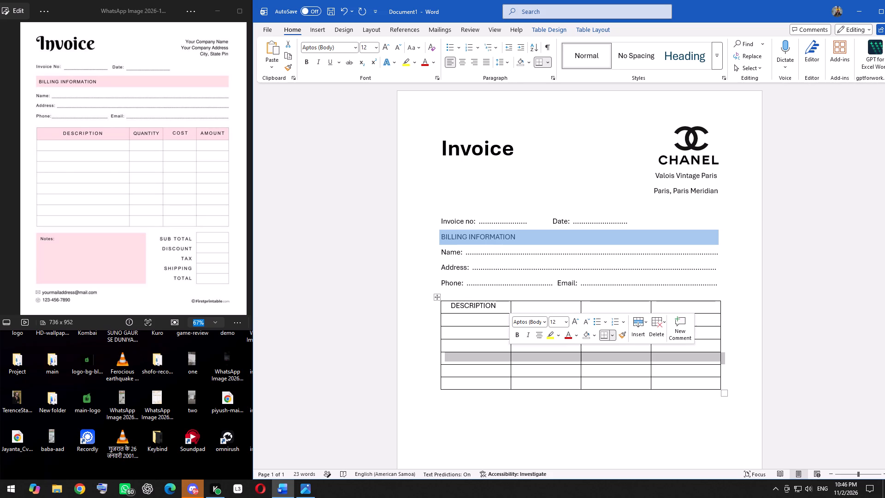
left_click_drag(511, 308, 524, 308)
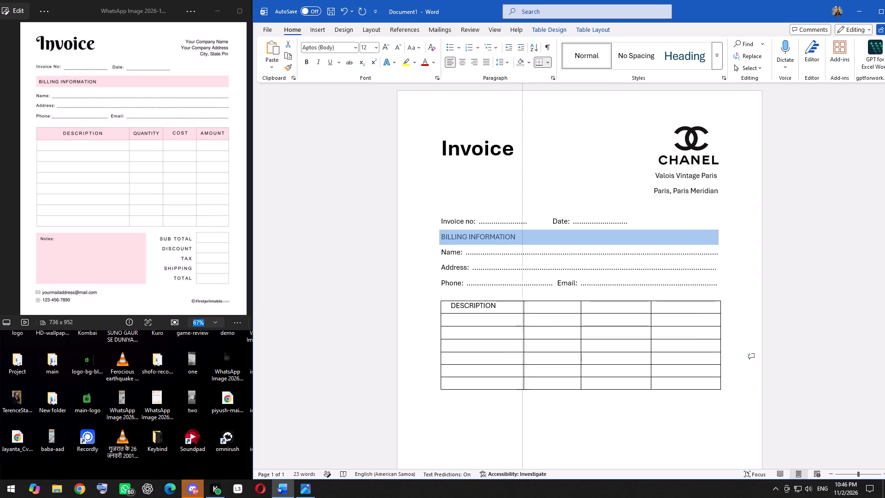
left_click_drag(524, 308, 543, 308)
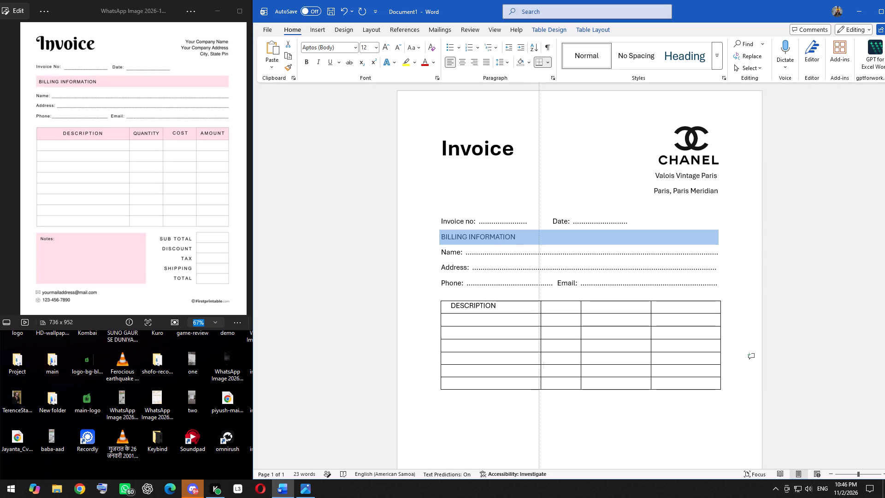
left_click_drag(543, 308, 548, 307)
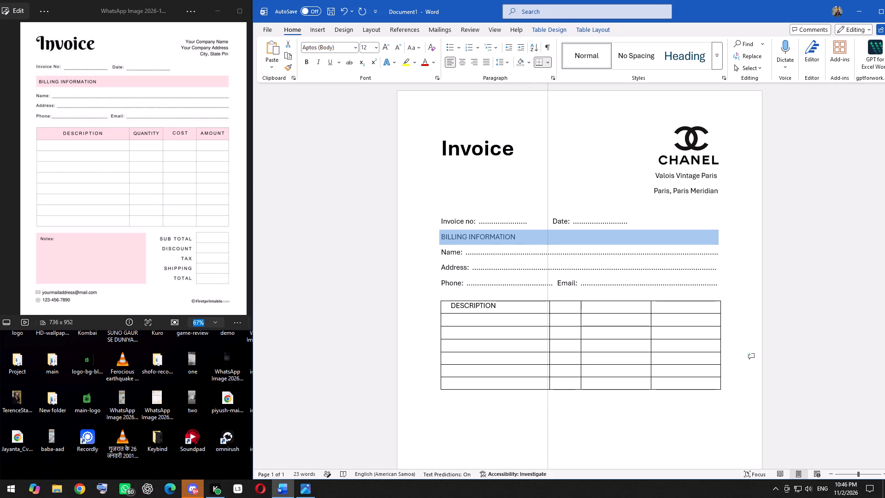
left_click_drag(548, 307, 549, 307)
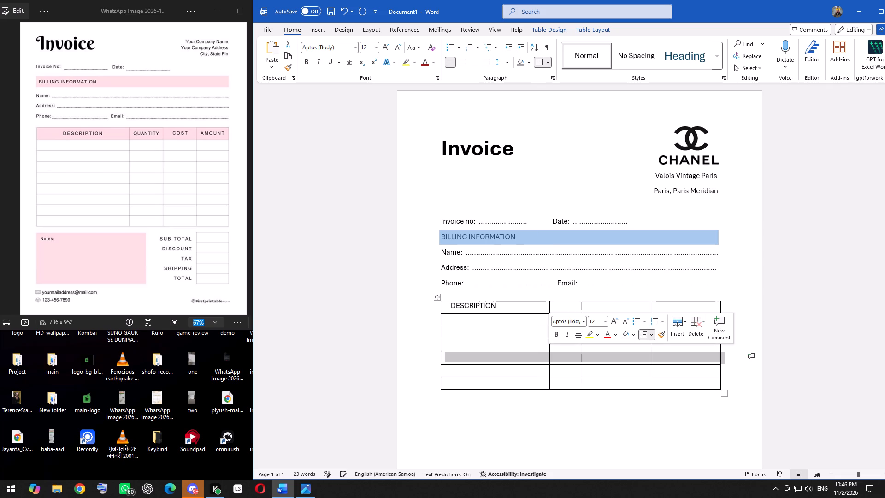
left_click_drag(580, 304, 581, 304)
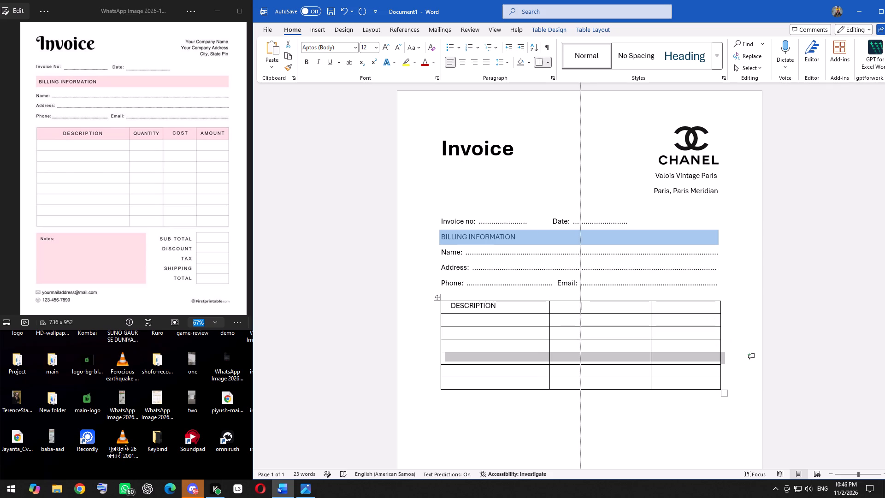
left_click_drag(581, 304, 608, 304)
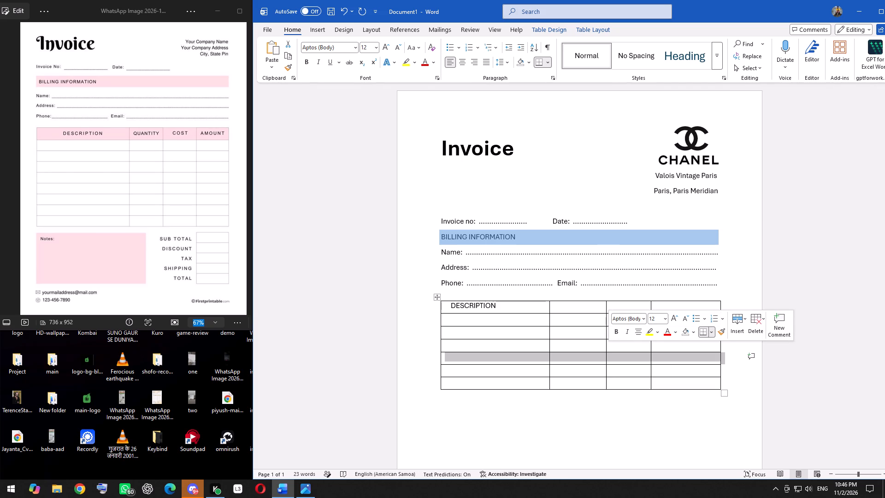
left_click_drag(650, 305, 653, 305)
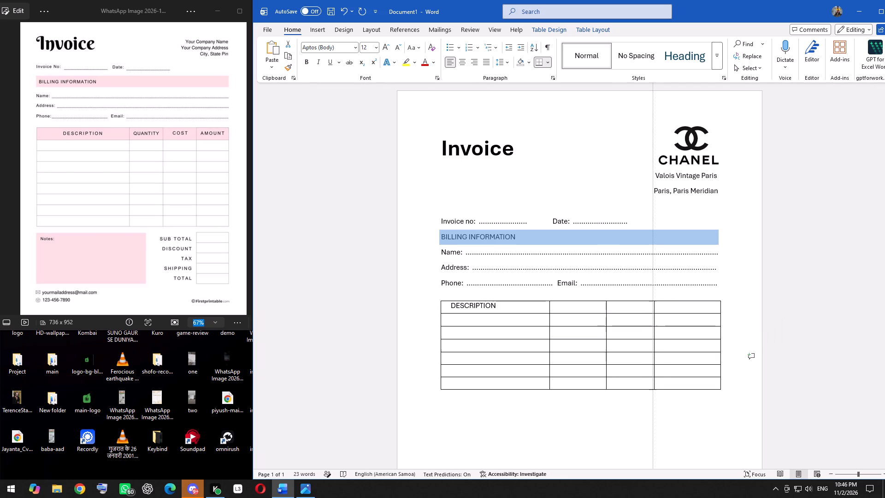
left_click_drag(653, 305, 672, 305)
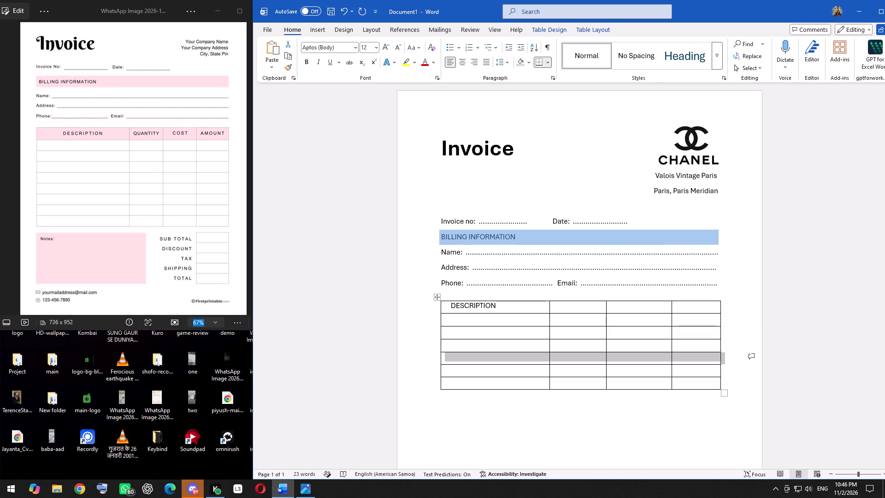
Move the table's first two inner column borders further right, widening the "DESCRIPTION" column and narrowing the third column to match the reference.
left_click_drag(606, 309, 615, 309)
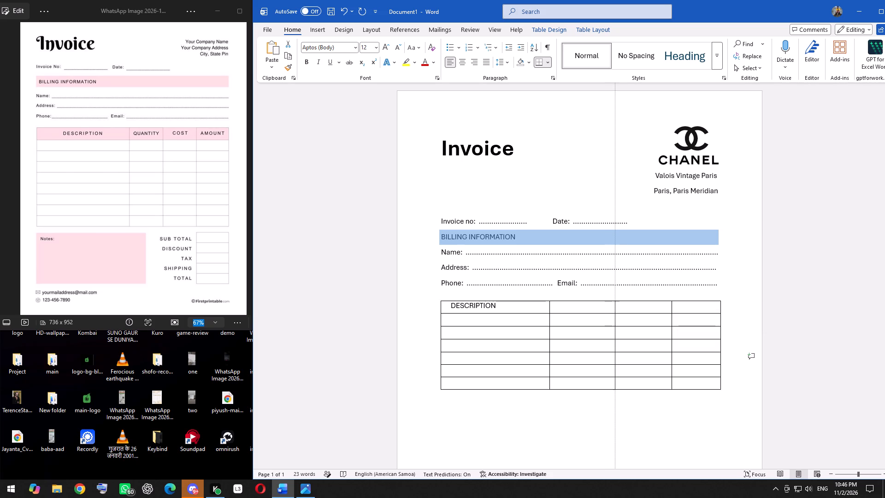
left_click_drag(615, 309, 620, 308)
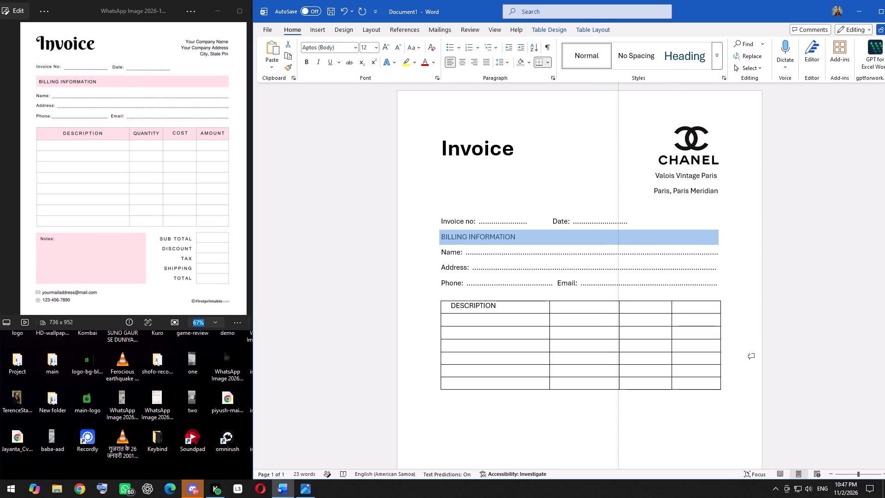
left_click_drag(620, 308, 621, 308)
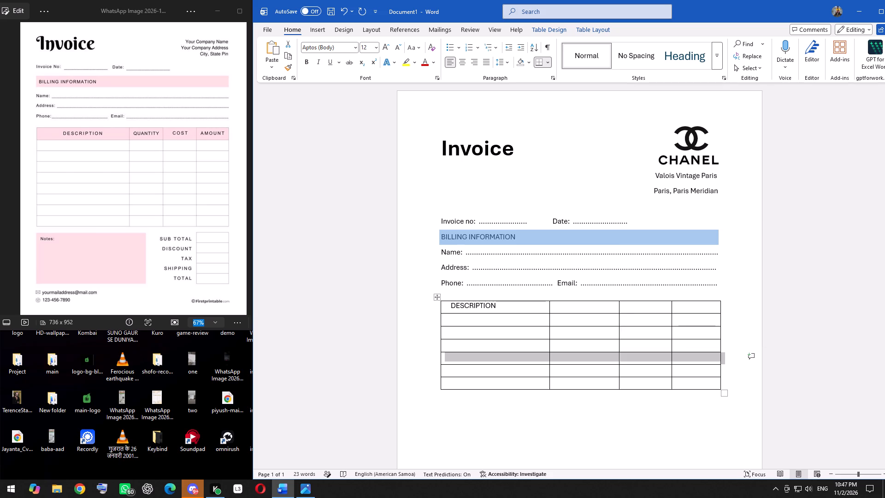
left_click_drag(549, 315, 563, 315)
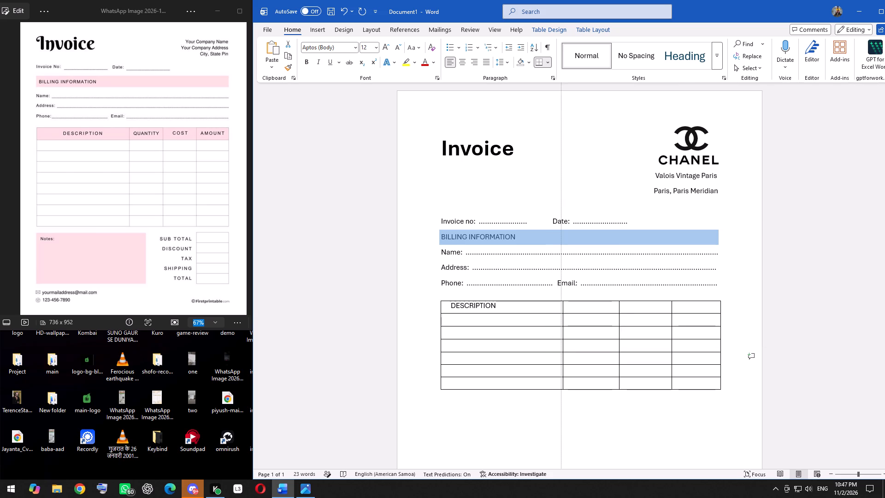
left_click_drag(563, 315, 569, 315)
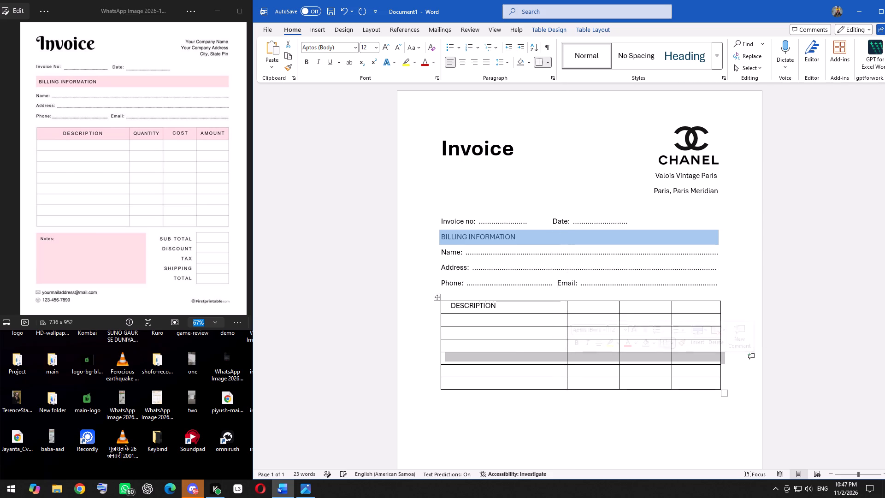
Add 17 more spaces before "DESCRIPTION" in the table's first cell to center the heading in the widened column.
left_click(449, 306)
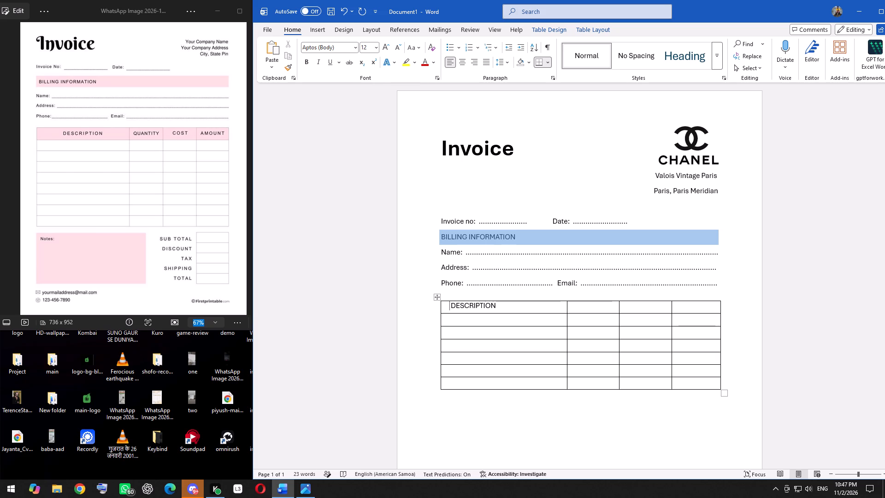
key("space")
key("space")
key("space")
key("space")
key("space")
key("space")
key("space")
key("space")
key("space")
key("space")
key("space")
key("space")
type("N")
key("space")
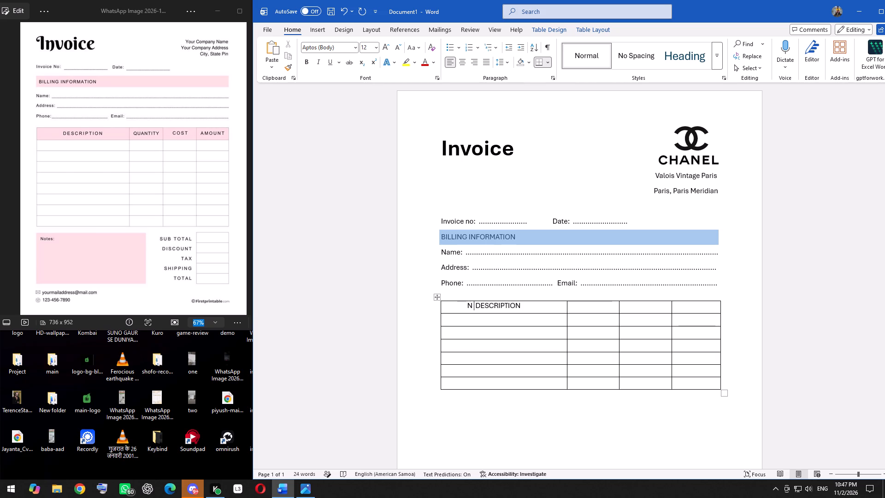
key("BackSpace")
key("BackSpace")
key("space")
key("space")
key("space")
key("space")
key("space")
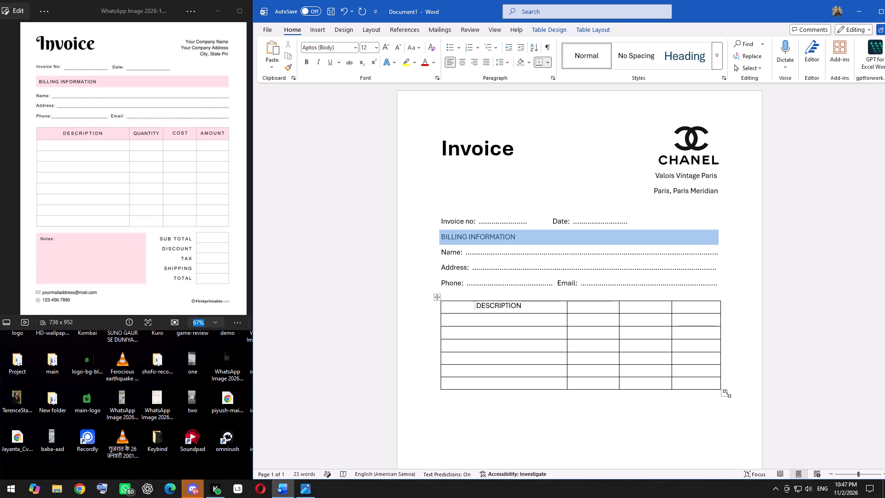
Stretch the whole table downward so all its rows become taller, keeping its width aligned with the billing lines.
left_click_drag(727, 393, 724, 405)
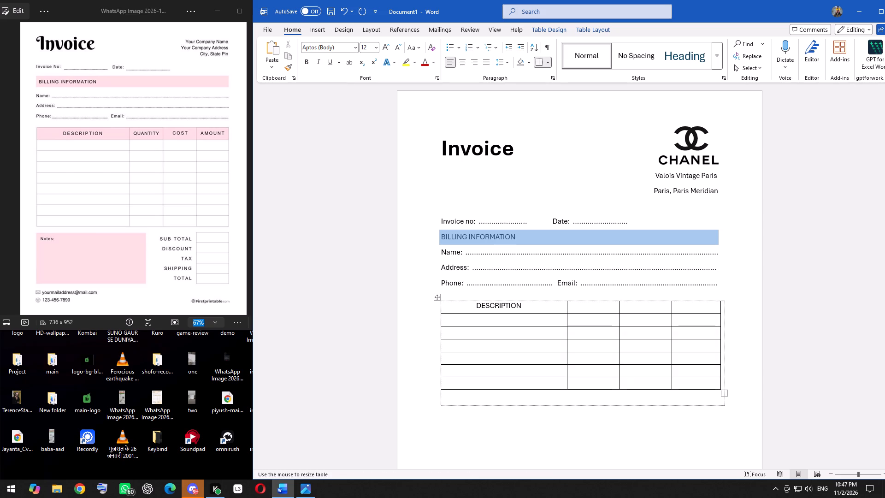
left_click_drag(724, 405, 720, 406)
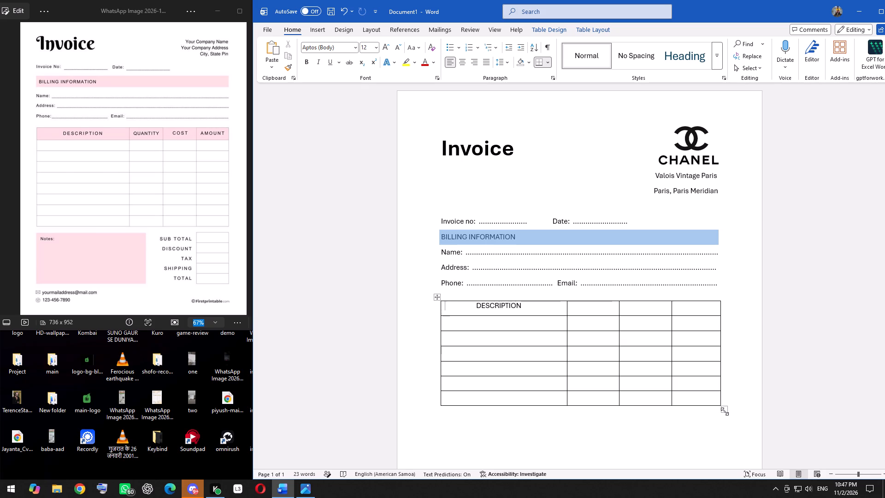
left_click_drag(725, 411, 722, 421)
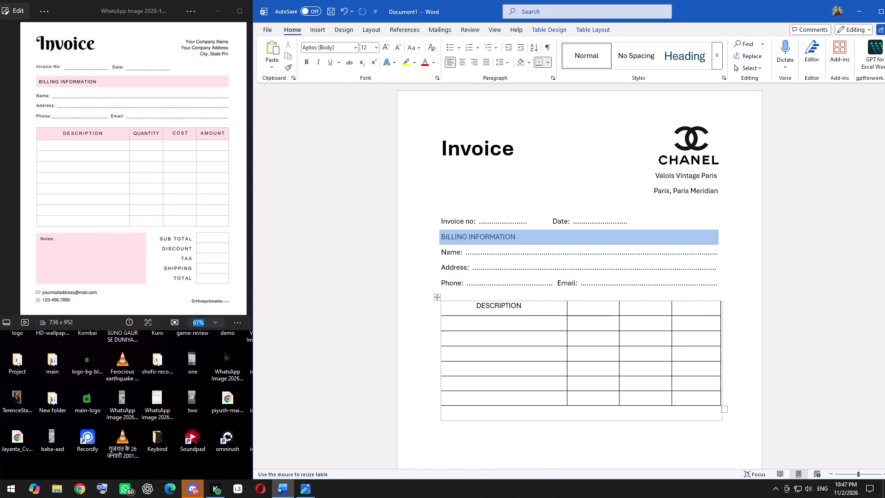
left_click_drag(722, 421, 721, 418)
Enter the heading "QUANTITY" in the header row's second cell, with three spaces before it to center it.
left_click(580, 307)
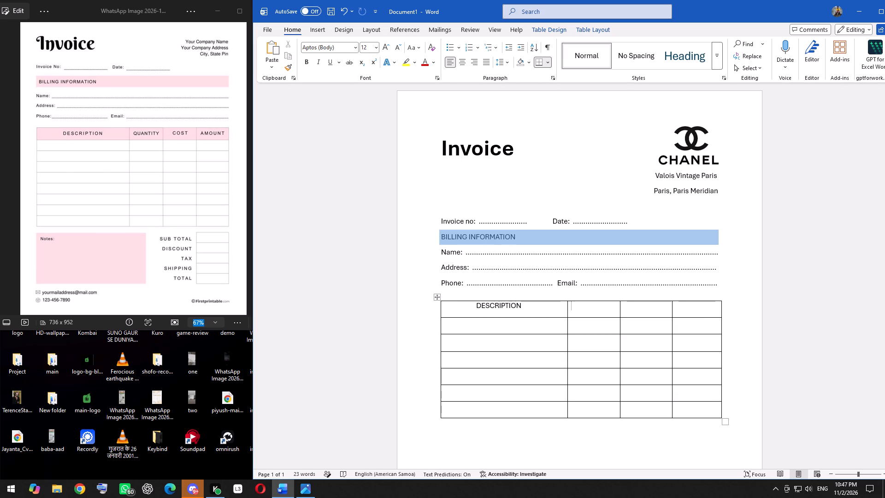
type("QUA")
key("n")
type("TITY")
key("Left")
key("Left")
key("Left")
key("Left")
key("Left")
key("Left")
key("Left")
key("Left")
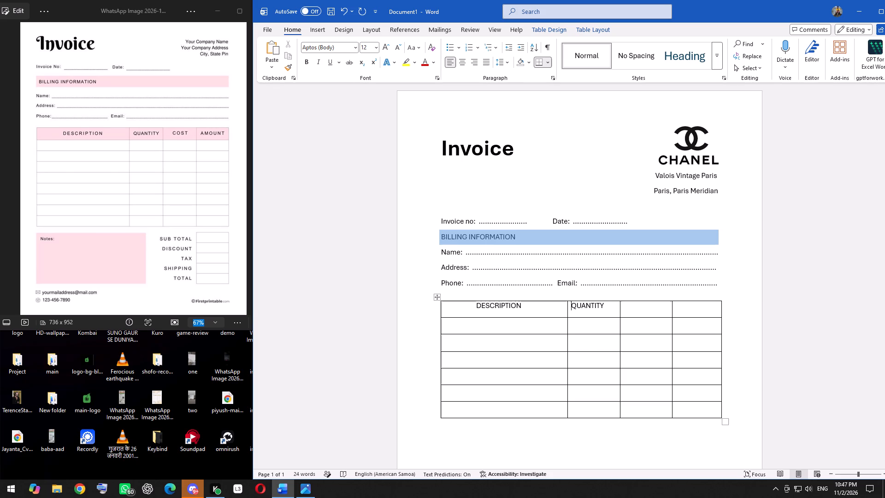
key("space")
key("space")
key("space")
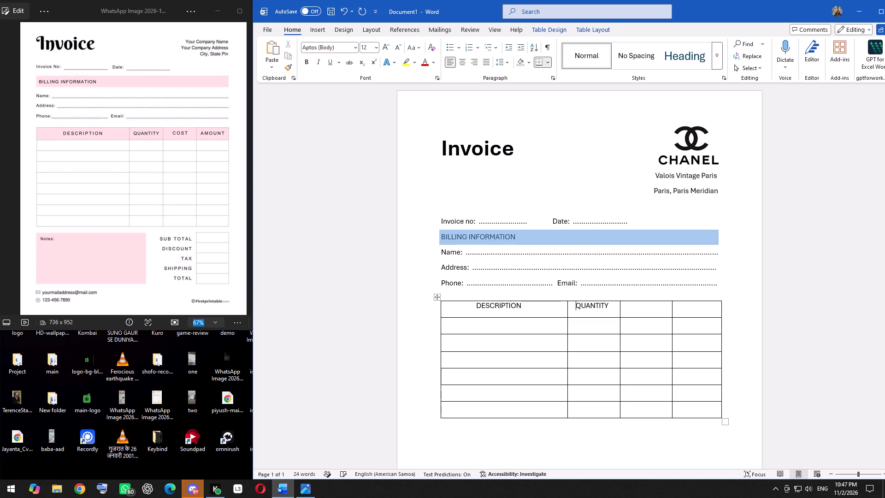
Enter the heading "COST" in the header row's third cell, with eight spaces before it to center it.
key("Right")
key("Right")
key("Right")
key("Right")
key("Right")
key("Right")
key("Right")
key("Right")
key("Right")
key("space")
key("space")
key("space")
key("space")
key("space")
key("space")
type("COST")
key("Left")
key("Left")
key("Left")
key("Left")
key("Left")
key("space")
key("space")
Enter the heading "AMOUNT" in the header row's fourth cell, with three spaces before it to center it.
key("Right")
key("Right")
key("Right")
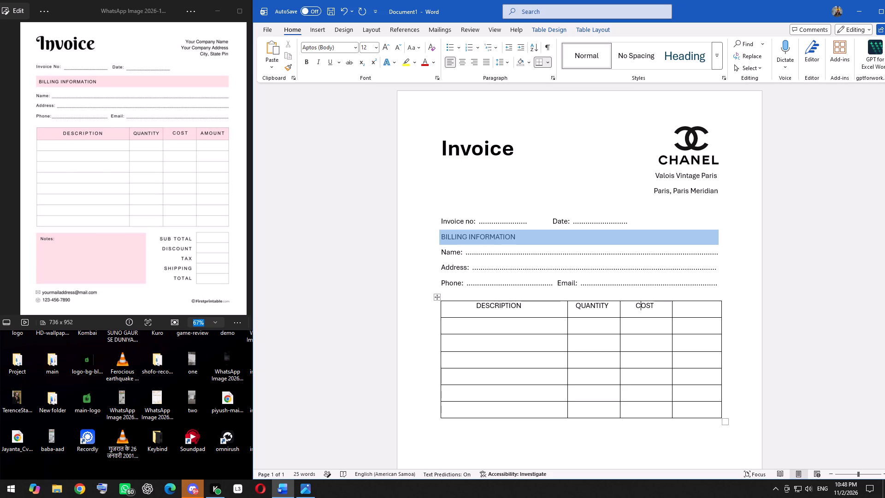
key("Right")
key("Right")
key("Right")
key("Right")
key("Right")
key("Left")
key("Left")
key("Left")
key("Right")
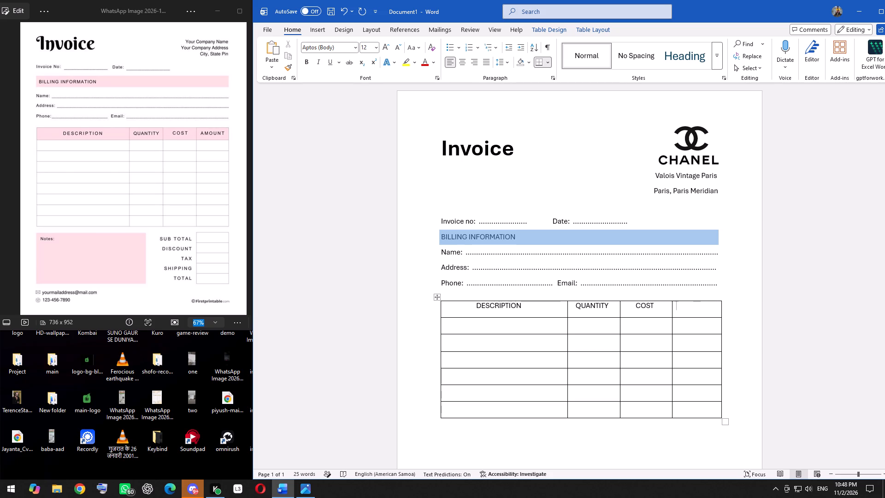
type("AMOUNT")
key("Left")
key("Left")
key("Left")
key("Left")
key("Left")
key("Left")
key("space")
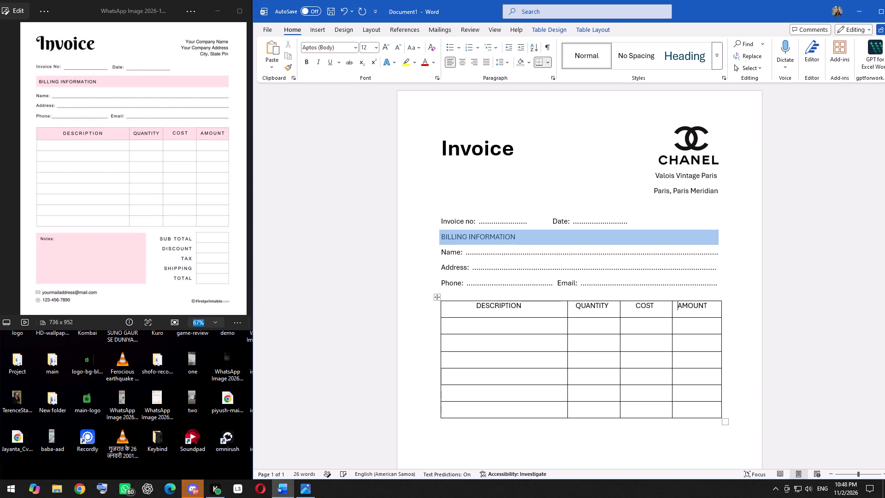
key("space")
key("space")
Apply justified alignment to the "AMOUNT" and "DESCRIPTION" headings in the table's header row.
left_click(491, 59)
left_click_drag(477, 305, 481, 305)
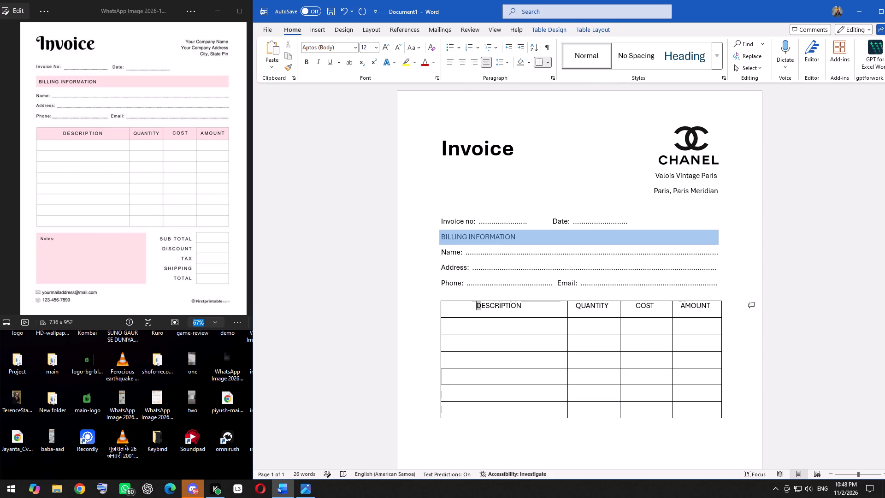
left_click_drag(481, 305, 522, 305)
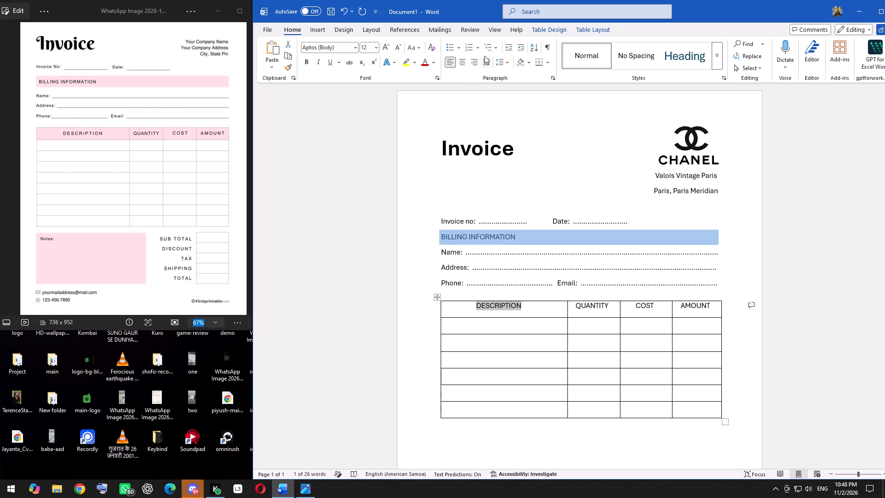
left_click(486, 61)
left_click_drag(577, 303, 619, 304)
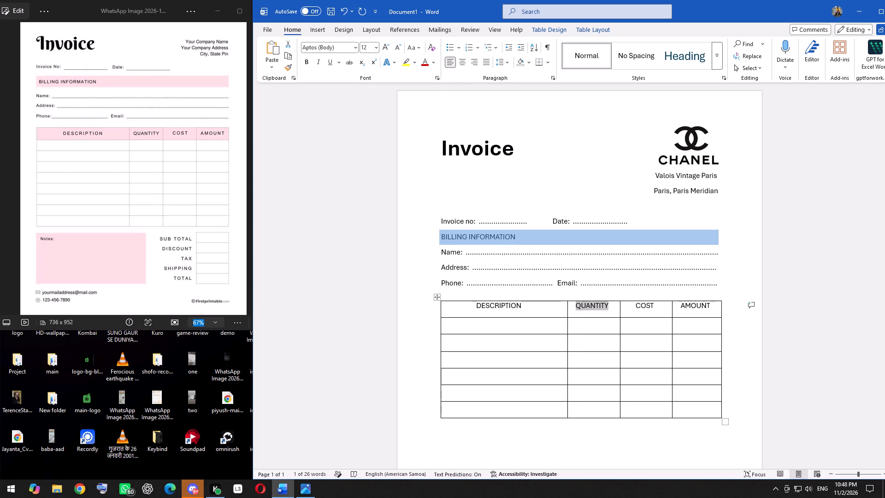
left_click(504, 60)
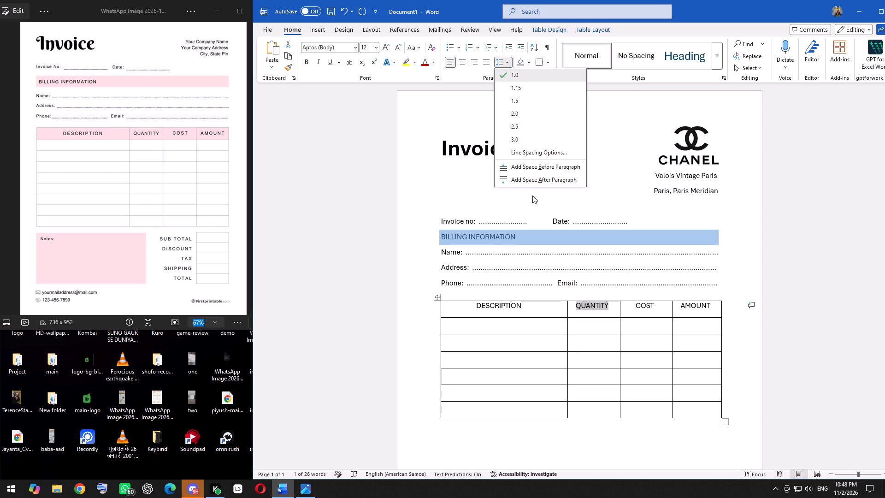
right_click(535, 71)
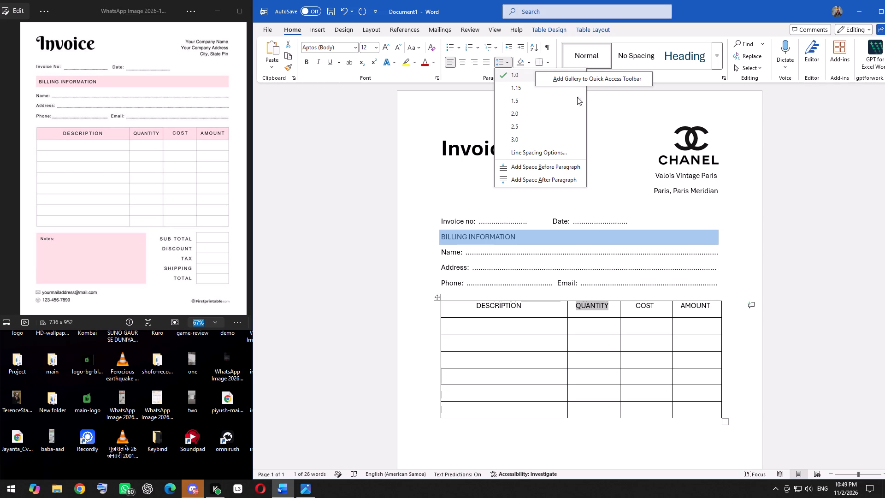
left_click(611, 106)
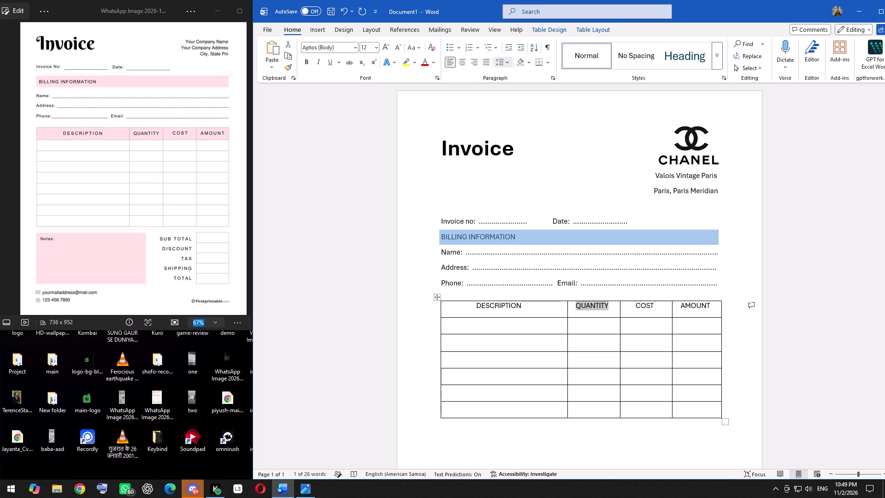
Shade the "COST", "QUANTITY" and "DESCRIPTION" header cells light blue to match the BILLING INFORMATION bar.
left_click(655, 306)
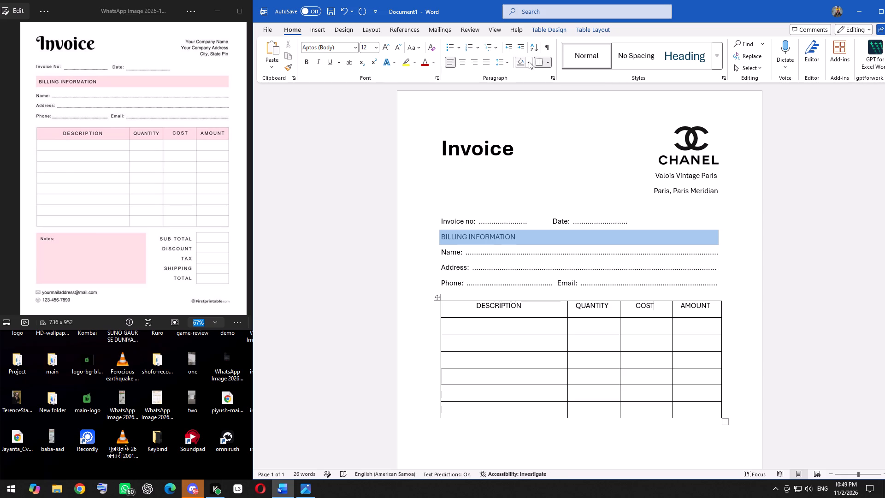
left_click(548, 63)
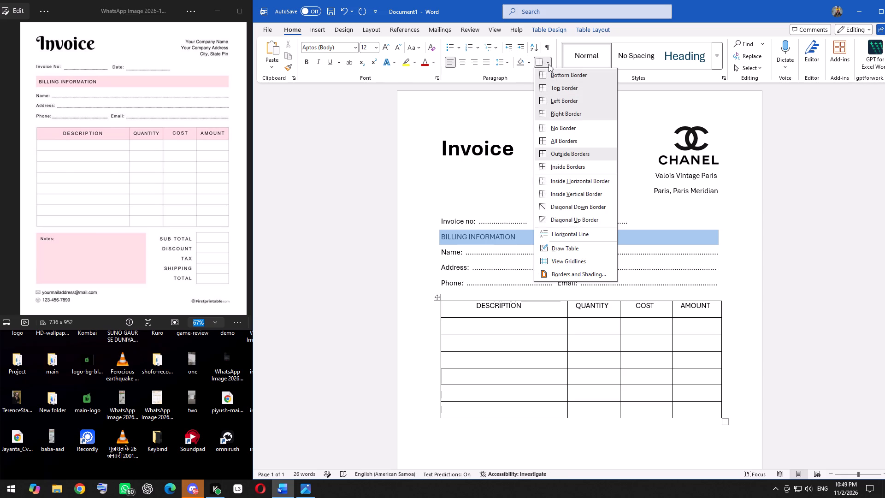
left_click(516, 105)
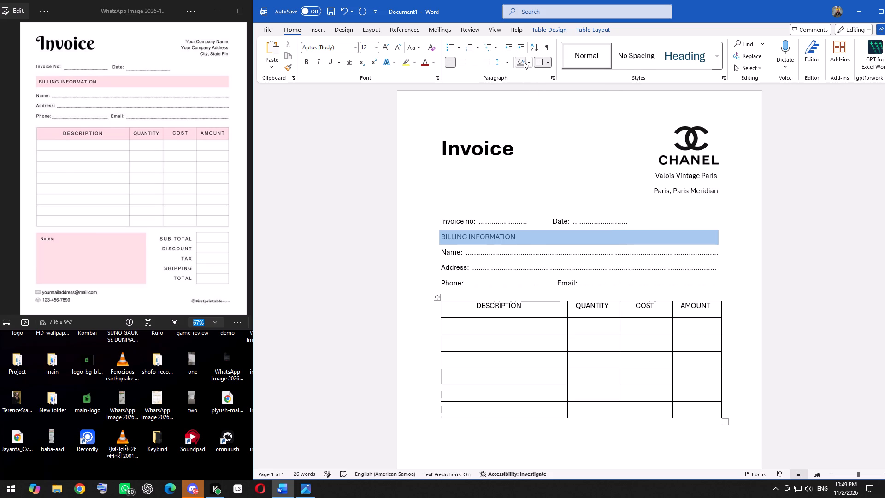
left_click(528, 59)
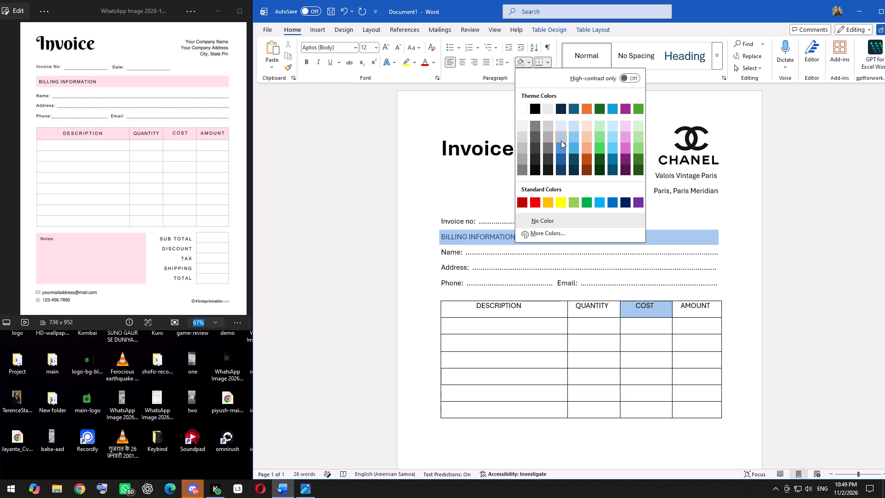
left_click(561, 141)
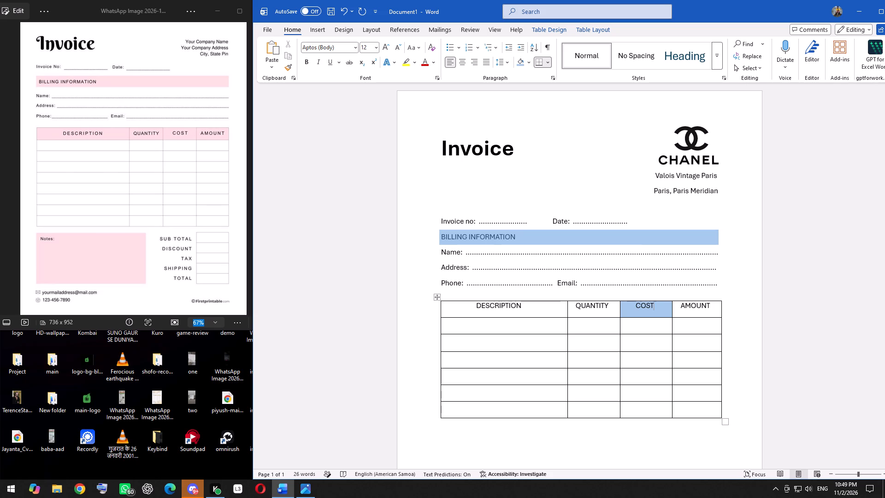
key("Left")
key("Left")
left_click(520, 64)
left_click(615, 310)
left_click(522, 63)
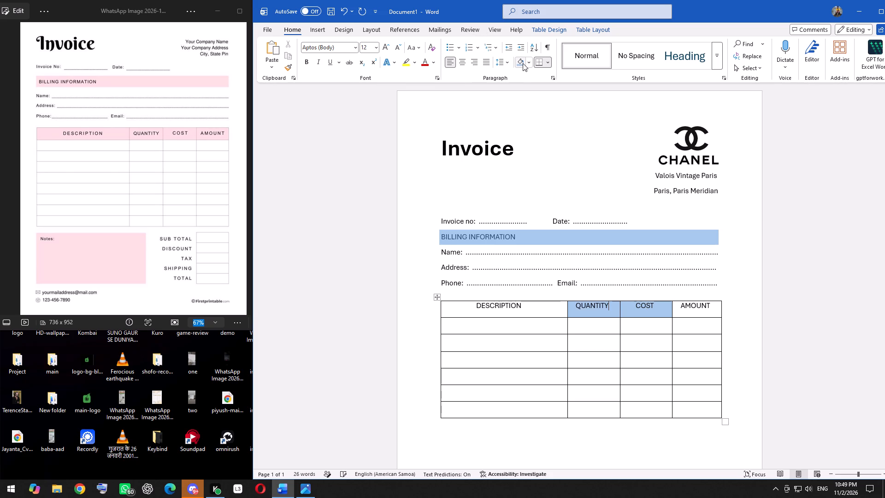
left_click(530, 308)
left_click(523, 65)
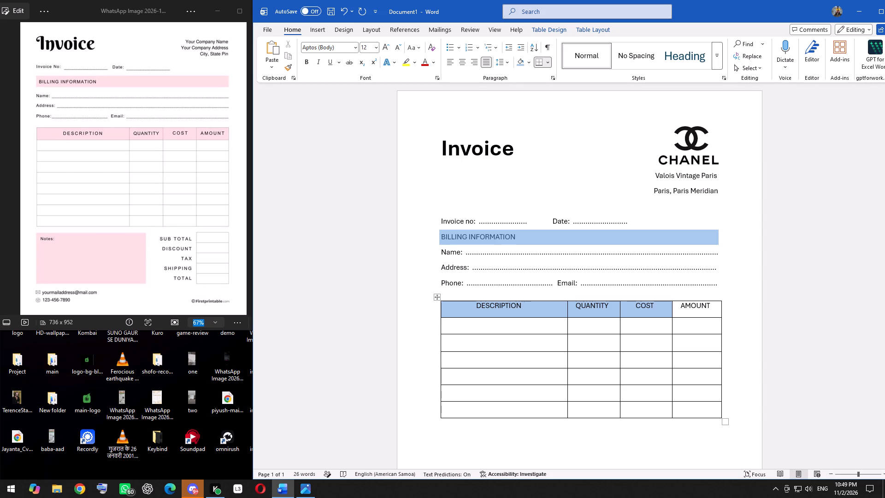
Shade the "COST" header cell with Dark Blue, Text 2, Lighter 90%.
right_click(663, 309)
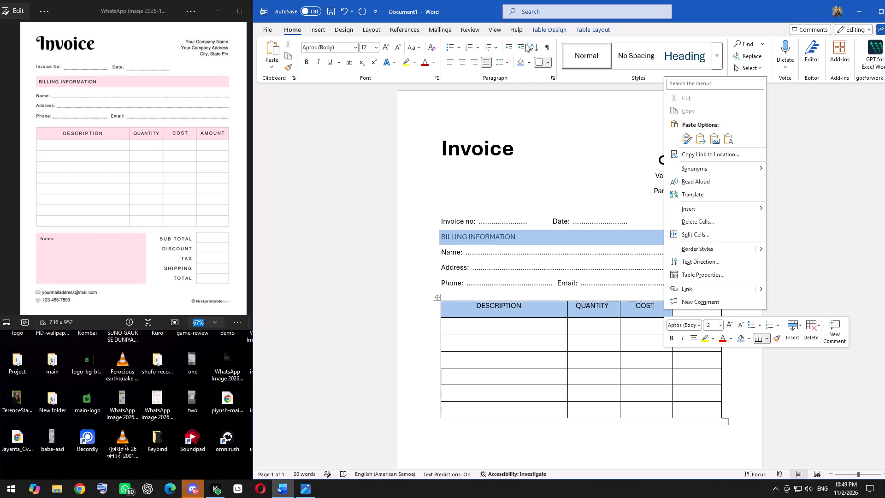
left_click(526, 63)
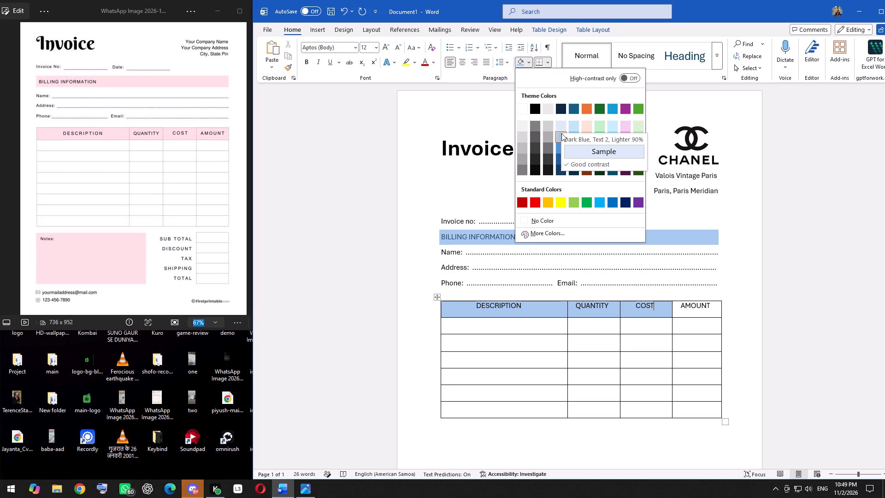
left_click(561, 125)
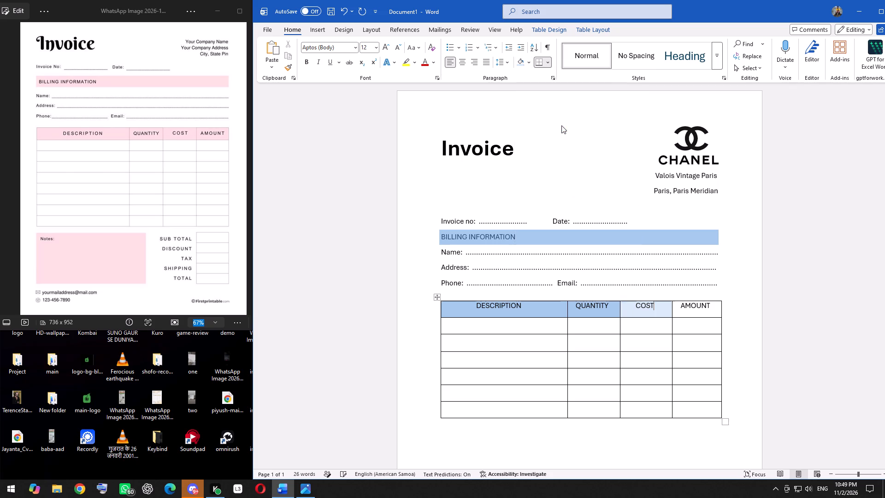
Shade the "AMOUNT" and "COST" header cells in the same light blue as the "DESCRIPTION" and "QUANTITY" cells.
left_click(717, 308)
left_click(517, 61)
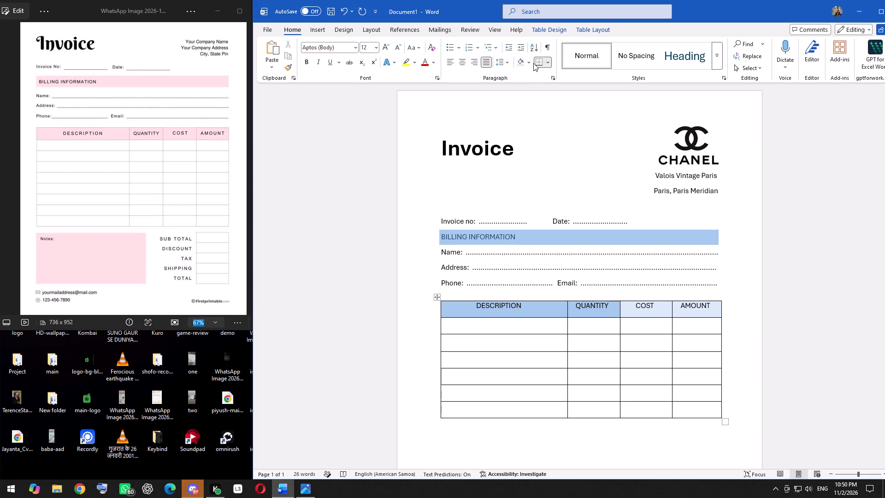
left_click(528, 60)
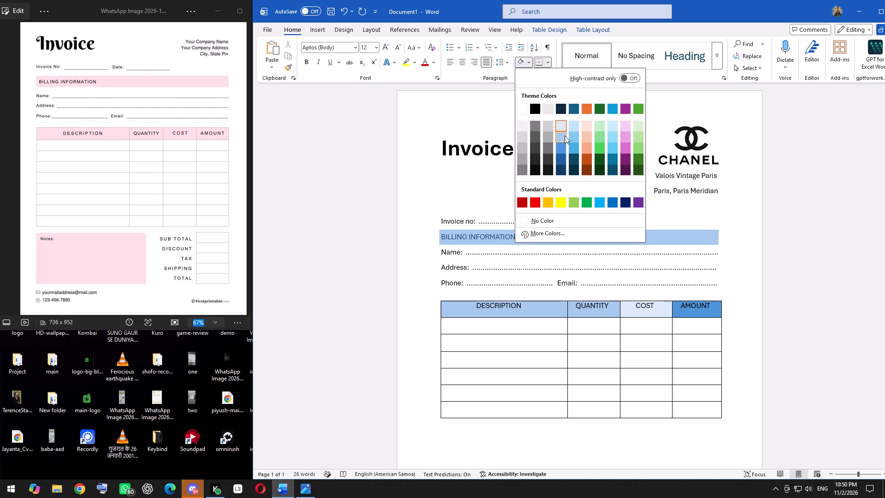
left_click(561, 134)
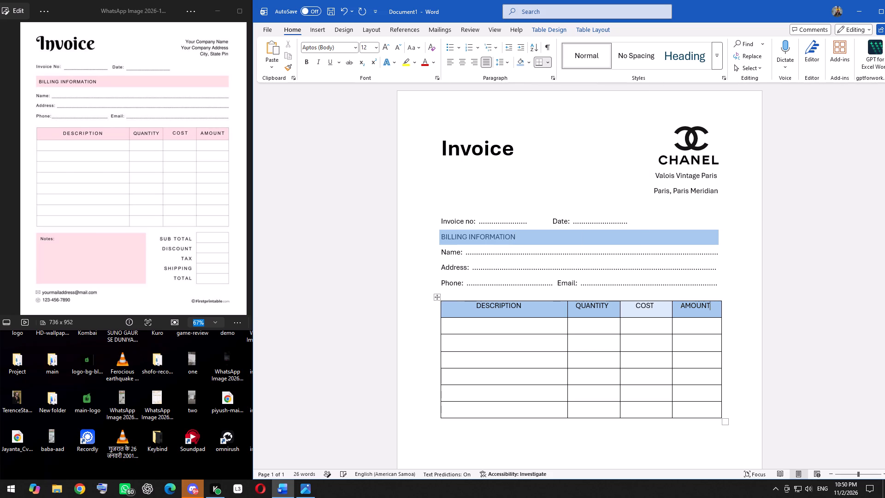
left_click(661, 312)
left_click(521, 60)
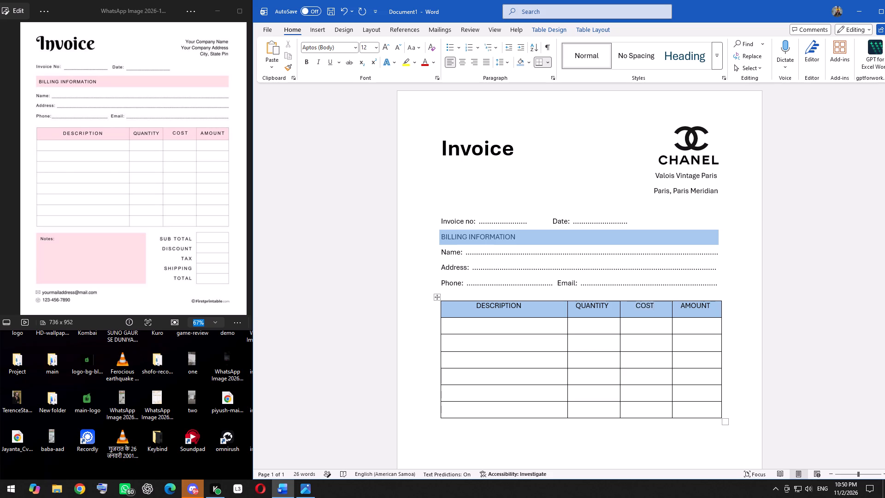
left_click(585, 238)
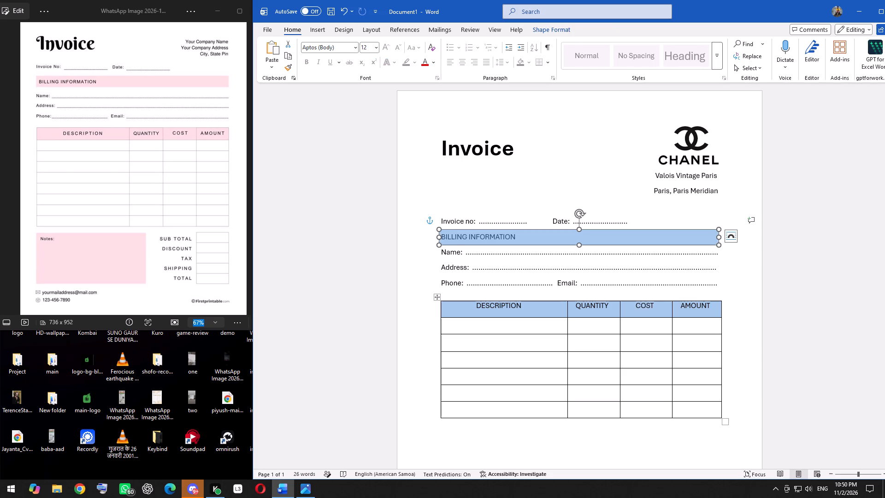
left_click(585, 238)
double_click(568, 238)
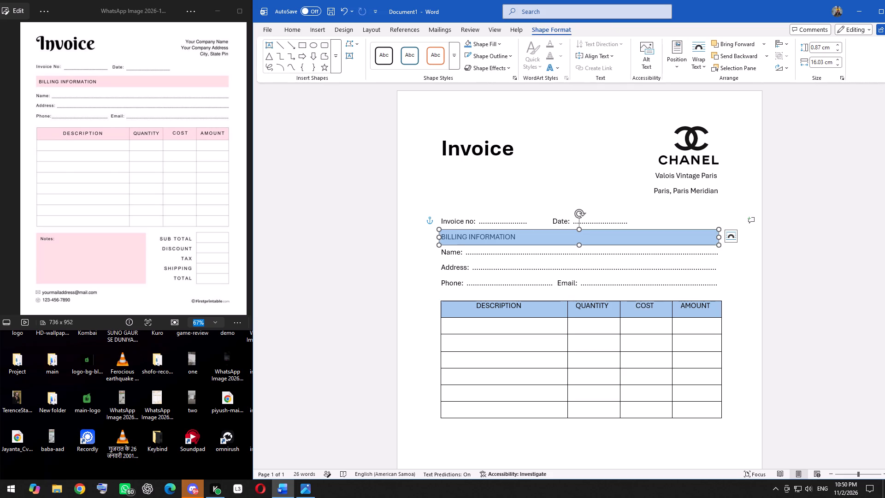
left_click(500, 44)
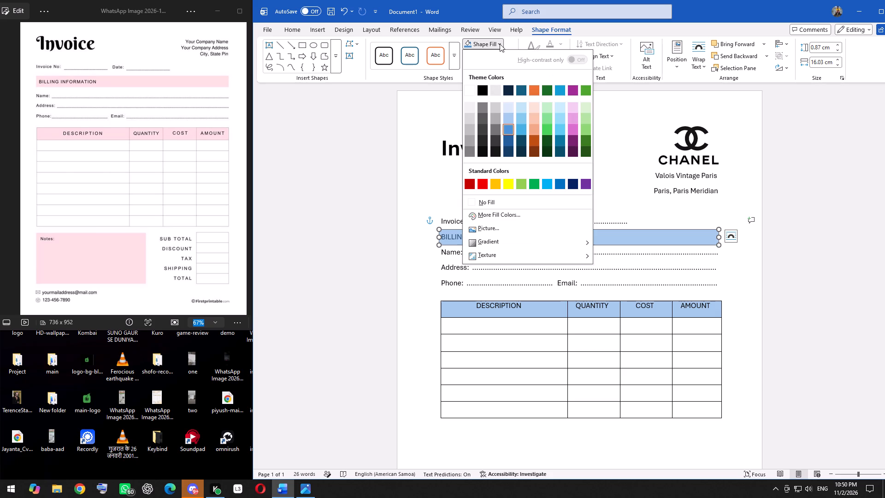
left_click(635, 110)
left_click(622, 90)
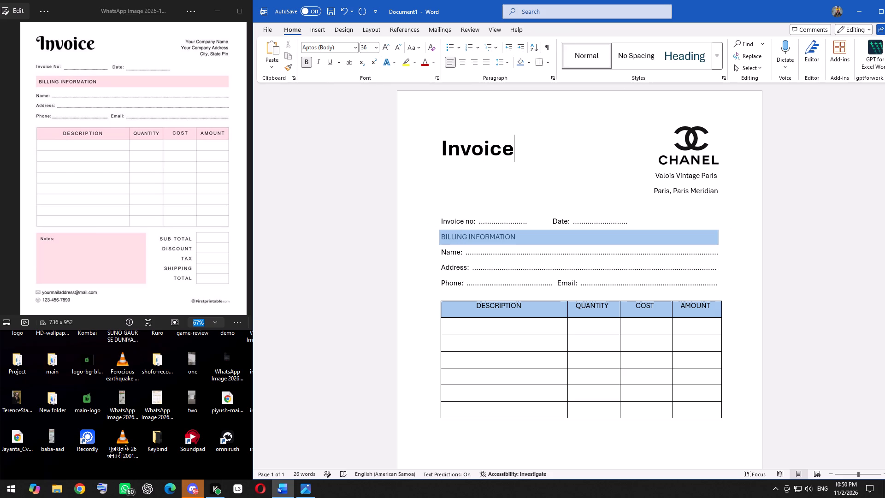
Resize the blue BILLING INFORMATION bar to about 0.85 cm high and 15.9 cm wide, starting at the text margin.
double_click(649, 236)
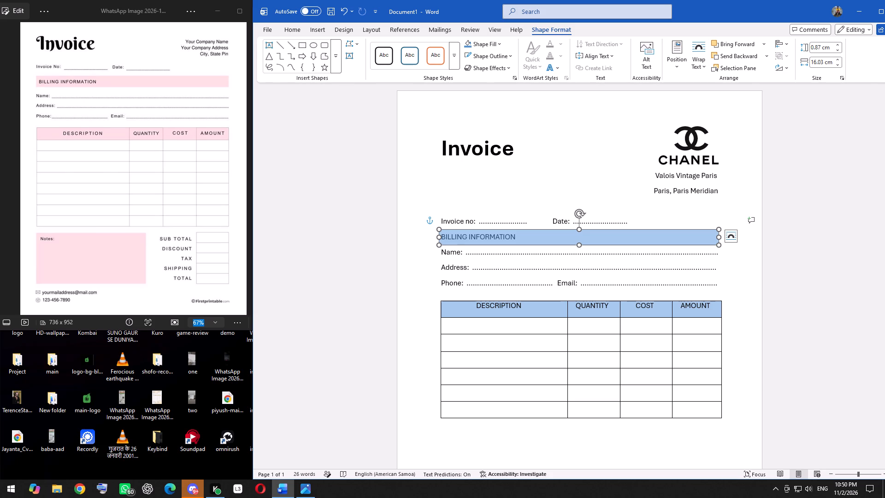
left_click_drag(438, 228, 443, 227)
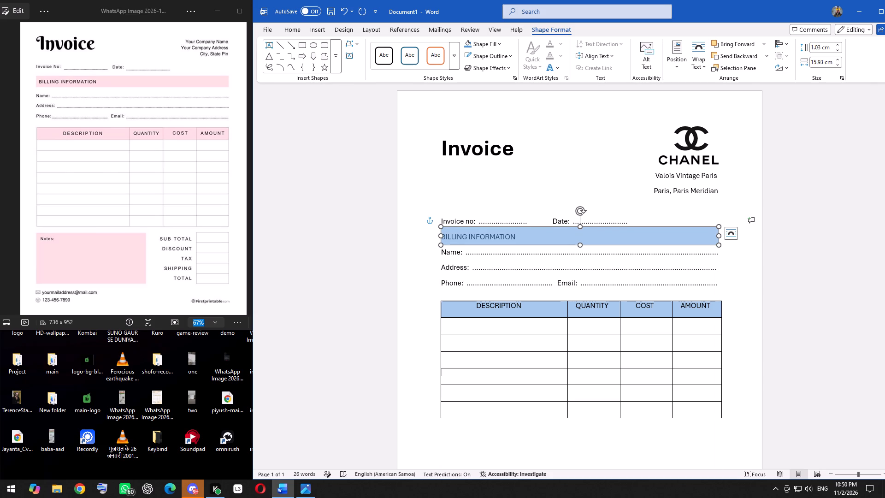
left_click_drag(720, 225, 714, 226)
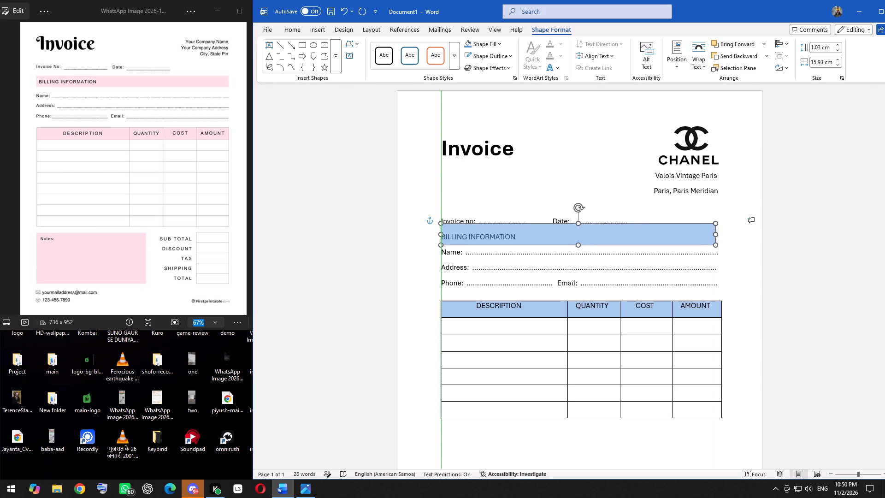
left_click_drag(714, 226, 720, 230)
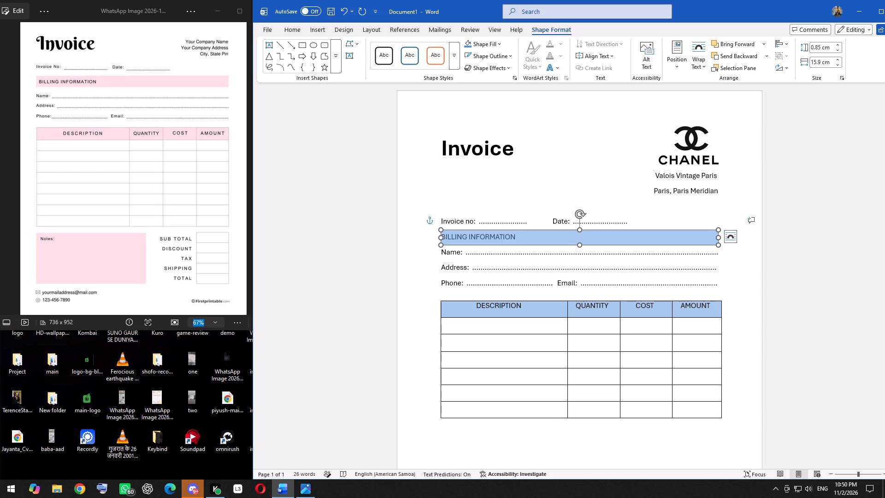
left_click(712, 213)
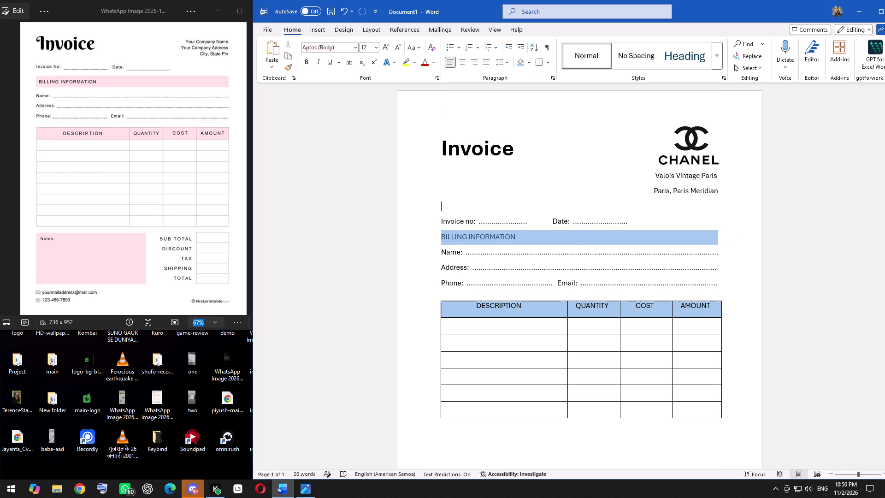
Indent the "BILLING INFORMATION" heading by two spaces, moving its blue bar aside and back over the text.
left_click_drag(502, 239, 502, 210)
left_click(438, 235)
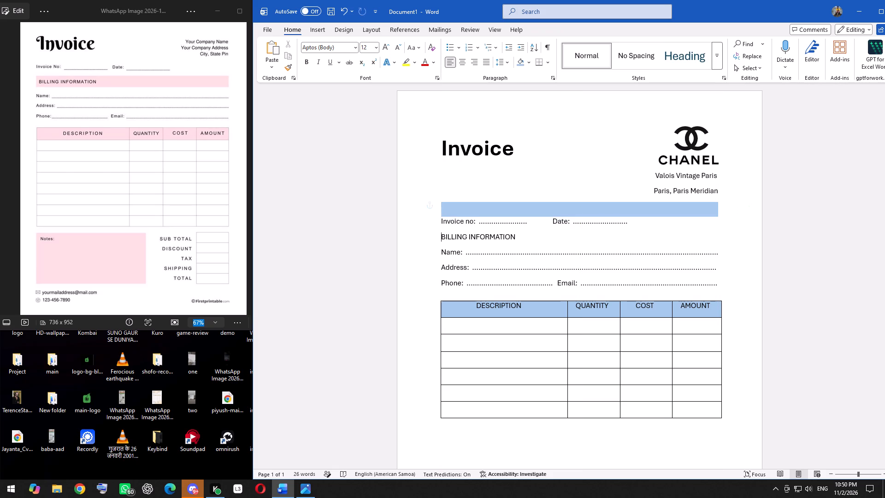
key("space")
key("space")
left_click_drag(475, 209, 472, 241)
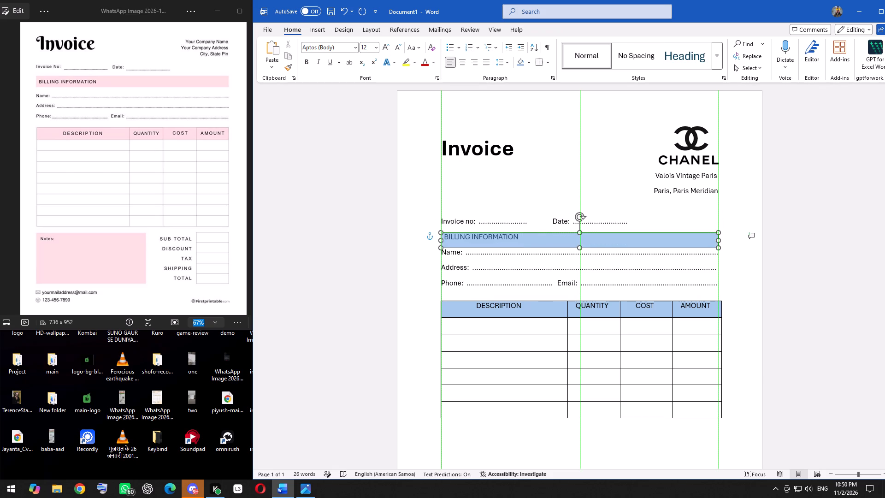
left_click_drag(472, 241, 471, 236)
left_click(512, 184)
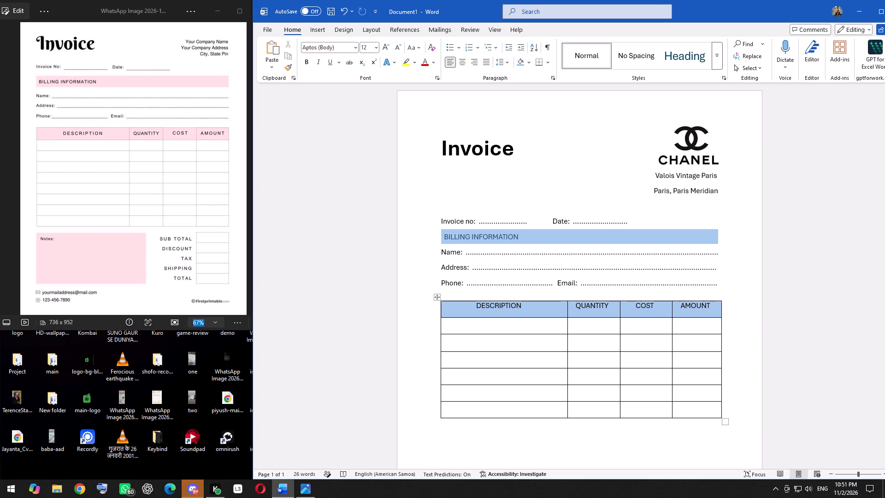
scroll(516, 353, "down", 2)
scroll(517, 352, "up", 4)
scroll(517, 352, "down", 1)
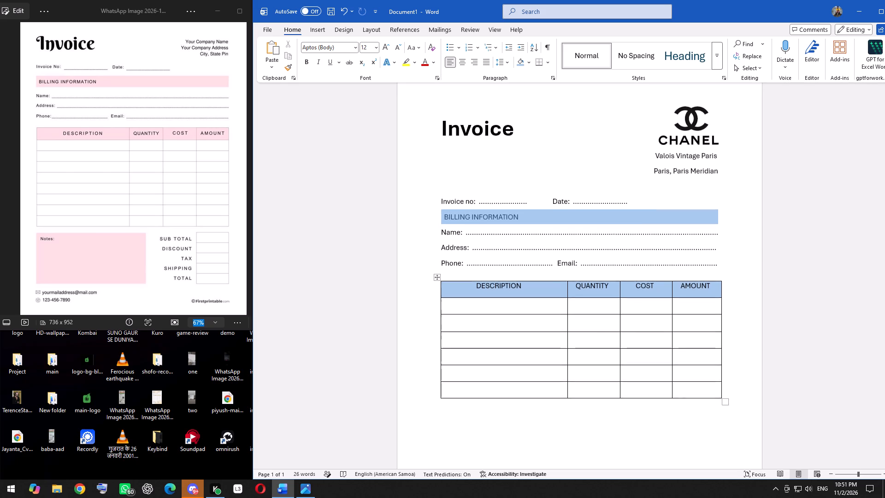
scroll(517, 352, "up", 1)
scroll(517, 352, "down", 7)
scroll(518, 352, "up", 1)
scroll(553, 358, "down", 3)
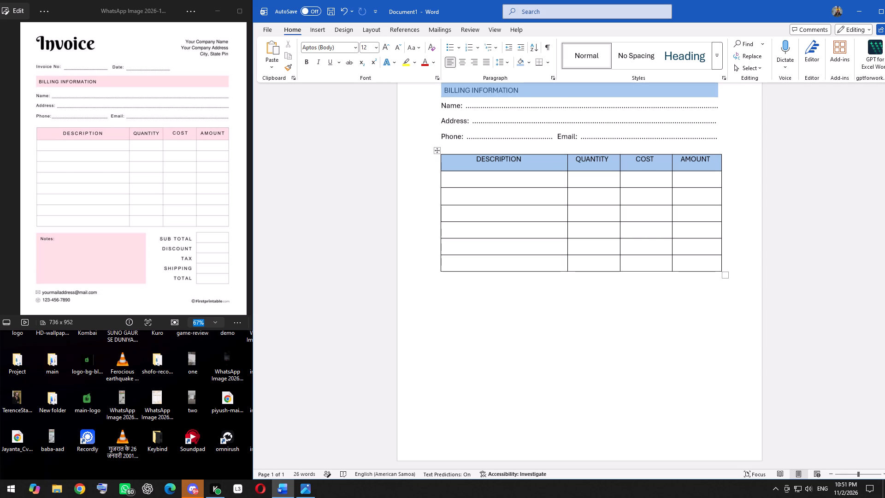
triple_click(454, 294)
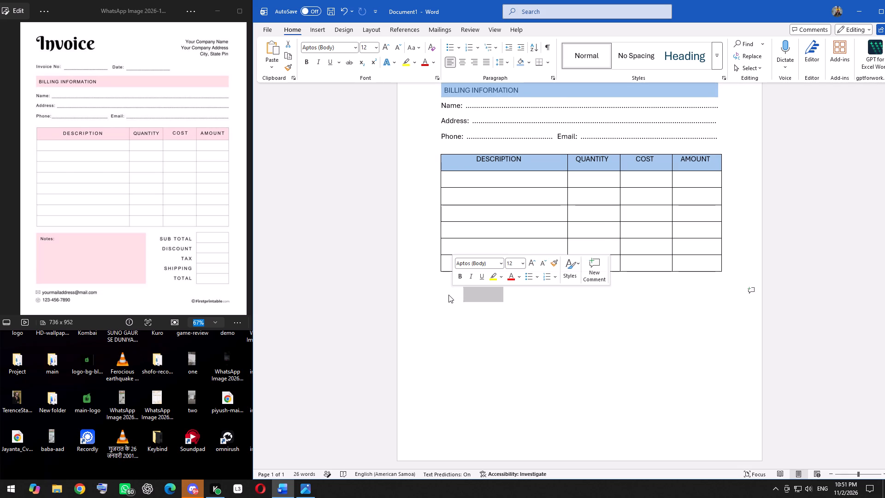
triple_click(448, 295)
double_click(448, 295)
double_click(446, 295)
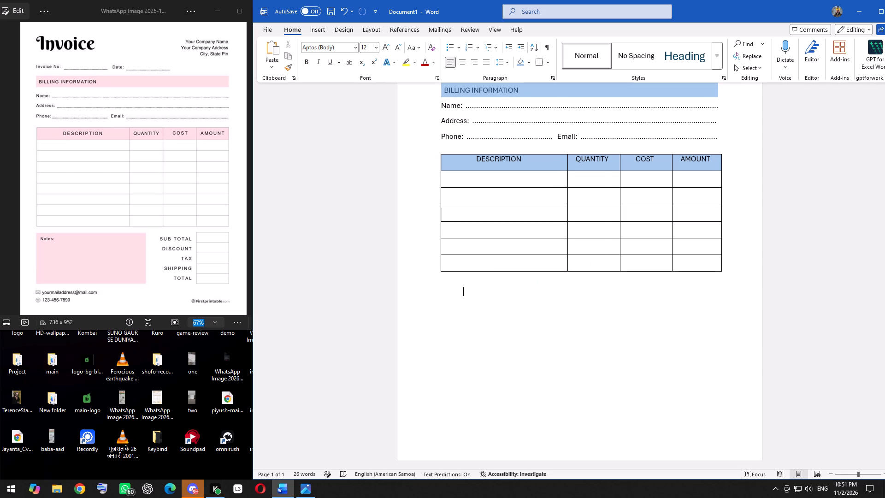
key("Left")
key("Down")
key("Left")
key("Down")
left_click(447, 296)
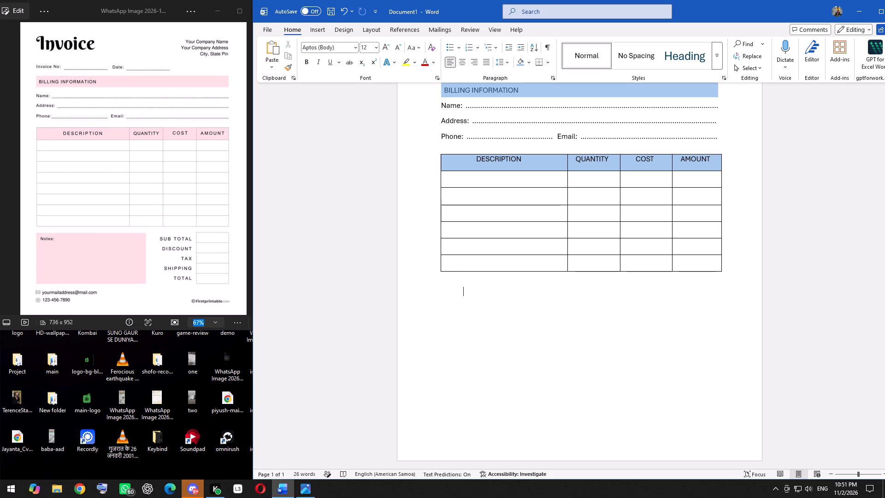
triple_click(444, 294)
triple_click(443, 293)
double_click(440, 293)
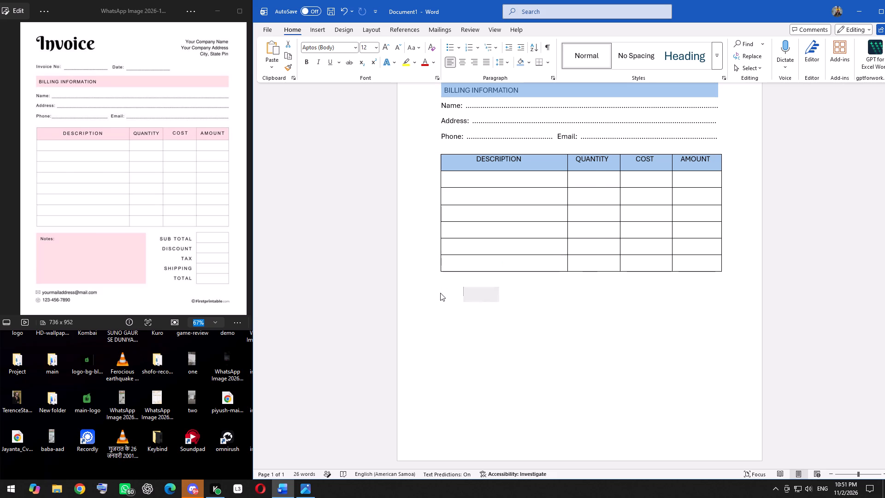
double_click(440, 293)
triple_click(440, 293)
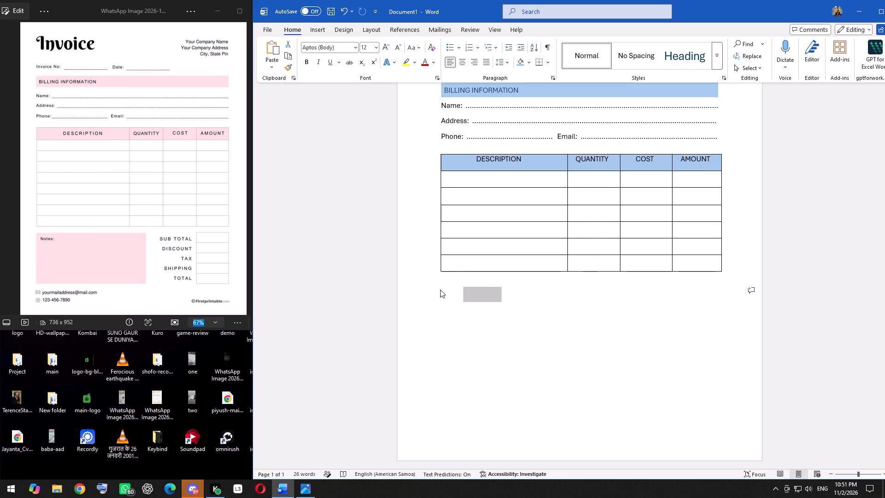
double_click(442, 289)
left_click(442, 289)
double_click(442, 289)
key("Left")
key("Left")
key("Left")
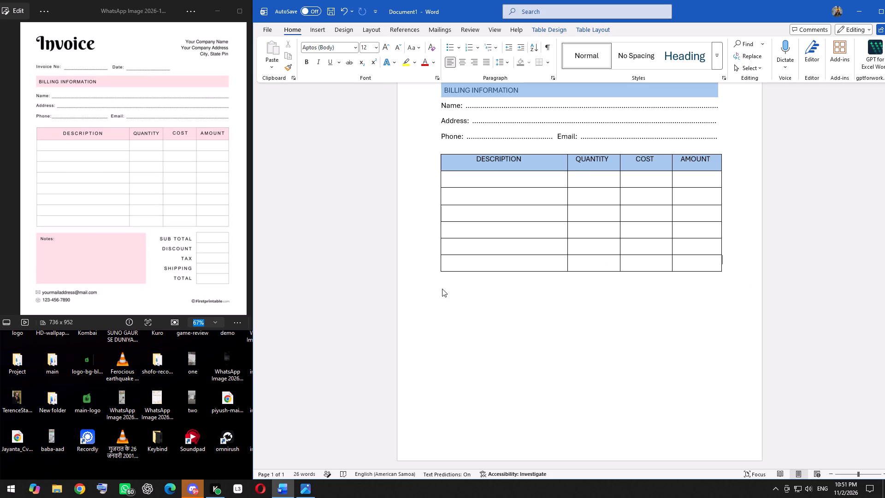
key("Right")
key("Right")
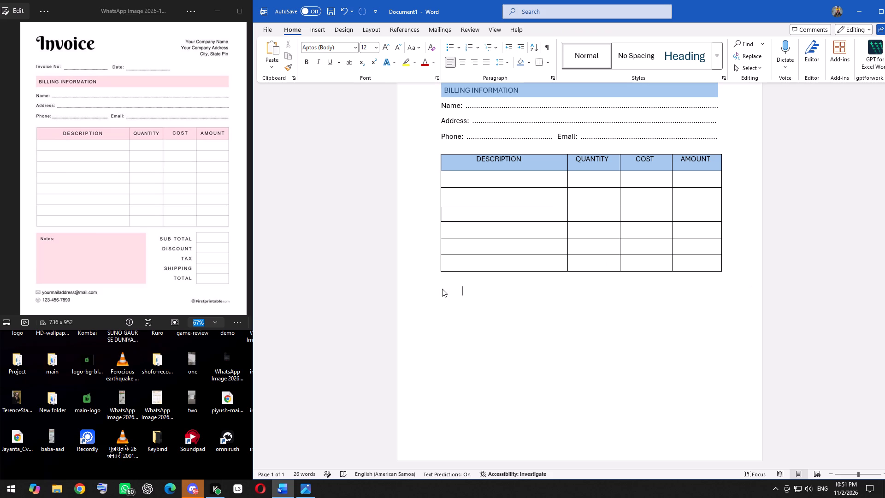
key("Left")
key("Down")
Add two new lines below the item table and enter the label "NOTES:" on the upper one.
key("Up")
key("Return")
key("Down")
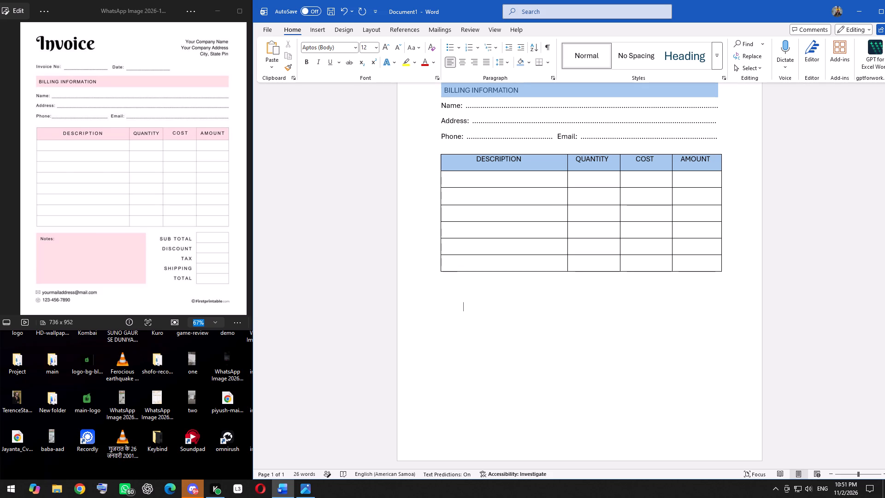
key("Up")
key("Return")
key("Up")
type("NO")
type("T3")
key("BackSpace")
type("ES")
key("shift+colon")
Set the font size of the "NOTES:" label to 11.
left_click_drag(441, 289, 466, 290)
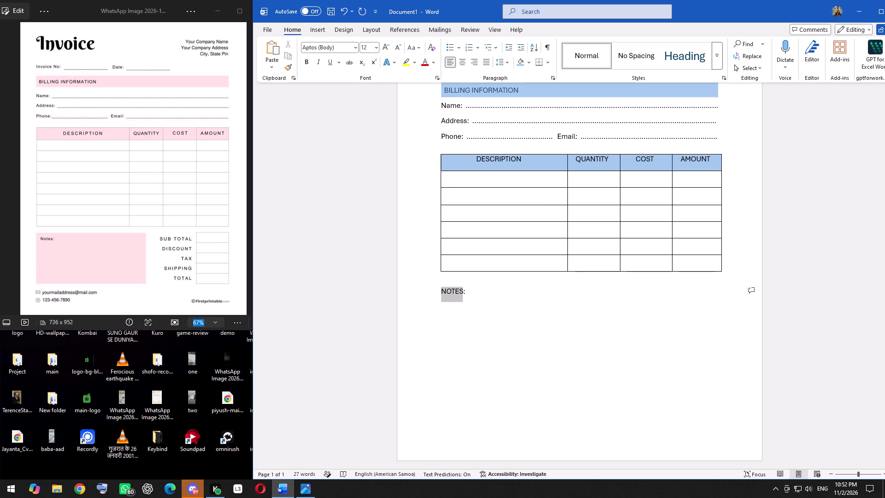
left_click_drag(466, 290, 466, 290)
left_click(378, 46)
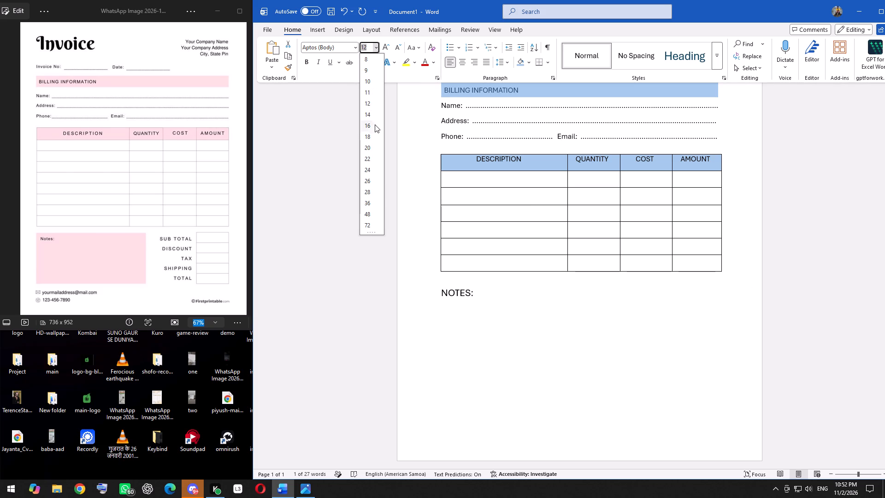
left_click(375, 96)
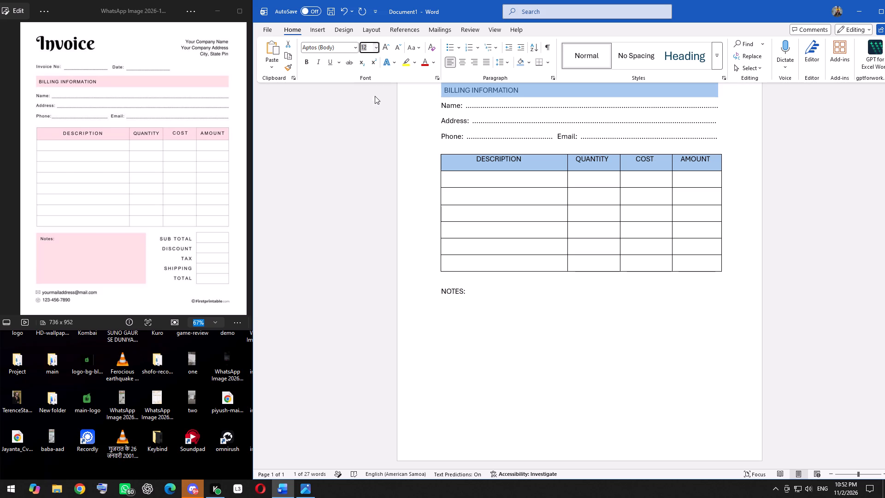
left_click(467, 289)
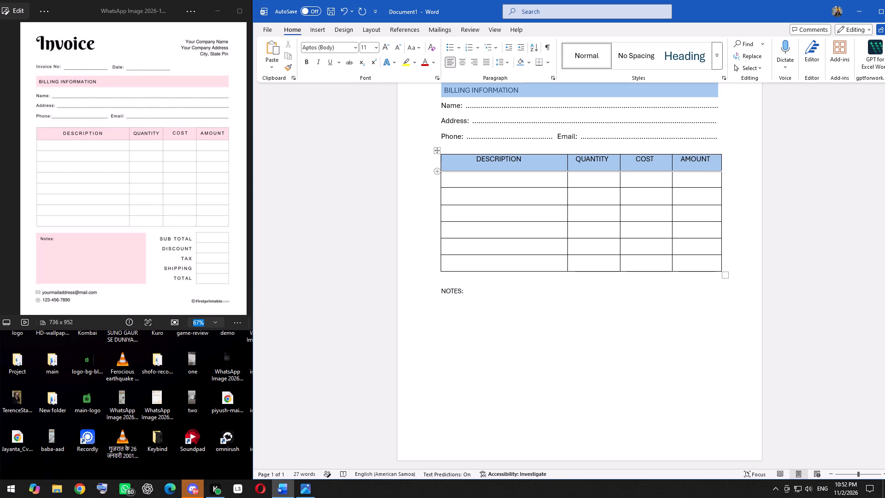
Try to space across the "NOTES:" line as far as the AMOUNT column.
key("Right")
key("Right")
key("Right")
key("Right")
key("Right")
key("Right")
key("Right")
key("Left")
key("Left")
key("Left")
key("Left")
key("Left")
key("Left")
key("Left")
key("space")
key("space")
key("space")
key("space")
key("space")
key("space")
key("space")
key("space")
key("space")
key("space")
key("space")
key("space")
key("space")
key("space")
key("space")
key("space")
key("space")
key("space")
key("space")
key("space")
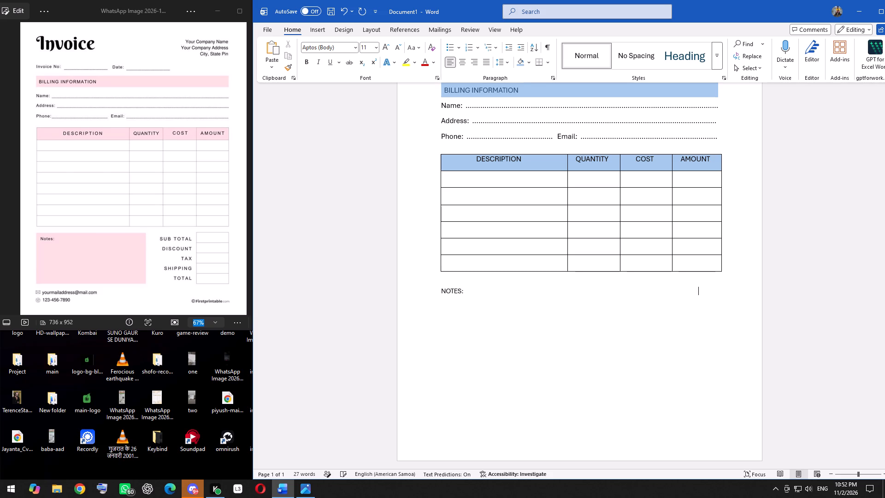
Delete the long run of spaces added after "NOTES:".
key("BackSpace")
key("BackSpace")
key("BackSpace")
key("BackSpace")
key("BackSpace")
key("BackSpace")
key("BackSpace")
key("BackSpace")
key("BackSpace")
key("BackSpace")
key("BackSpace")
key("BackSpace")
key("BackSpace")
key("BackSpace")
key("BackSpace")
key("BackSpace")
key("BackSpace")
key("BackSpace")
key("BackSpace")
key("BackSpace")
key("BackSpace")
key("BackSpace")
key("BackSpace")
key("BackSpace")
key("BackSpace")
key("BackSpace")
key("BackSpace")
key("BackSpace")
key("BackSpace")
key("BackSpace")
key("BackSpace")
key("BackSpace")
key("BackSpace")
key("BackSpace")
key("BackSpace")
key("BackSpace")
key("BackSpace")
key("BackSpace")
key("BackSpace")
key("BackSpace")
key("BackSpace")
Trim the remaining extra spaces after "NOTES:" so only a small gap is left for the note text.
key("BackSpace")
key("BackSpace")
key("BackSpace")
key("BackSpace")
key("Right")
key("Left")
key("space")
Switch to Chrome and search Google for "GIVE ME 3 LINE NOTES ABOUT THE VINTAGE CHANEL IN PARIS".
left_click(81, 492)
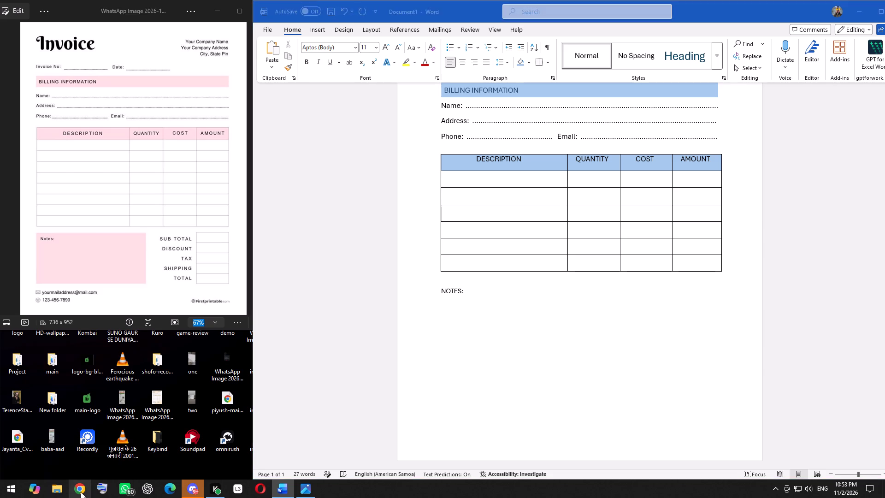
left_click(377, 191)
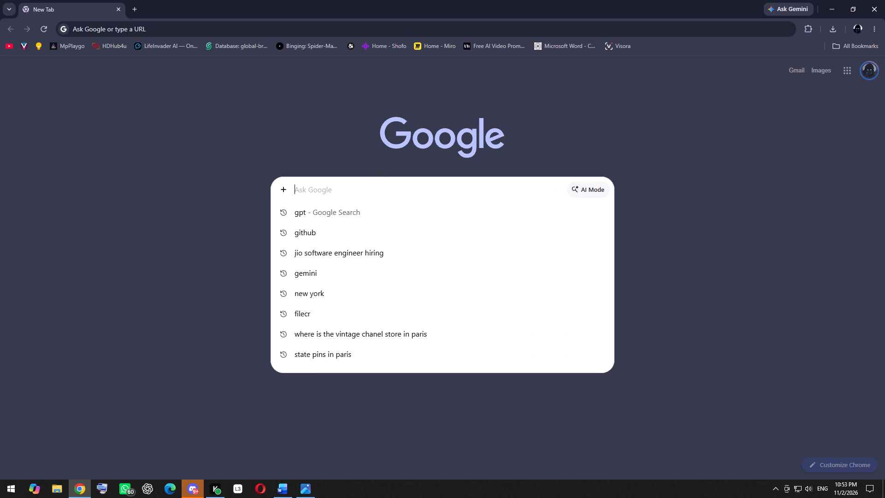
type("GIVE ME")
key("space")
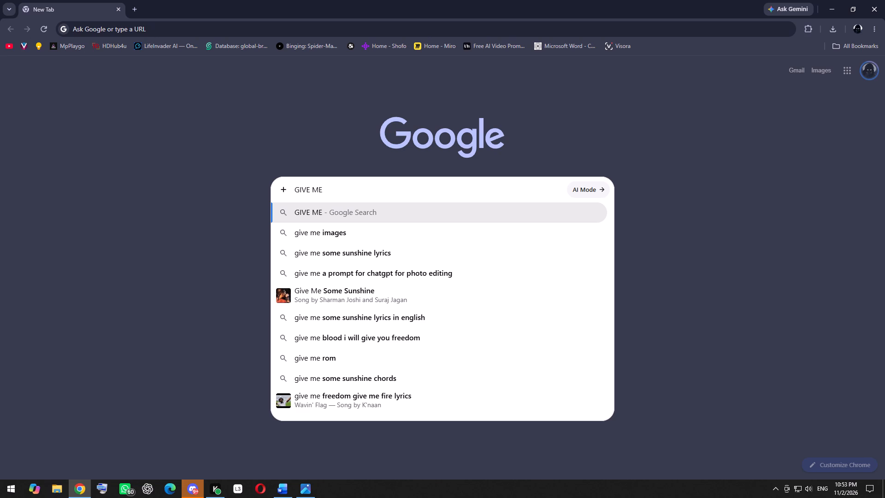
type("3 LINE NOTES ABO")
type("UT THE VINTAG")
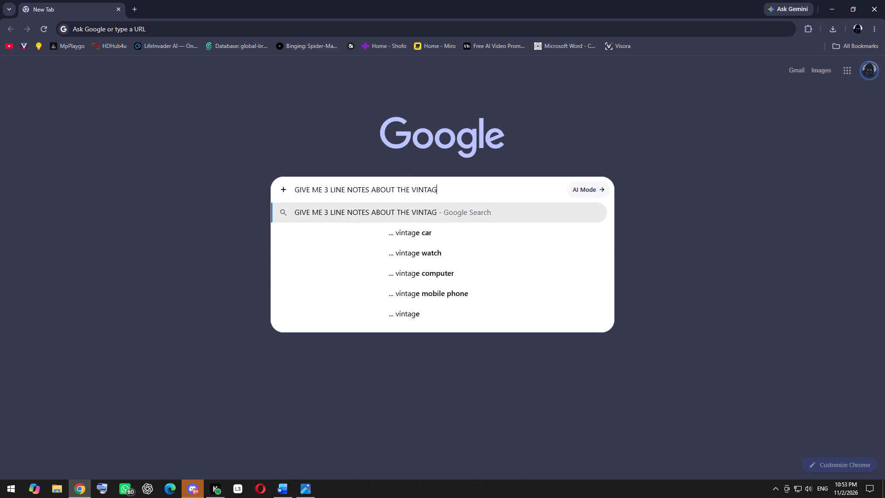
type("E")
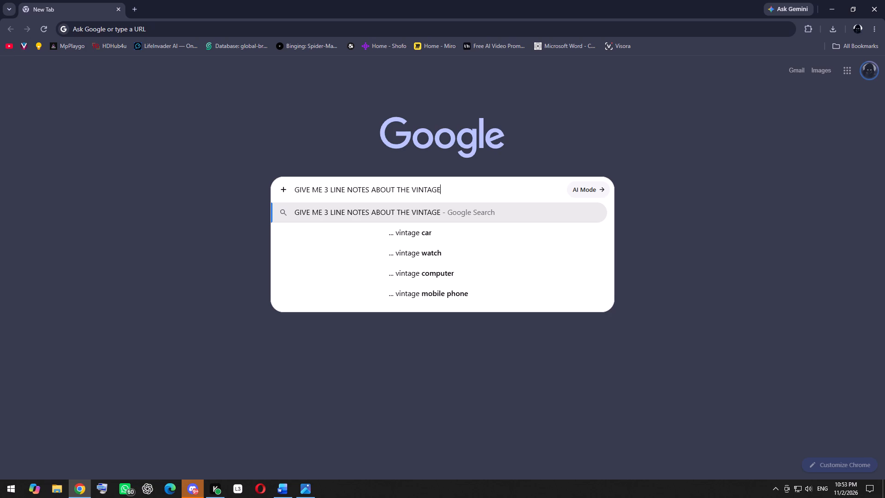
key("space")
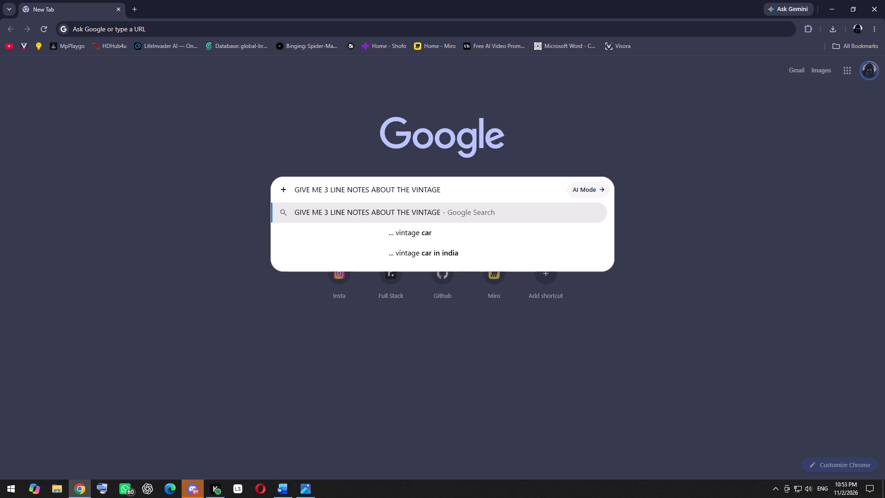
type("CHANEL IN PARIS")
key("Return")
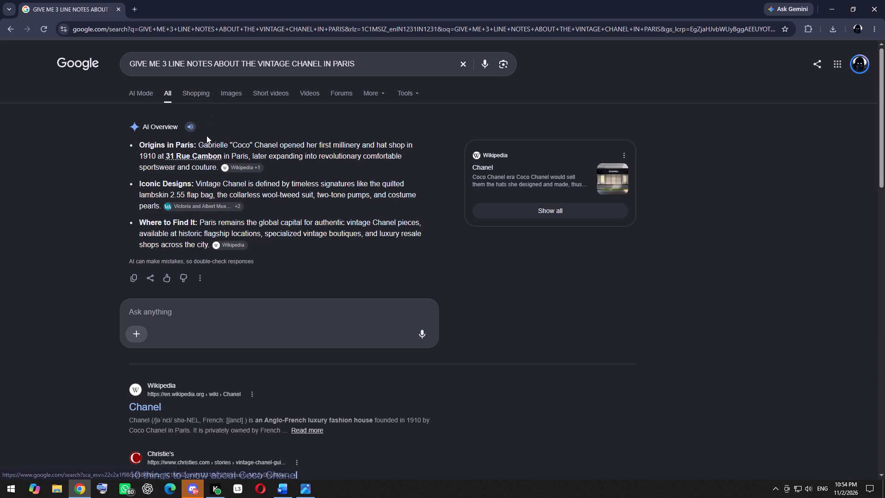
Copy the "Origins in Paris" description from the AI Overview and paste it after "NOTES:" in the Word invoice.
left_click_drag(200, 144, 209, 147)
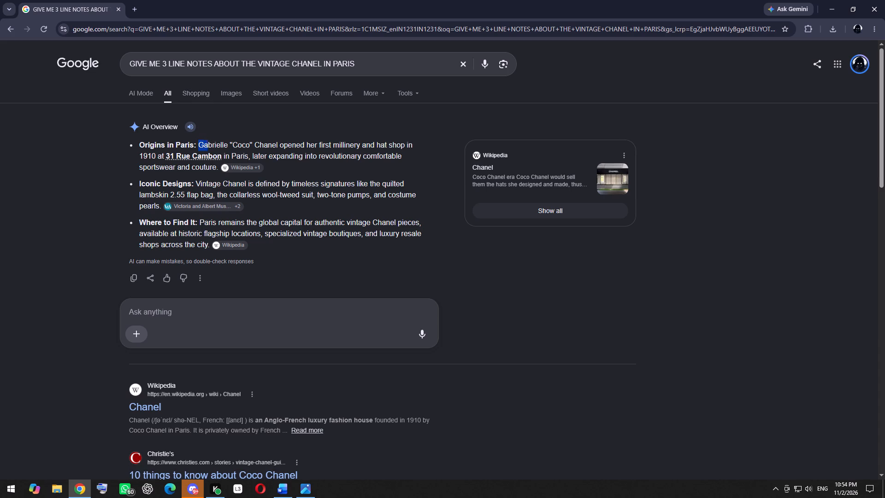
left_click_drag(209, 147, 293, 167)
key("ctrl+c")
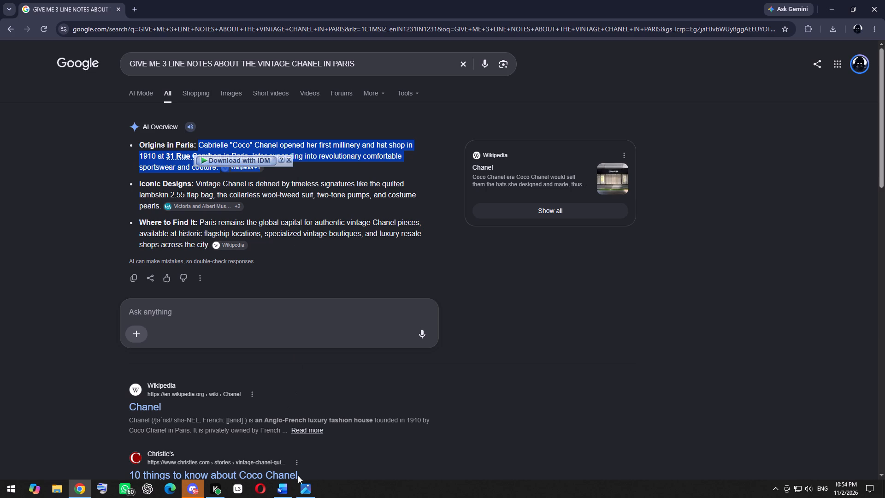
left_click(282, 489)
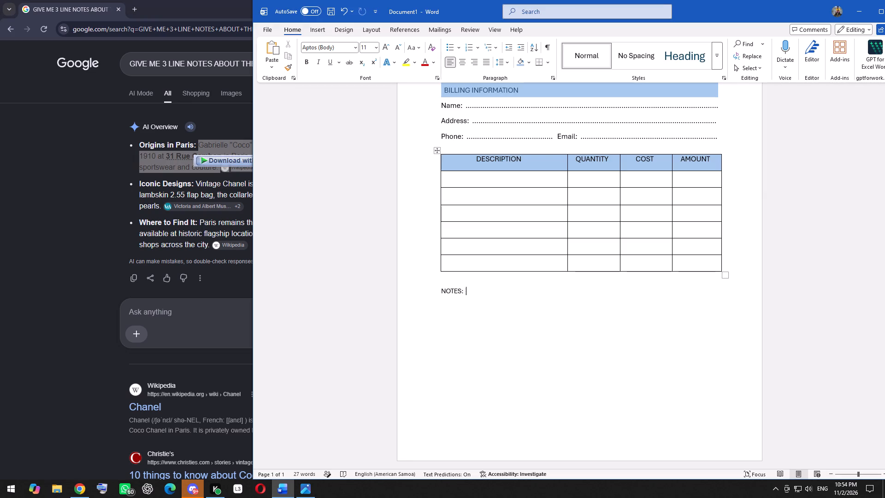
key("ctrl+v")
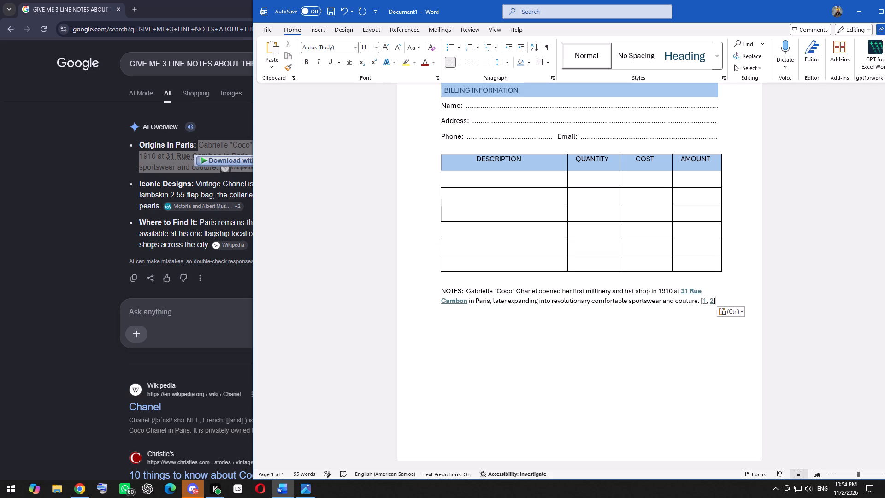
Break the pasted note into five short lines after "opened", "at", "expanding" and "sportswear", removing the space before "and couture".
left_click(561, 291)
key("Right")
key("BackSpace")
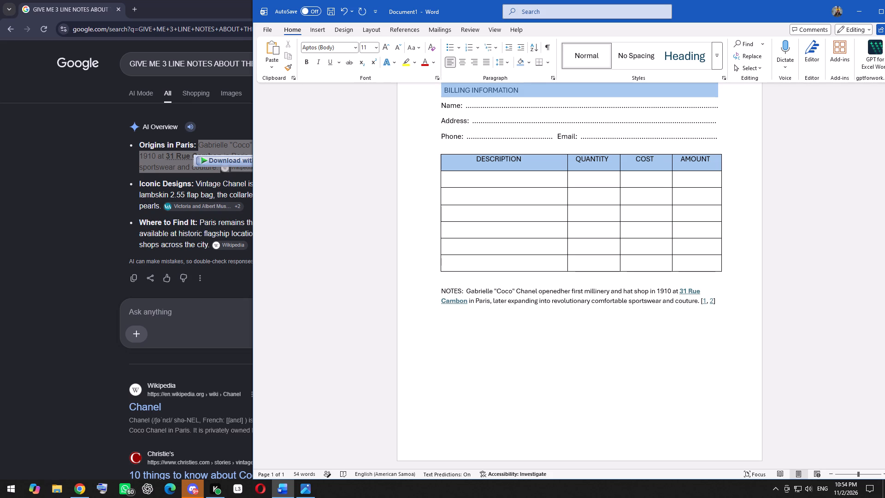
key("Return")
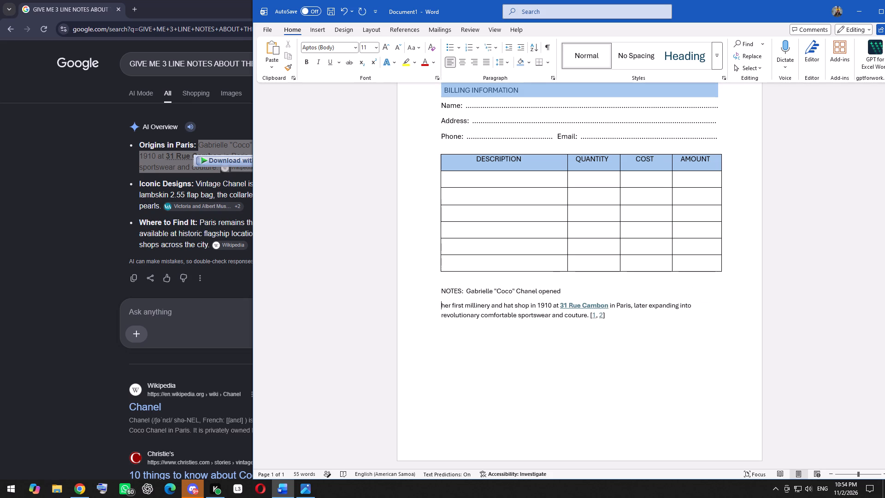
left_click(559, 304)
key("Return")
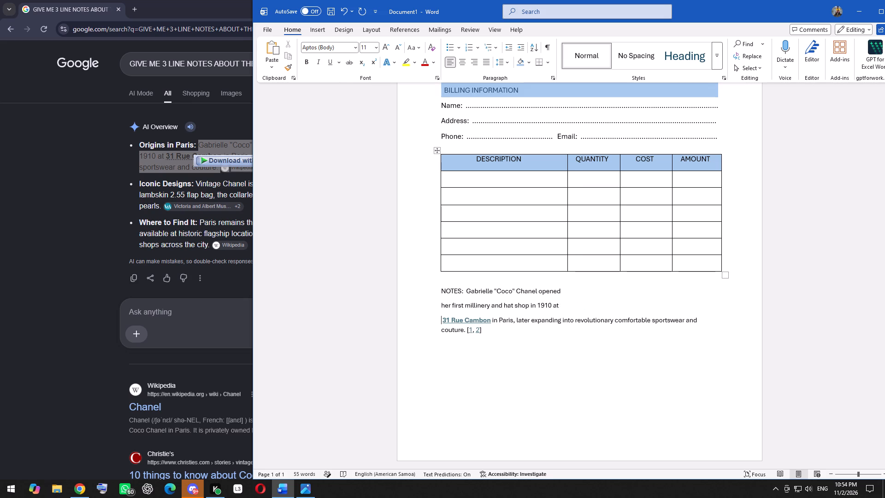
left_click(562, 320)
key("Return")
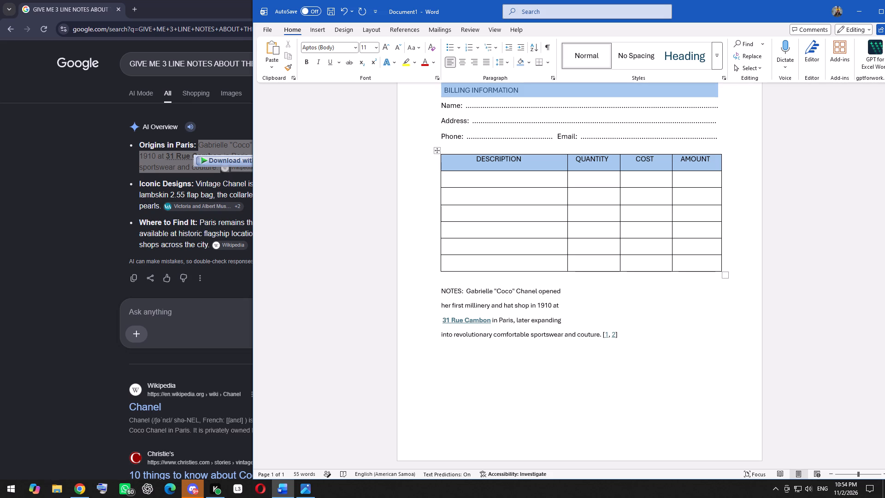
left_click(564, 333)
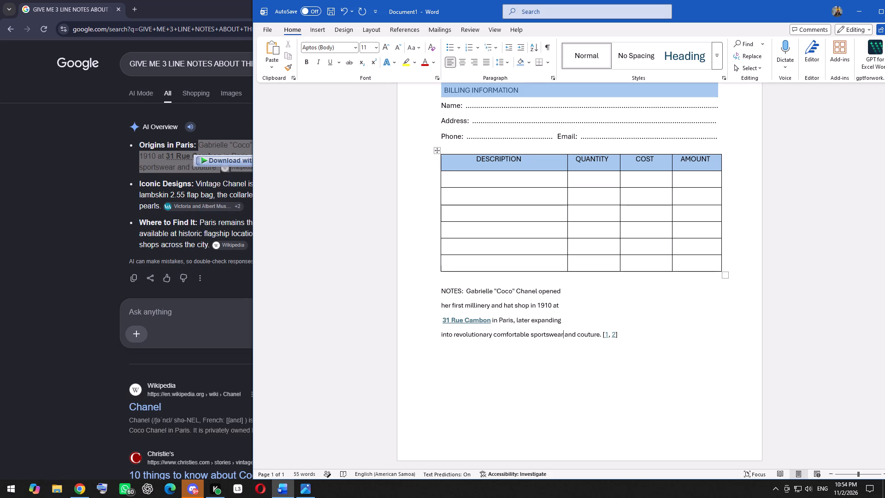
key("Return")
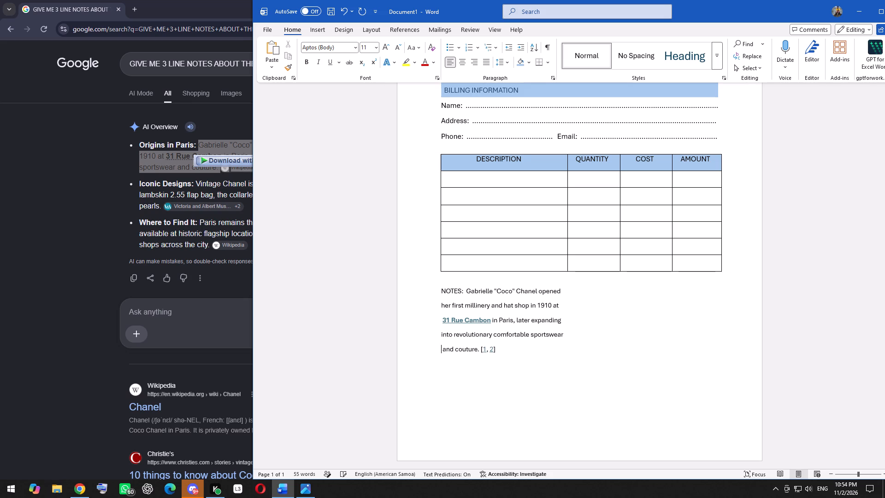
key("Right")
key("BackSpace")
Minimize the Chrome window so the reference invoice image shows beside the Word document.
left_click(79, 492)
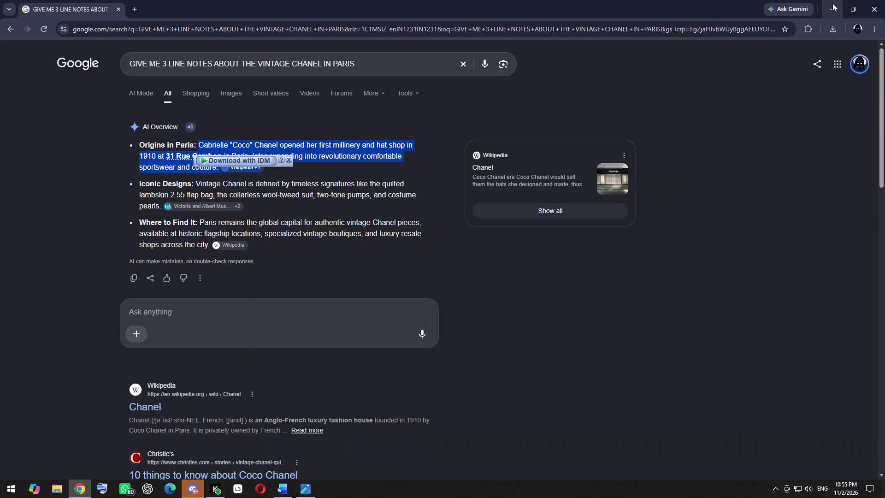
left_click(832, 3)
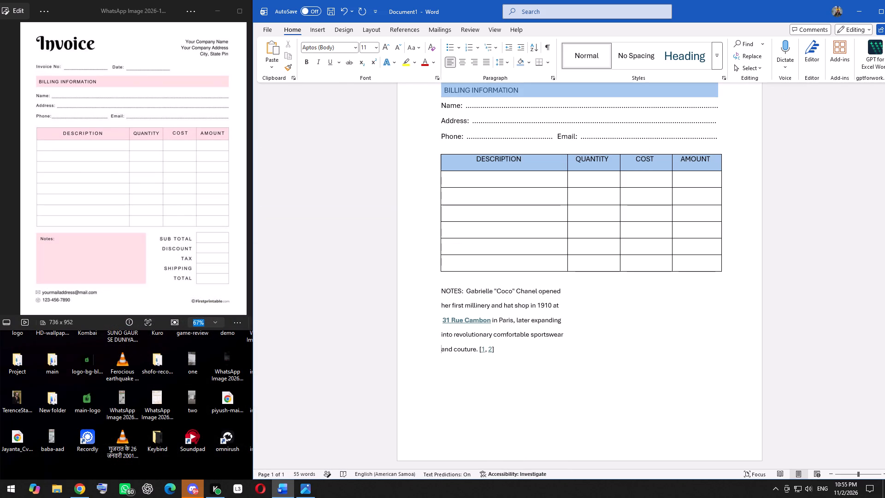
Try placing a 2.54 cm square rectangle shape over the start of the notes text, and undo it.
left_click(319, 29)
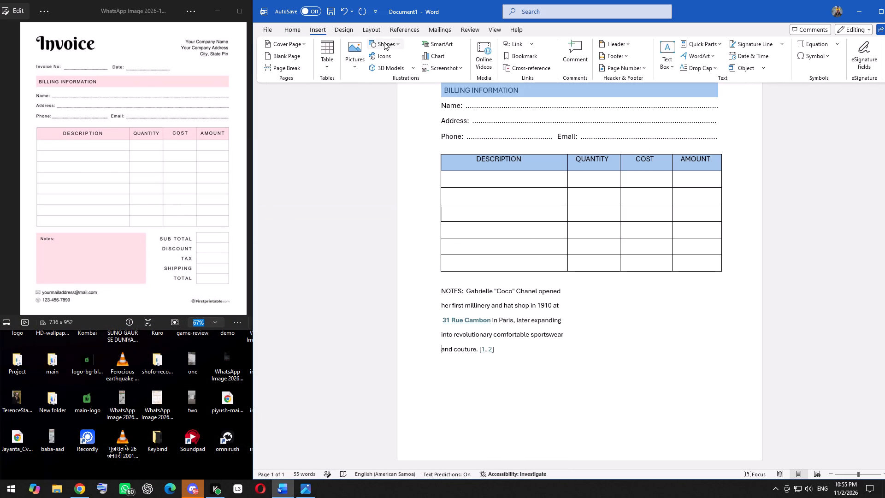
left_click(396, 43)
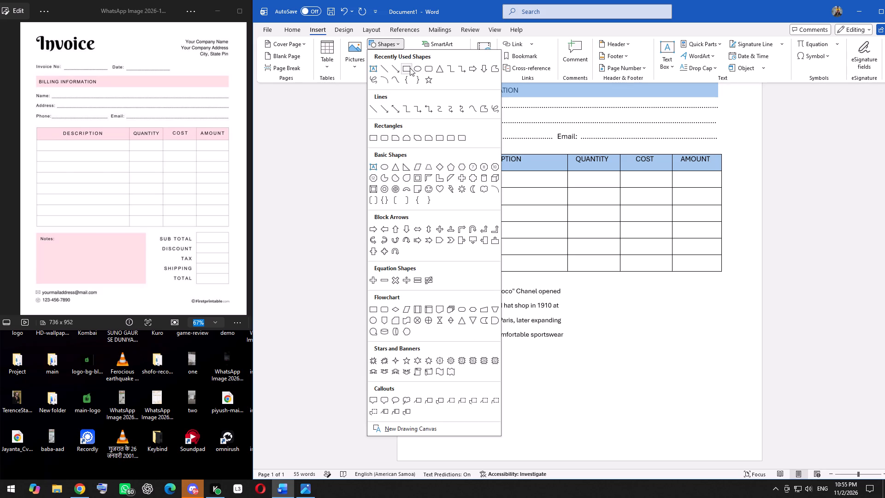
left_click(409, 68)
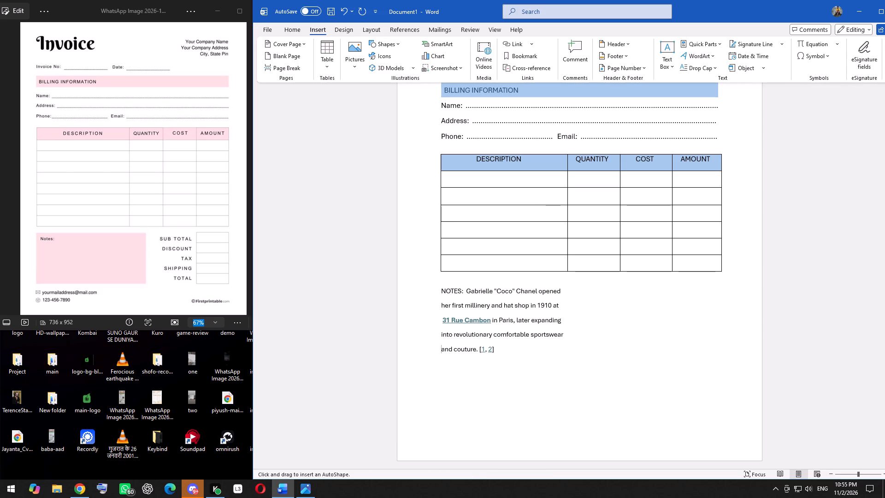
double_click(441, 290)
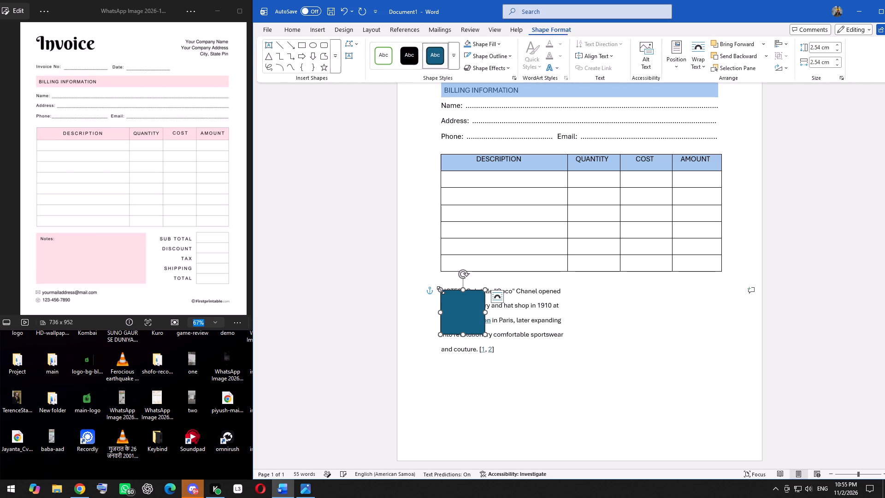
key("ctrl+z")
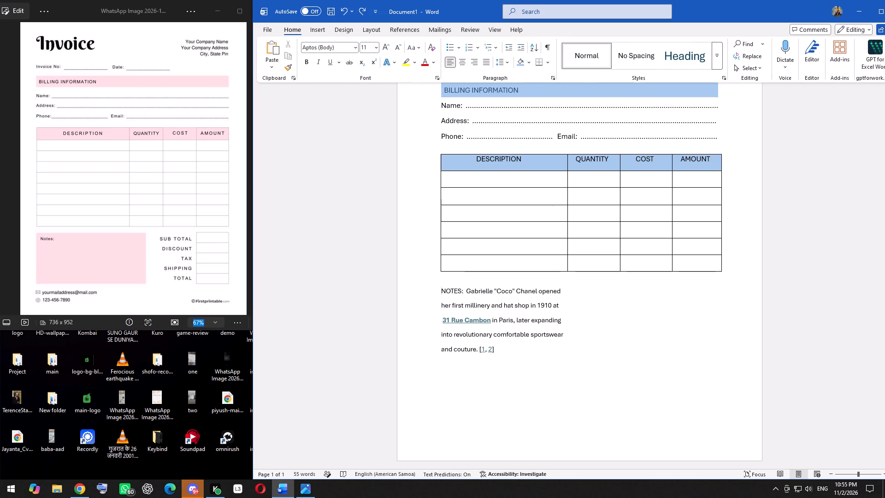
Indent the five notes lines with three leading spaces each, aligning the "31 Rue Cambon" line with the others.
key("space")
key("space")
key("space")
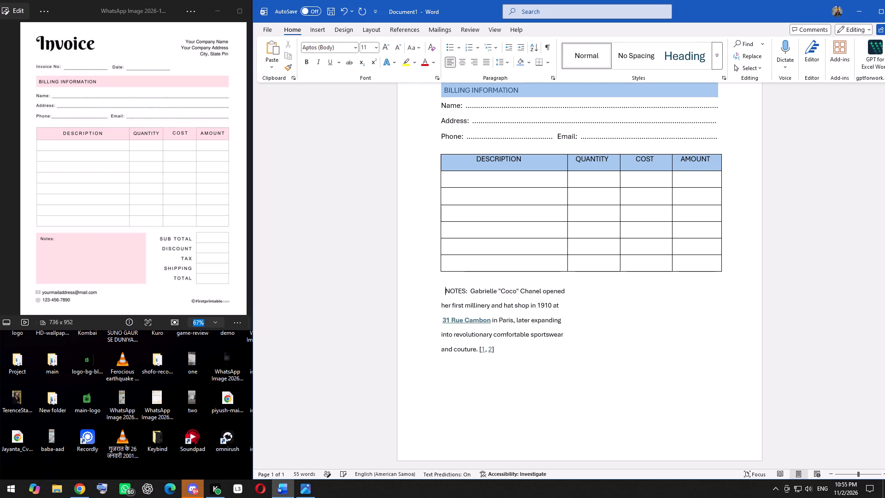
left_click(440, 306)
key("space")
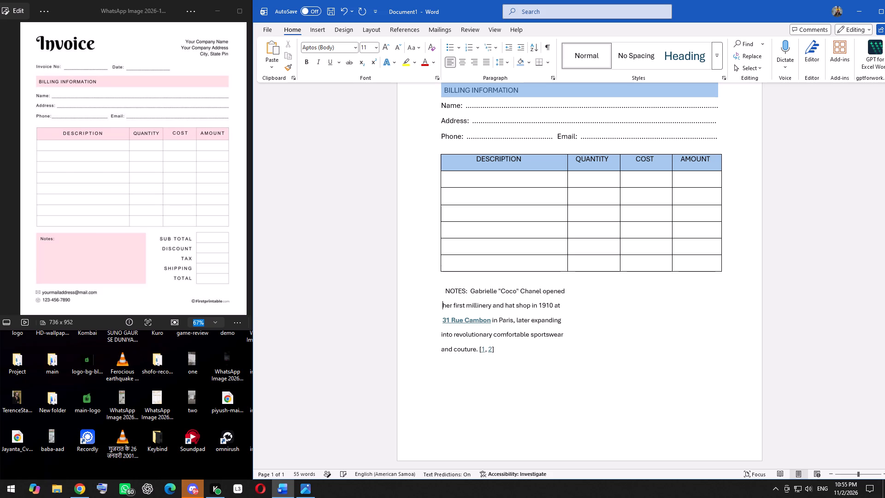
key("space")
key("space")
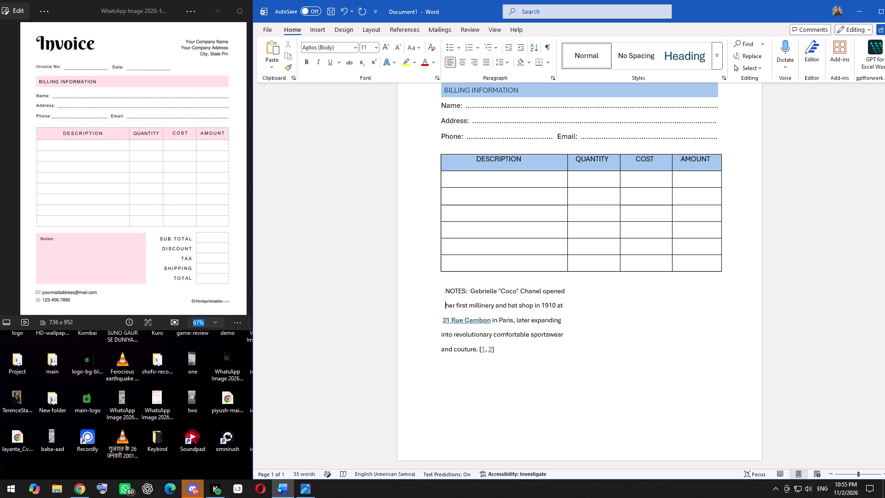
left_click(442, 320)
key("space")
key("space")
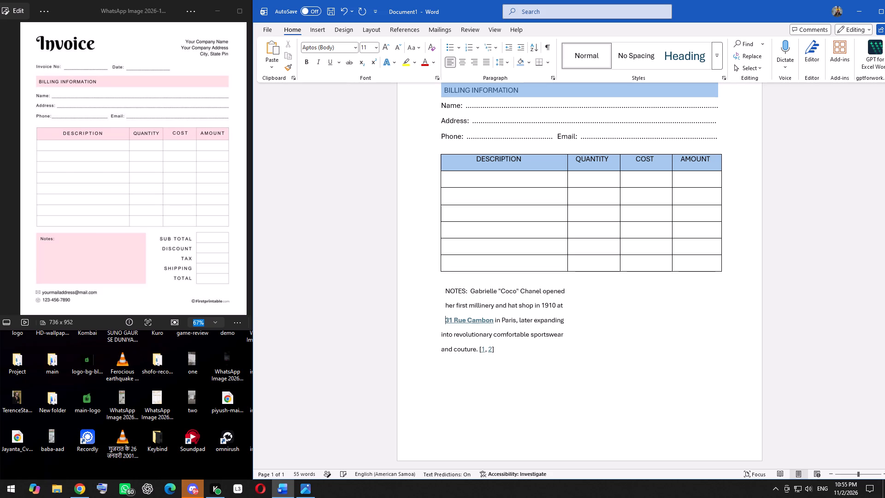
key("space")
key("BackSpace")
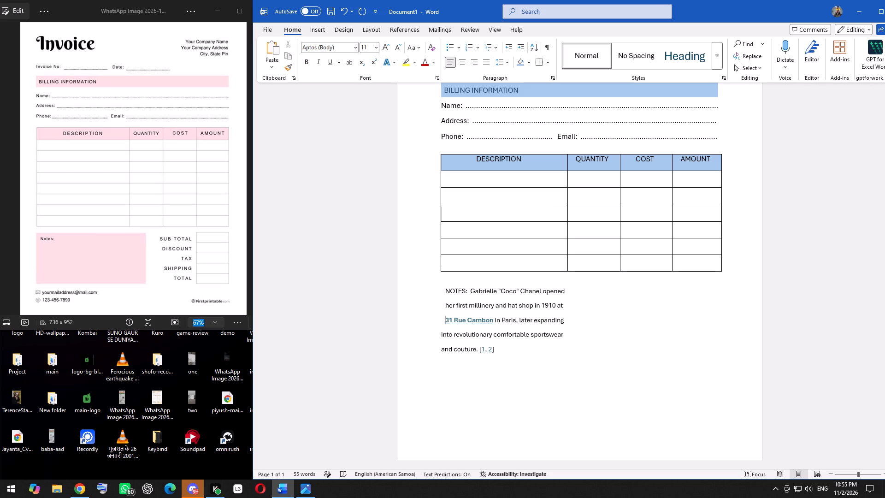
left_click(439, 335)
key("space")
key("space")
key("space")
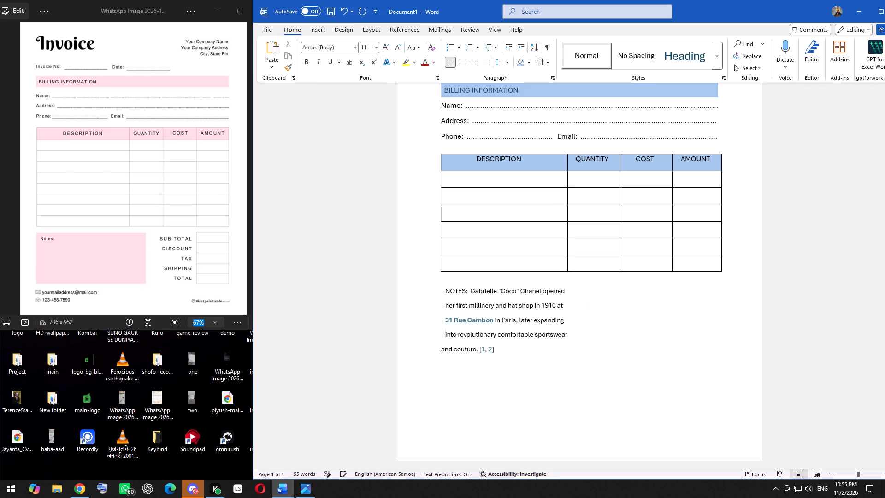
left_click(441, 349)
key("space")
key("space")
key("space")
Draw a rectangle shape about 4.29 cm high and 7.59 cm wide covering the five-line notes text.
left_click(314, 29)
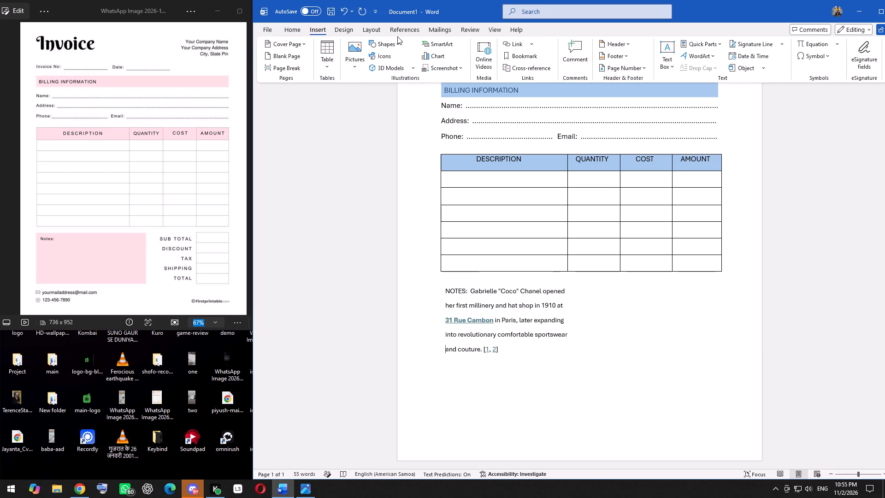
left_click(394, 41)
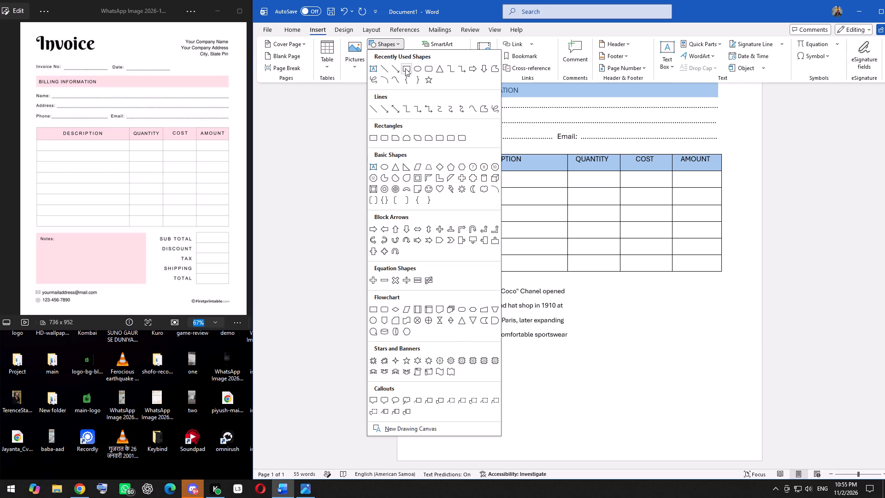
left_click(405, 68)
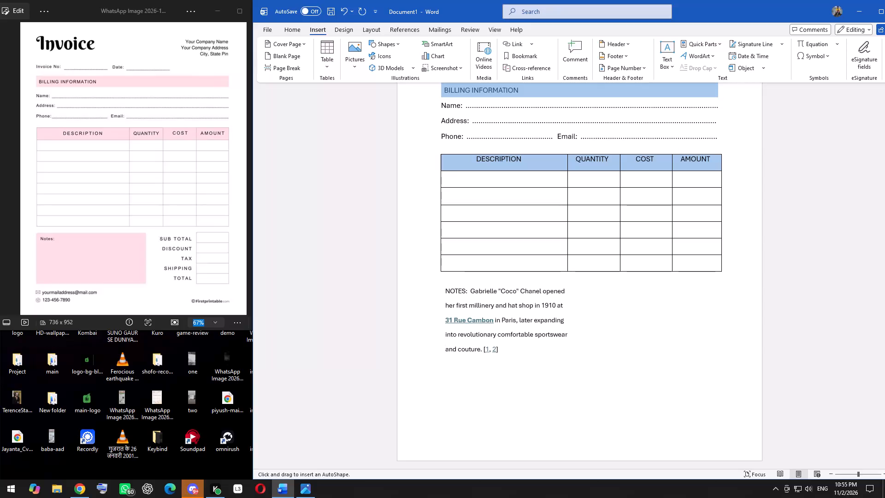
left_click_drag(441, 282, 565, 357)
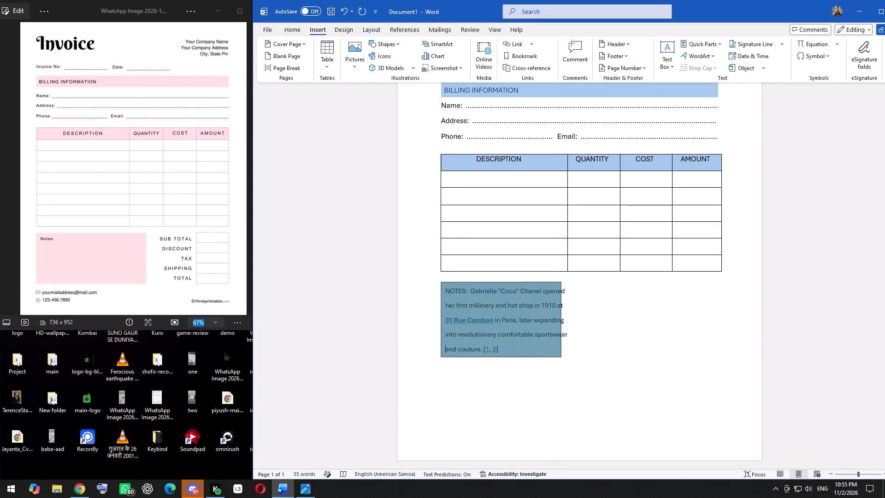
left_click_drag(565, 357, 573, 357)
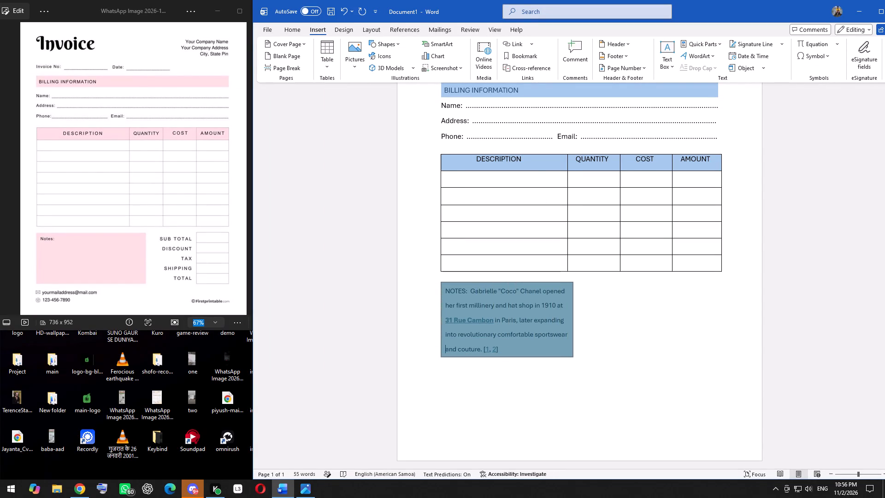
left_click_drag(573, 357, 573, 357)
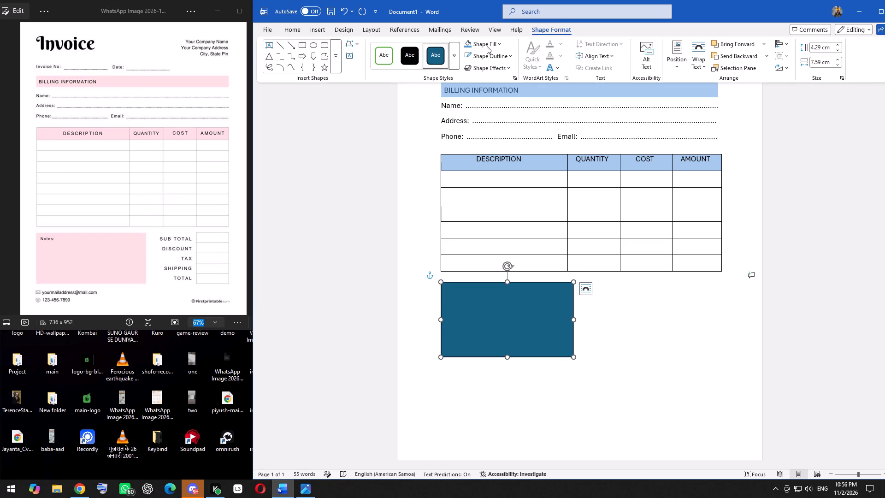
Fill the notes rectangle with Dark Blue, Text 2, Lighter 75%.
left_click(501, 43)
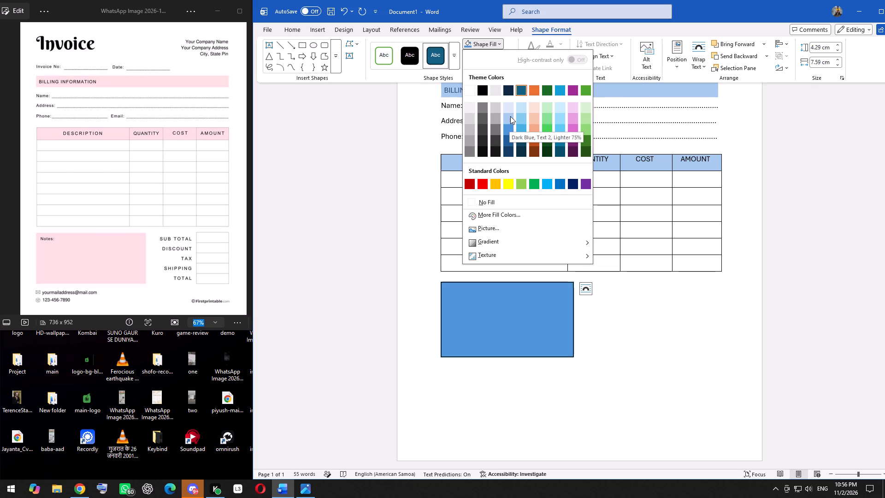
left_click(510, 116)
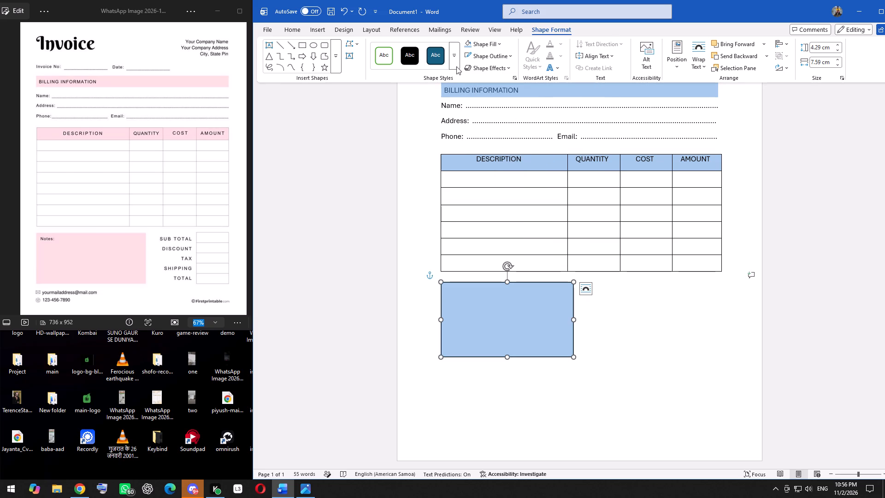
Apply the semitransparent dark teal preset without outline to the notes rectangle and fill it with Dark Blue, Text 2, Lighter 75%.
left_click(454, 53)
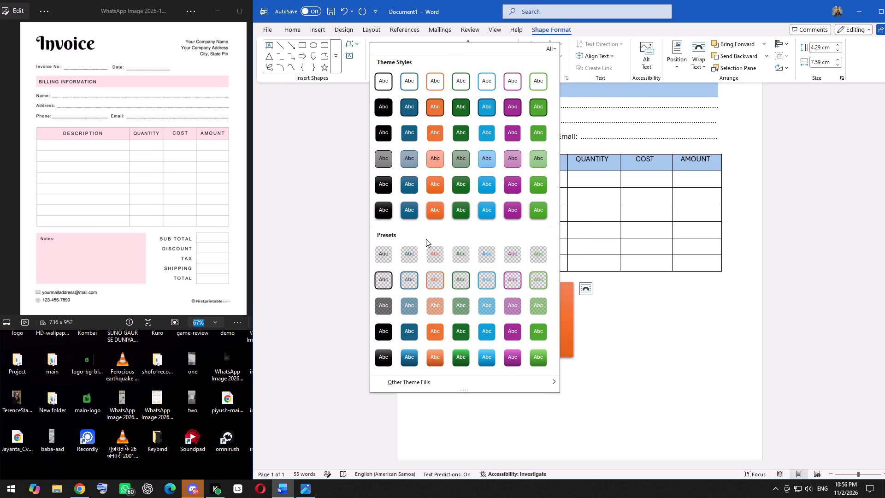
left_click(407, 304)
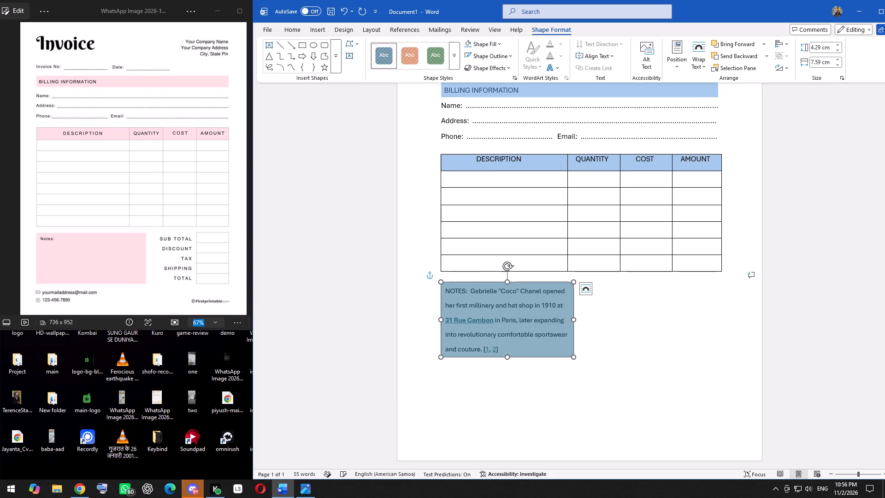
left_click(496, 44)
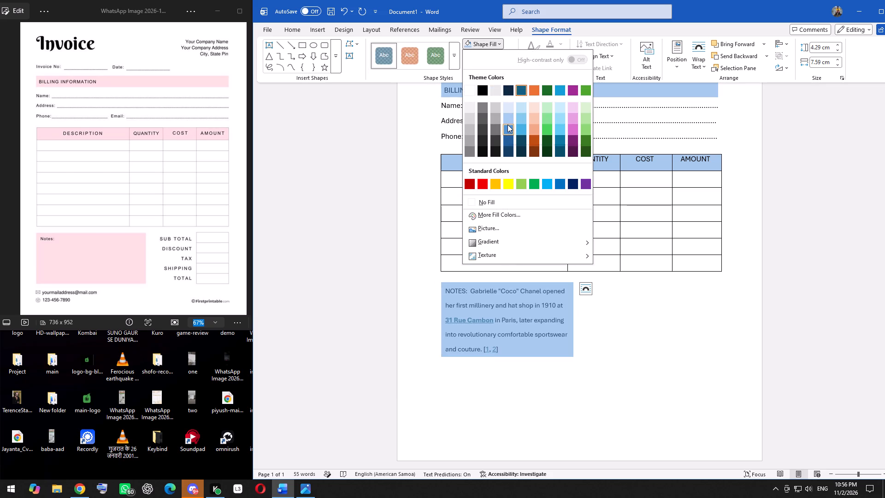
left_click(507, 123)
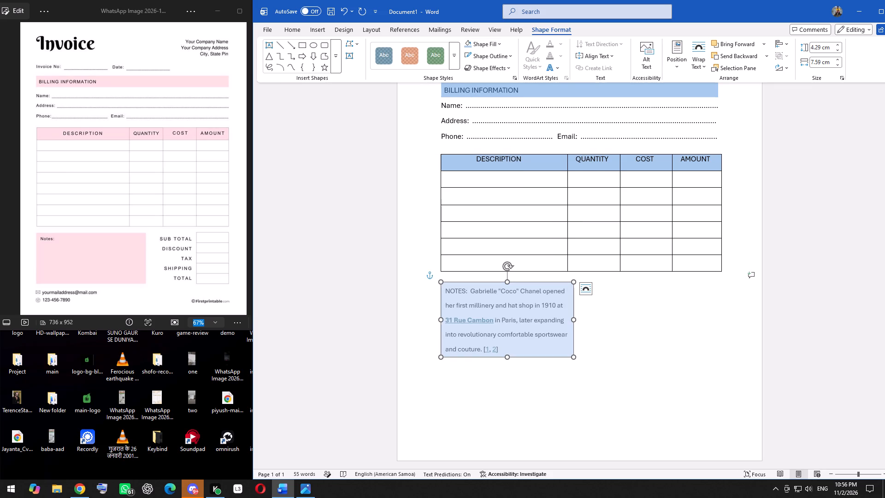
Move the rectangle off the notes text and make the "NOTES:" label bold.
left_click_drag(510, 319, 646, 352)
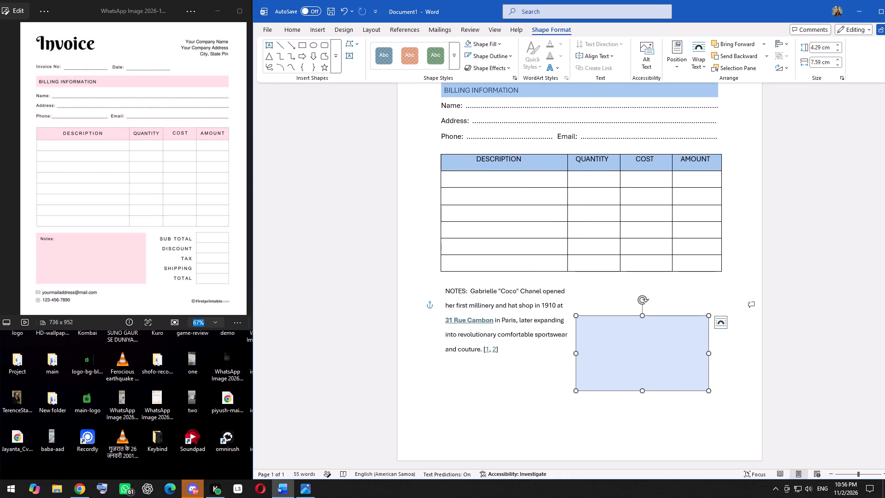
left_click_drag(464, 291, 442, 291)
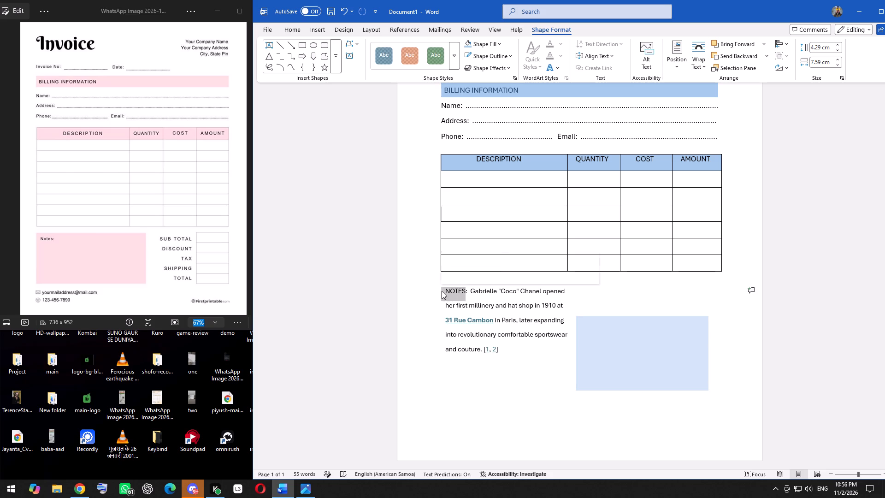
left_click(466, 289)
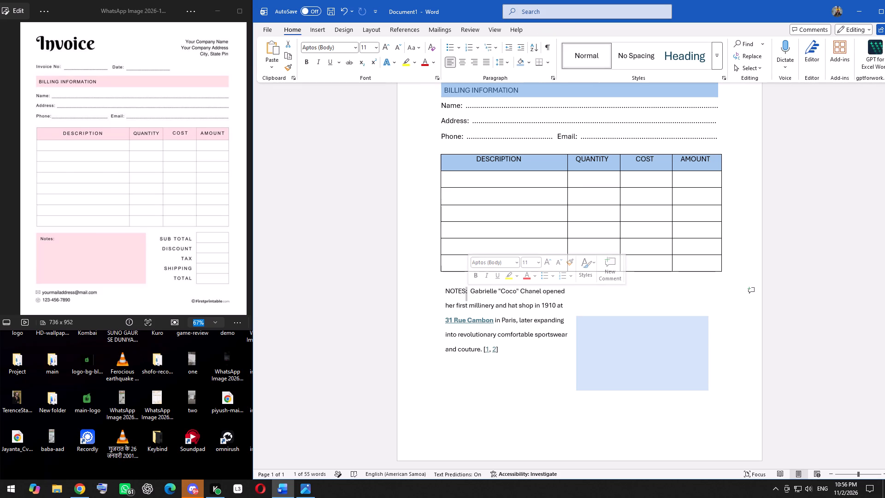
left_click(614, 297)
left_click_drag(468, 291, 444, 290)
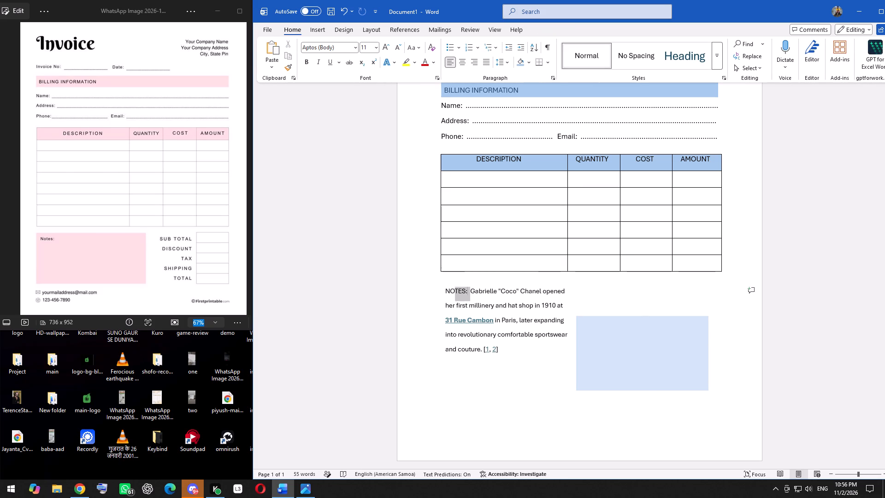
left_click_drag(444, 290, 441, 289)
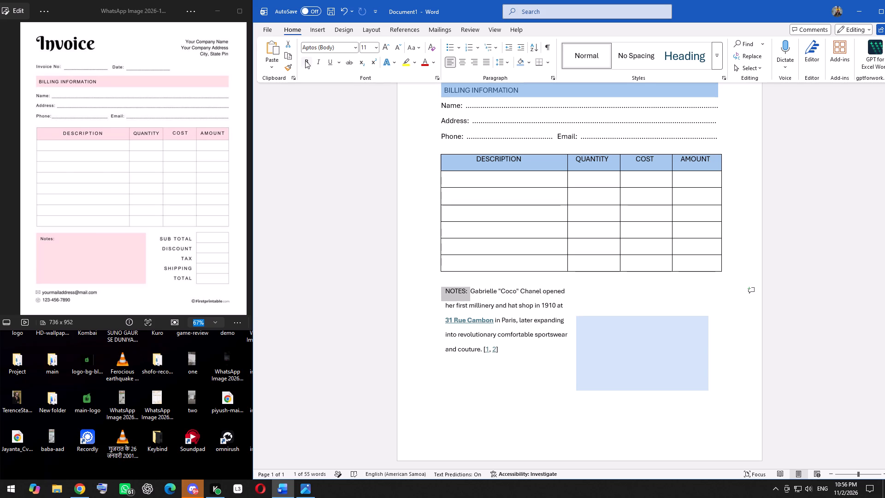
left_click(304, 63)
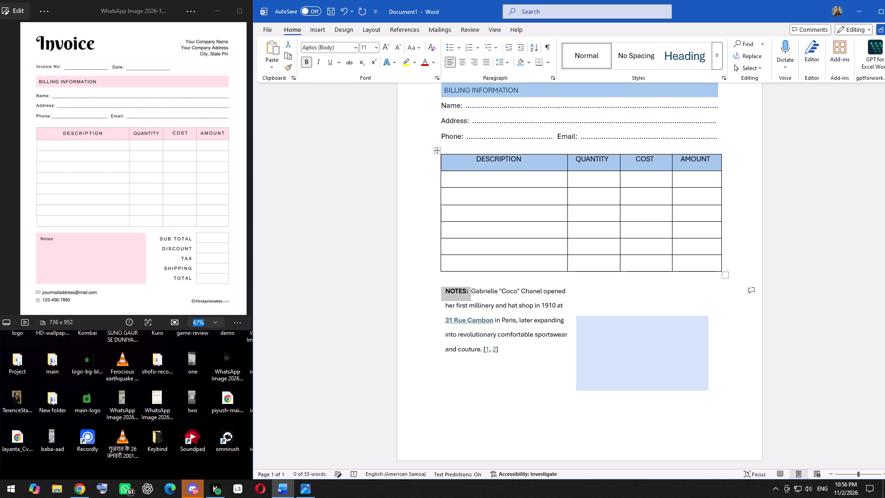
Move the light blue rectangle back over the notes text, aligned with the item table's left edge.
left_click_drag(631, 356, 520, 323)
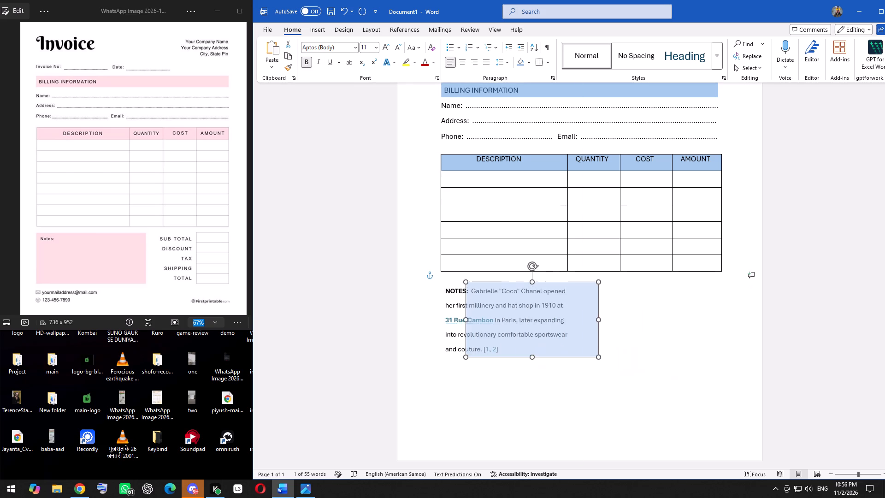
left_click_drag(520, 323, 495, 324)
left_click(632, 326)
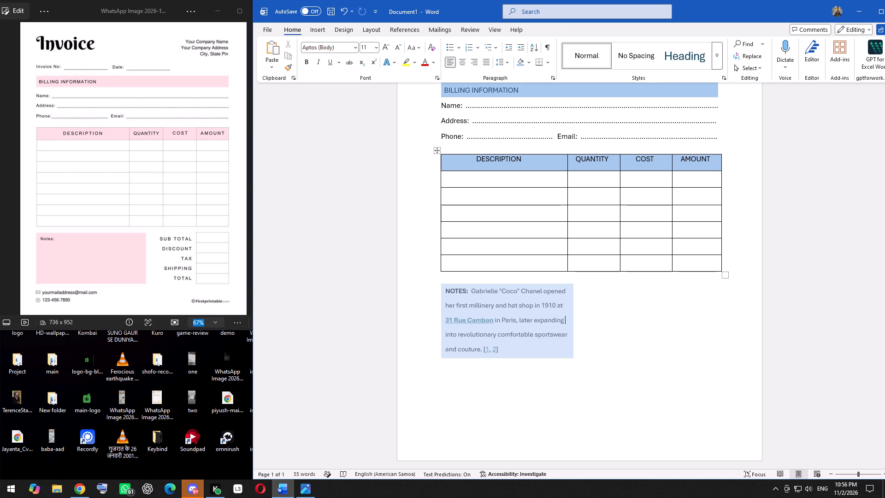
Insert a table with one column and five rows at the end of the first notes line, after "opened".
double_click(631, 287)
left_click(633, 288)
left_click(314, 27)
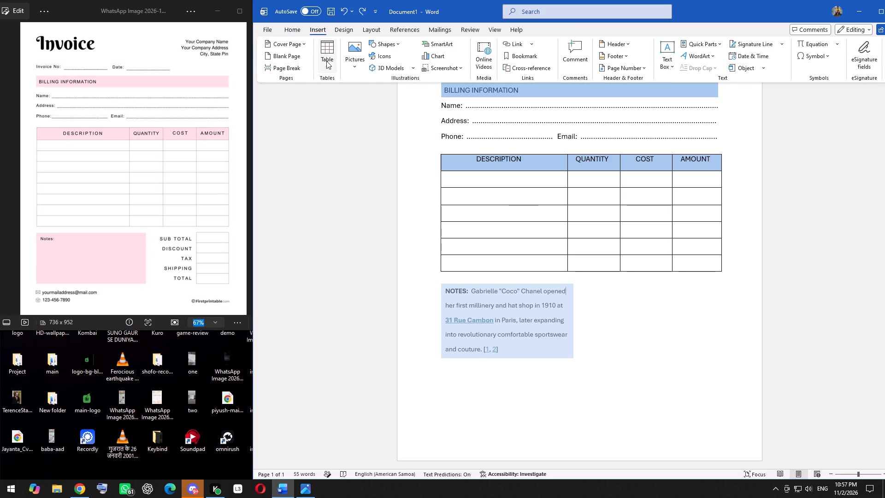
left_click(324, 68)
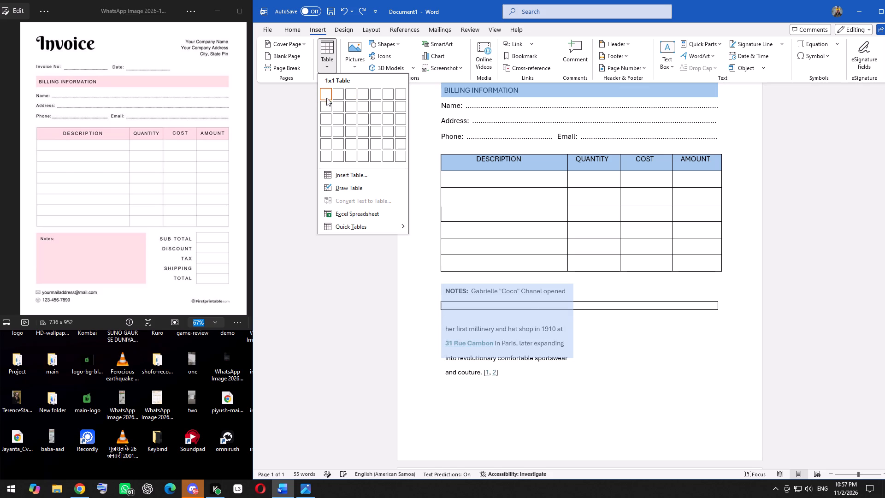
left_click(326, 142)
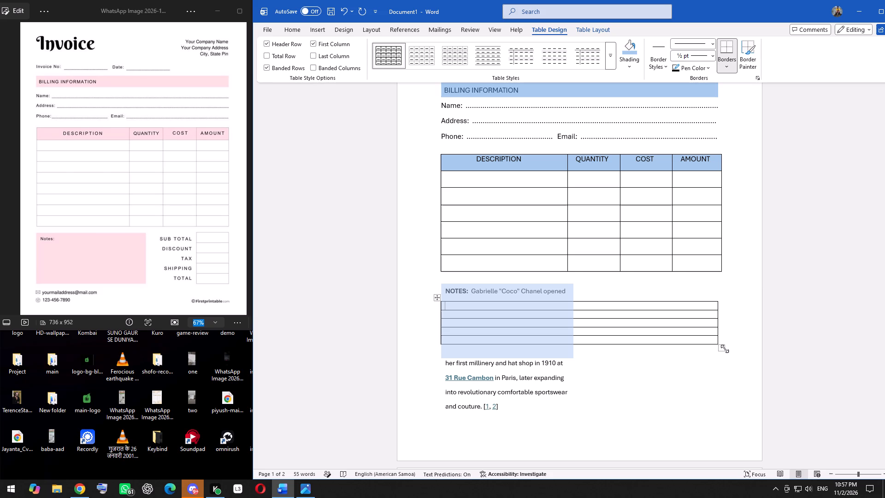
Resize the new five-row table to a narrow column with slightly taller rows for the totals boxes.
left_click_drag(723, 349, 520, 350)
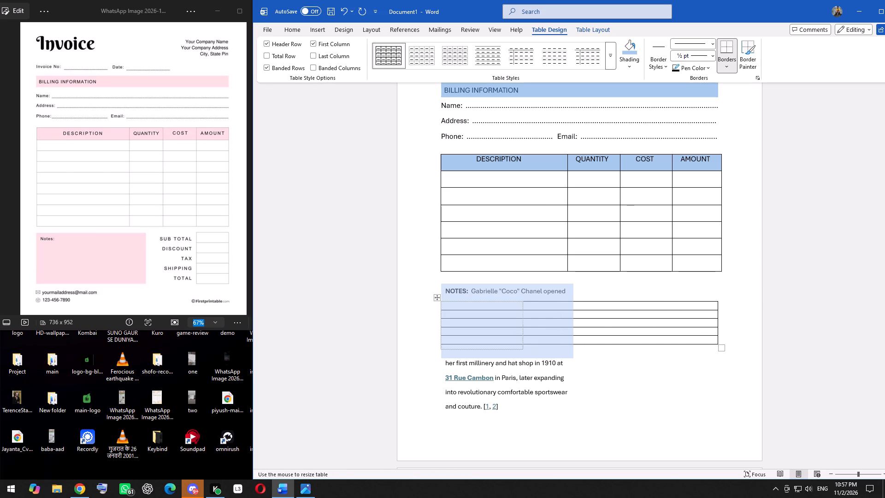
left_click_drag(520, 350, 484, 379)
left_click_drag(484, 379, 481, 369)
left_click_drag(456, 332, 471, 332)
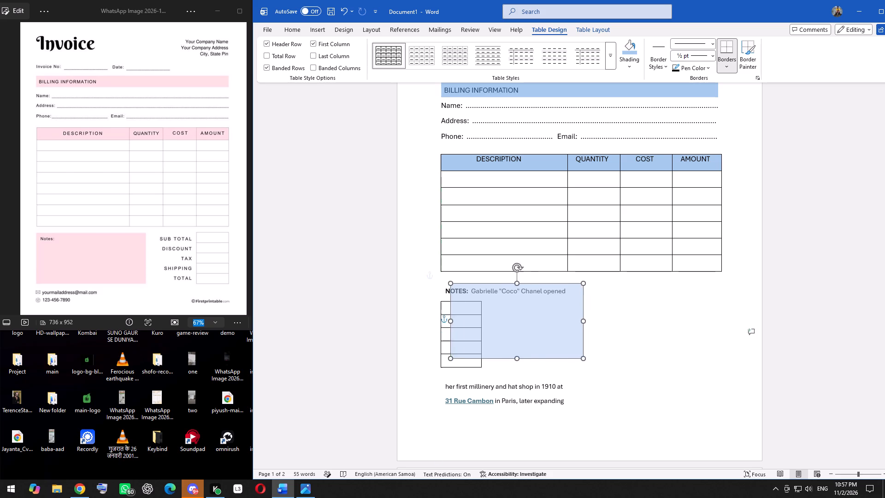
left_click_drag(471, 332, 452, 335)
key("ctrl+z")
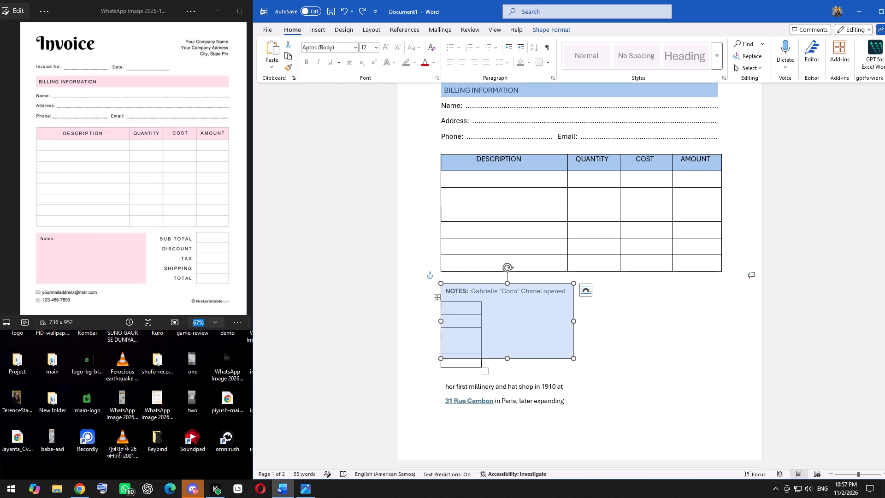
Move the narrow five-row totals table below the item table's AMOUNT column, level with the top of the notes block.
left_click_drag(437, 297, 476, 295)
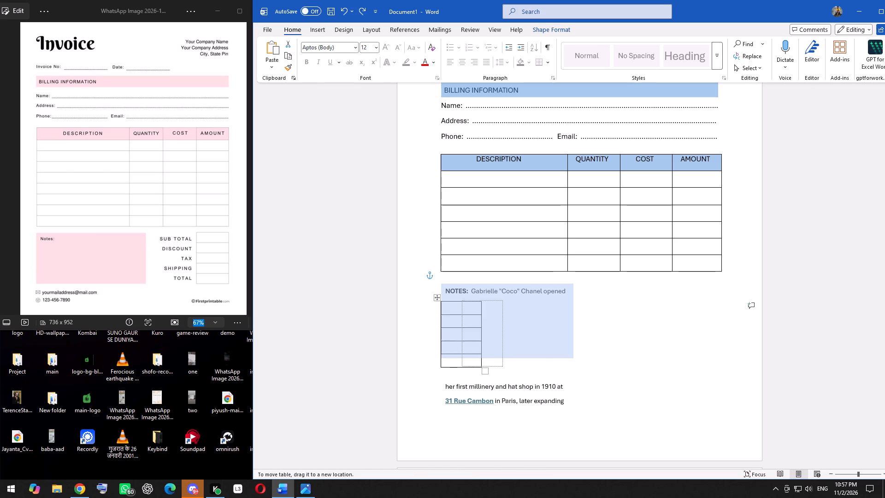
left_click_drag(476, 295, 676, 275)
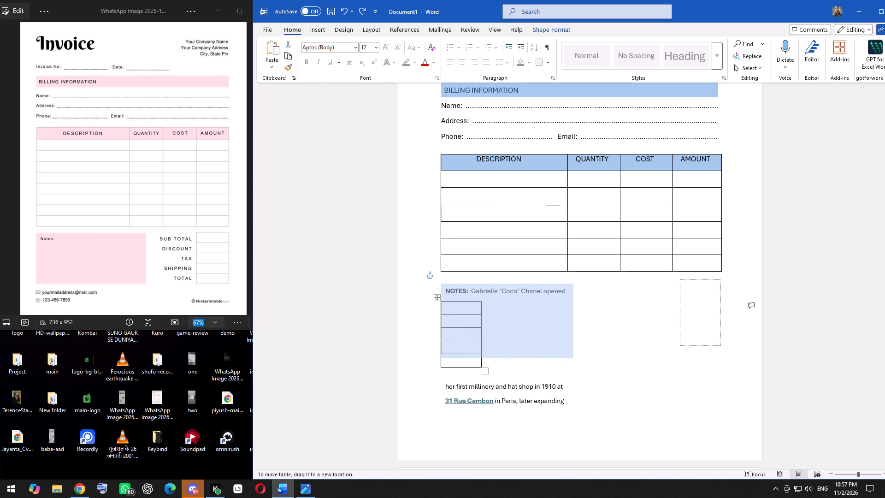
left_click_drag(676, 275, 676, 281)
left_click_drag(676, 281, 678, 280)
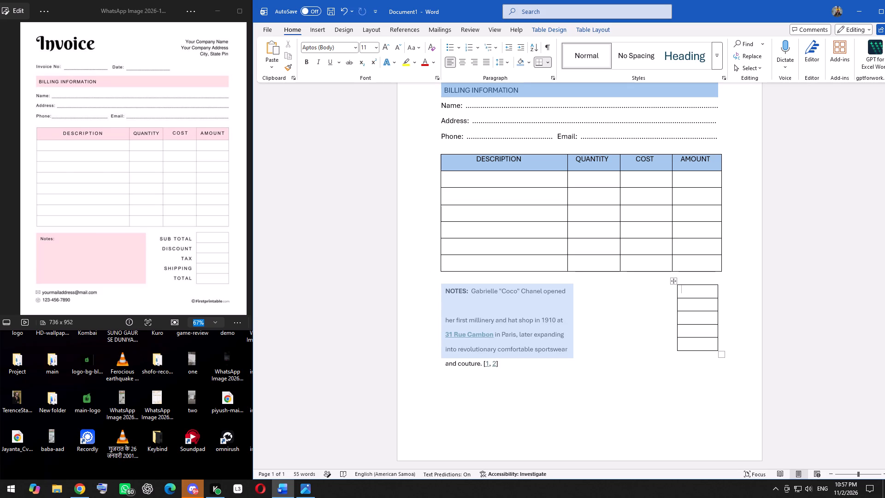
Fine-tune the totals table's position just under the AMOUNT column, beside the top of the notes block.
left_click_drag(674, 280, 675, 261)
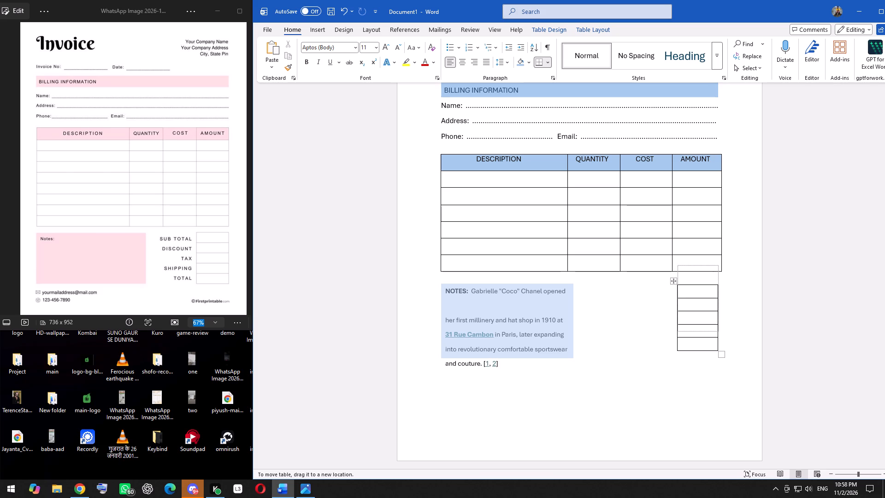
left_click_drag(675, 261, 679, 275)
left_click_drag(679, 275, 679, 275)
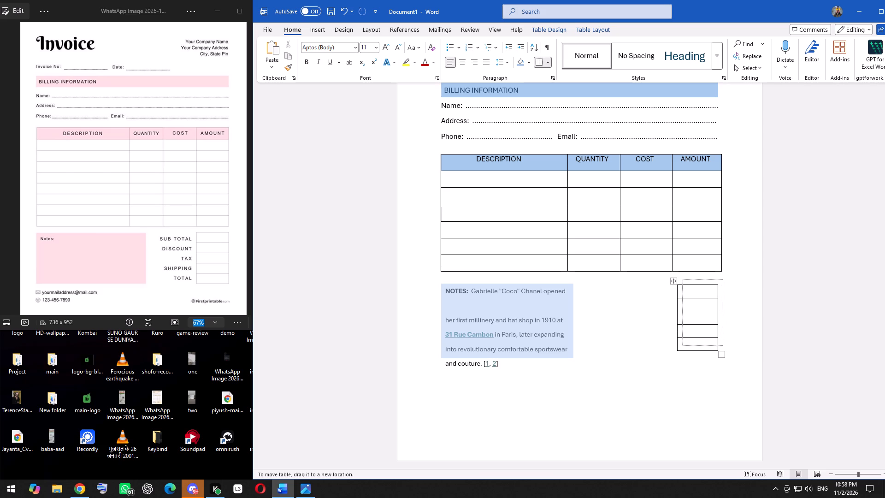
left_click_drag(679, 275, 679, 276)
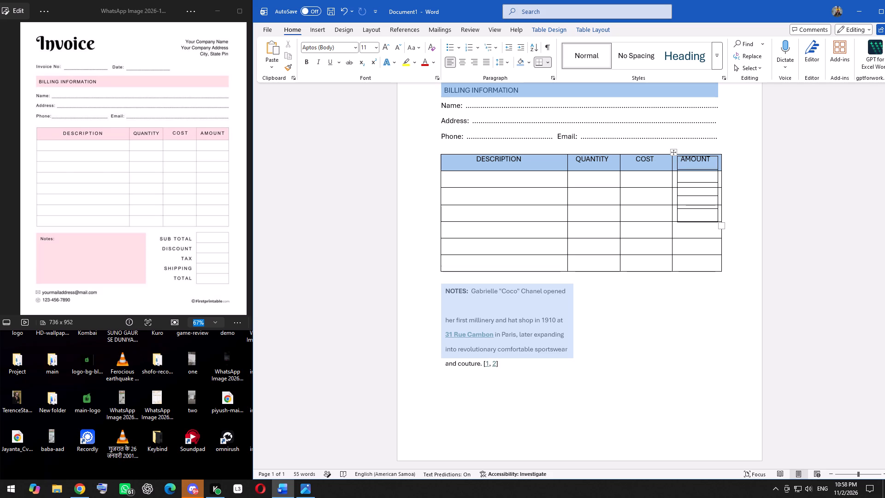
left_click_drag(673, 152, 671, 273)
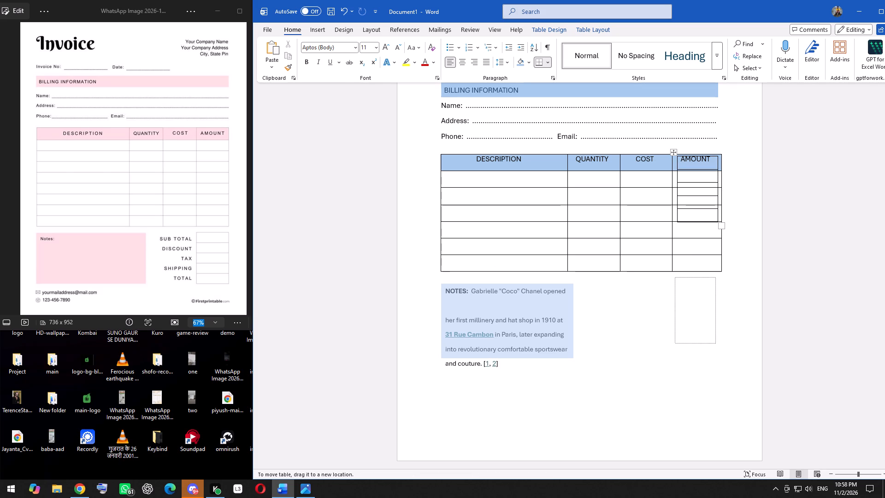
left_click_drag(671, 273, 675, 277)
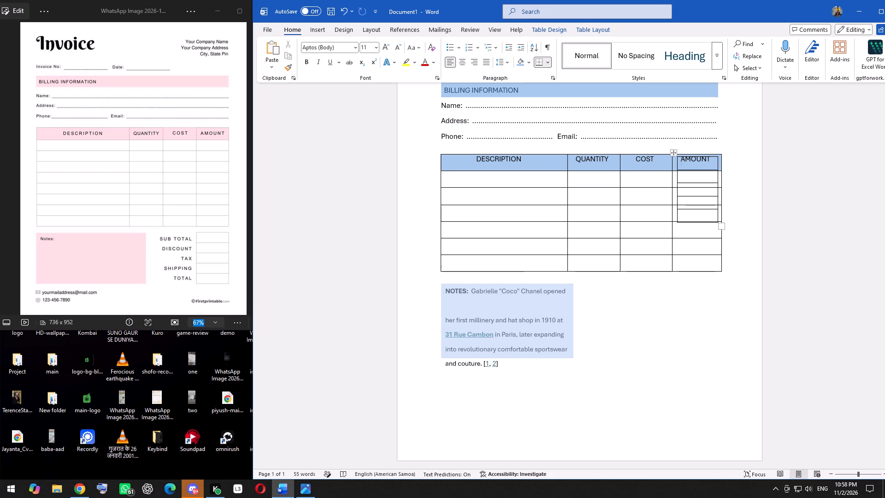
left_click_drag(674, 151, 674, 281)
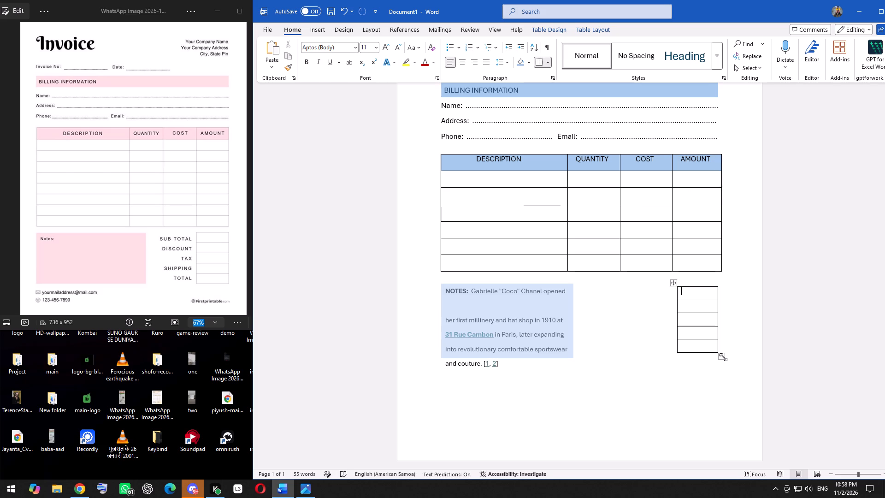
Enlarge the totals table to nearly the AMOUNT column's width and the notes block's bottom edge, keeping it below the item table.
left_click(723, 357)
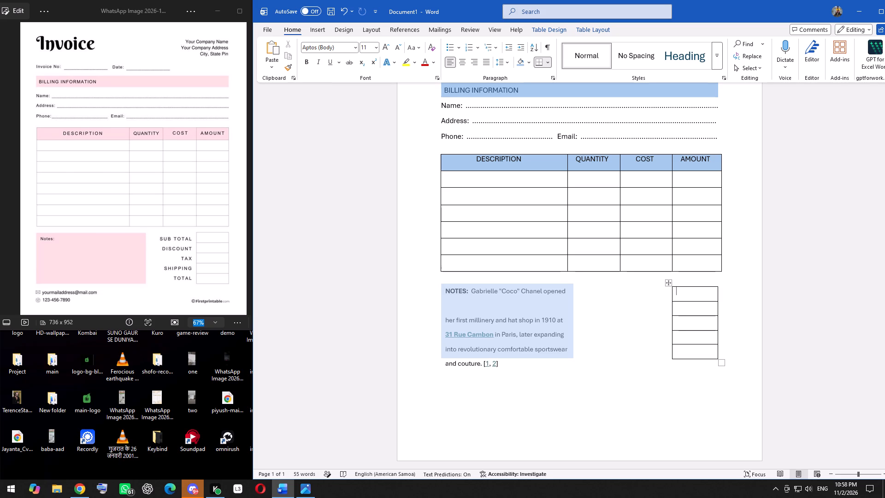
left_click(667, 282)
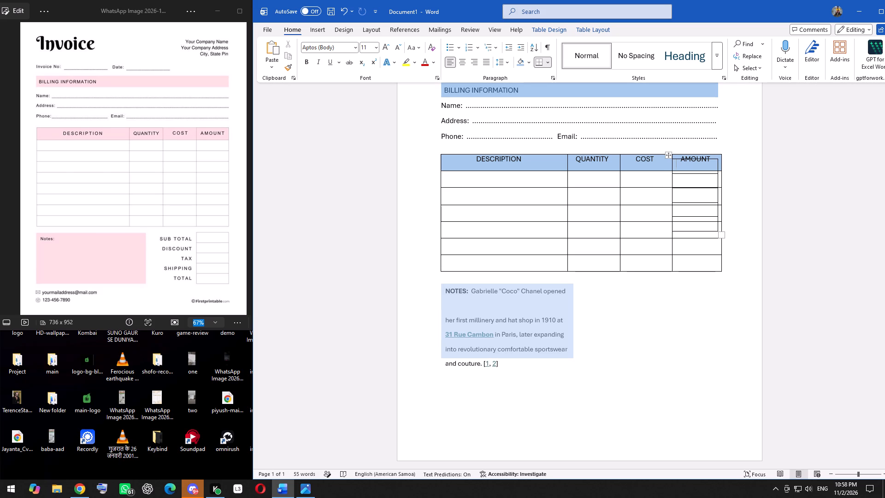
left_click_drag(669, 155, 667, 279)
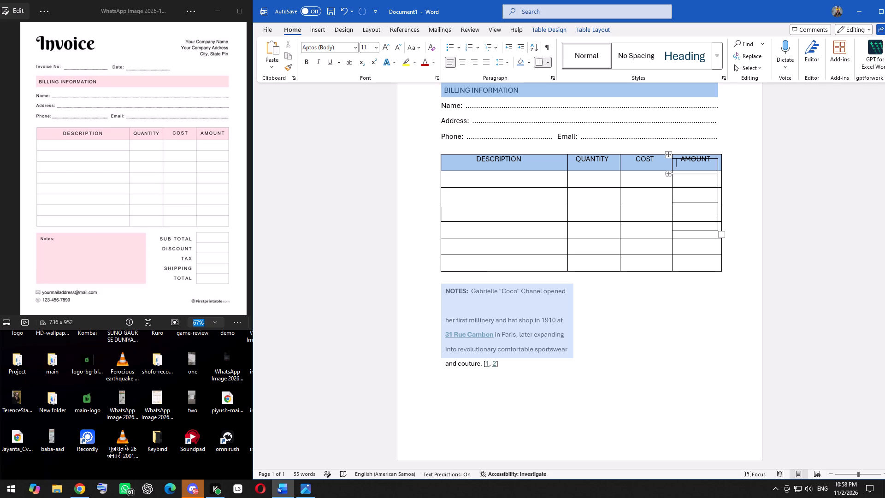
left_click_drag(668, 156, 672, 267)
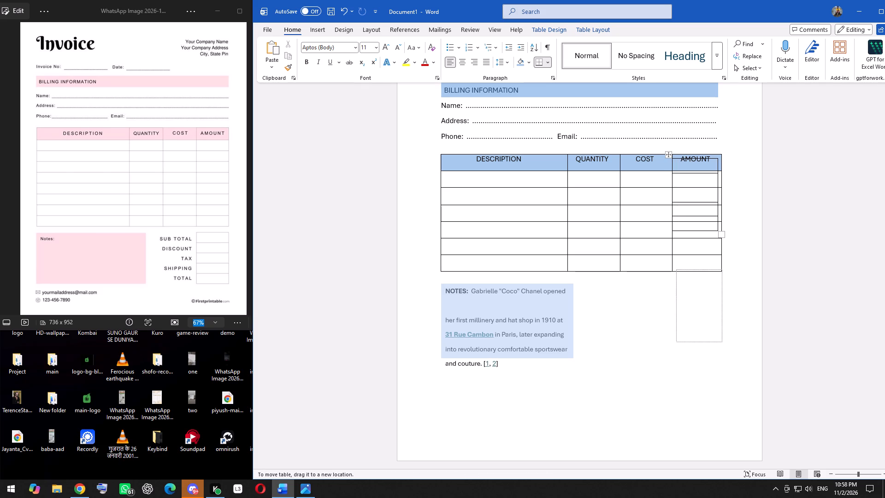
left_click_drag(672, 267, 667, 284)
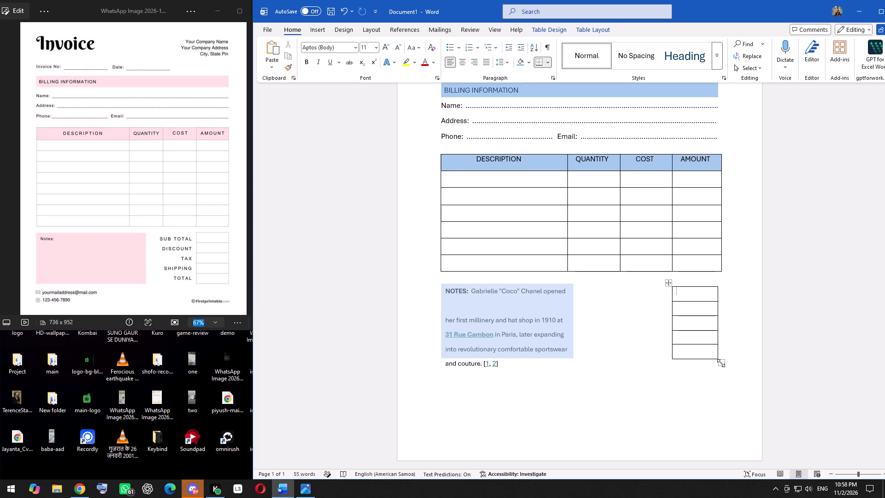
left_click_drag(721, 363, 719, 362)
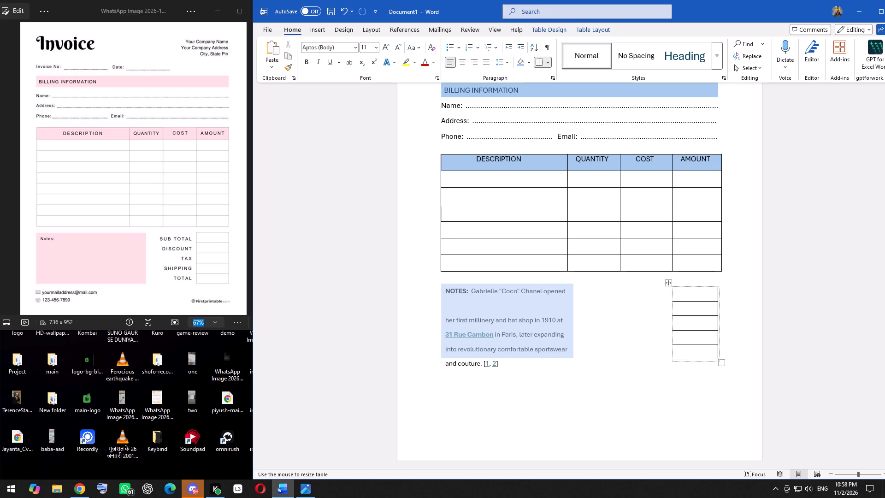
left_click_drag(719, 362, 719, 359)
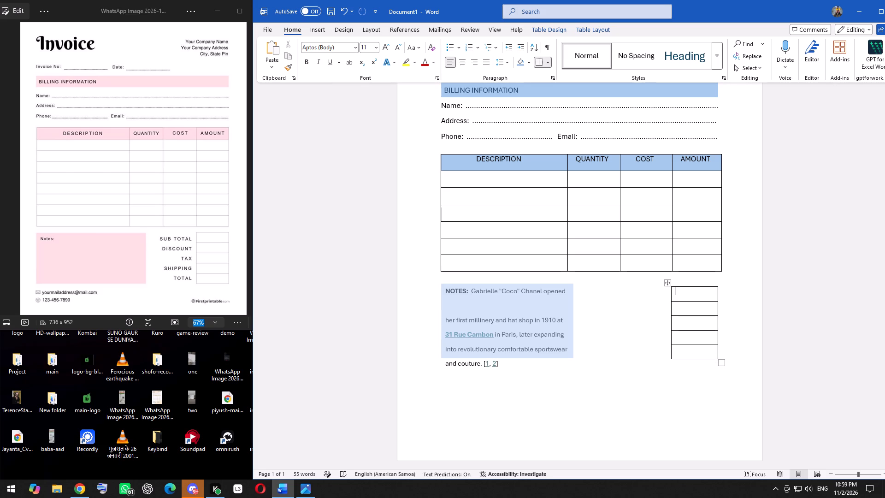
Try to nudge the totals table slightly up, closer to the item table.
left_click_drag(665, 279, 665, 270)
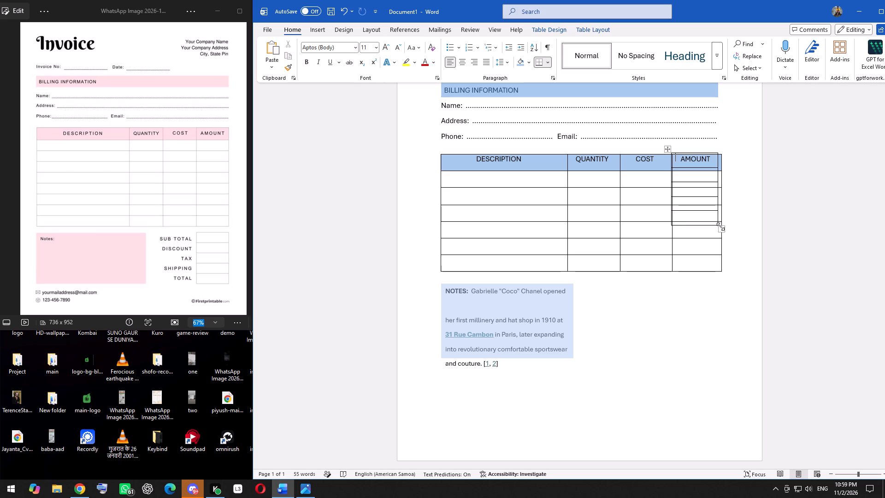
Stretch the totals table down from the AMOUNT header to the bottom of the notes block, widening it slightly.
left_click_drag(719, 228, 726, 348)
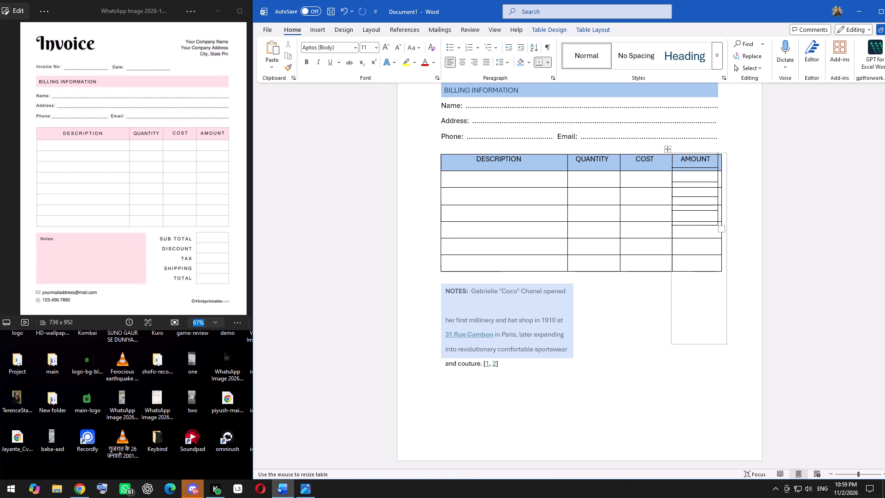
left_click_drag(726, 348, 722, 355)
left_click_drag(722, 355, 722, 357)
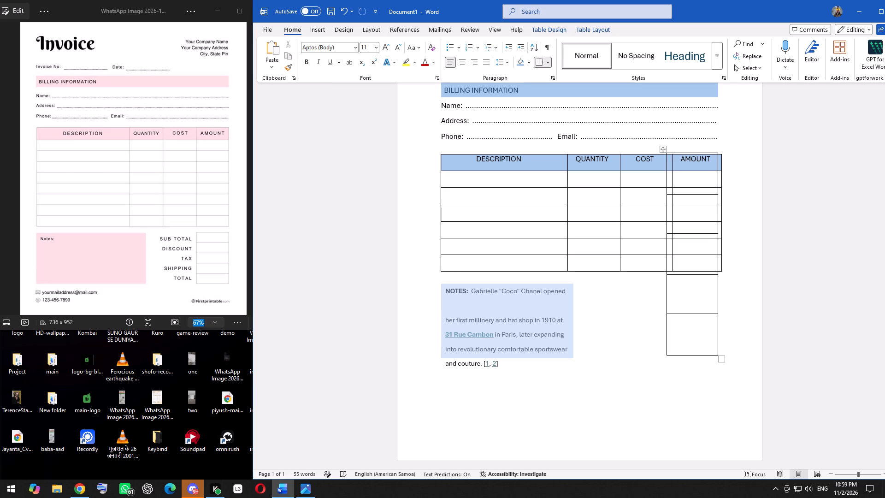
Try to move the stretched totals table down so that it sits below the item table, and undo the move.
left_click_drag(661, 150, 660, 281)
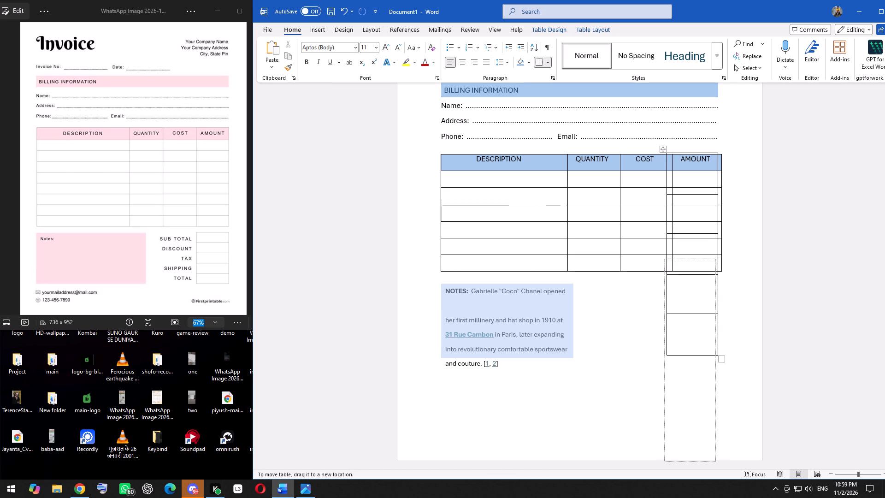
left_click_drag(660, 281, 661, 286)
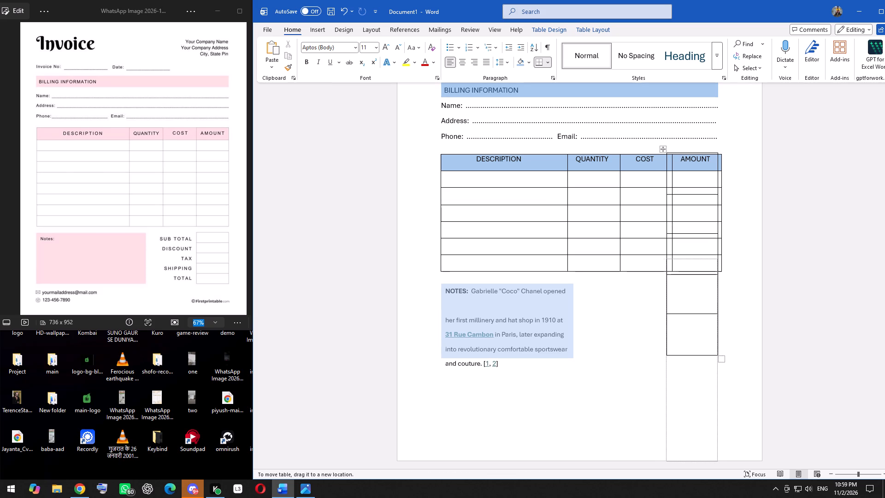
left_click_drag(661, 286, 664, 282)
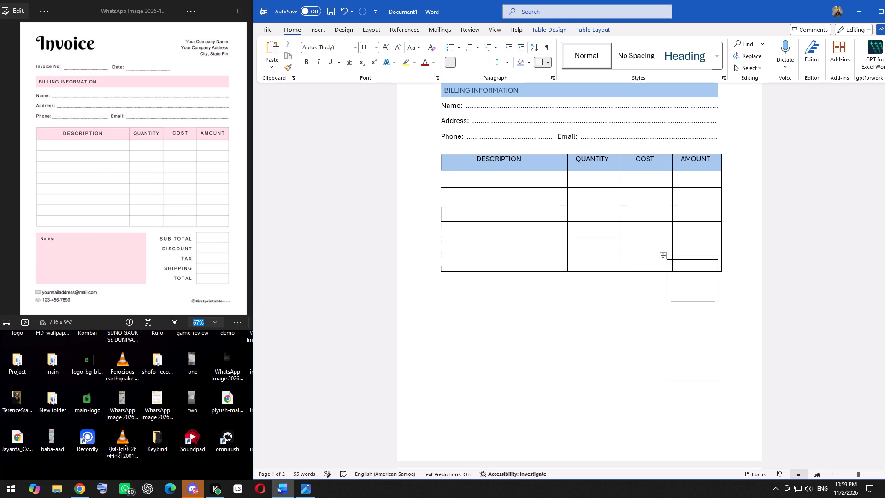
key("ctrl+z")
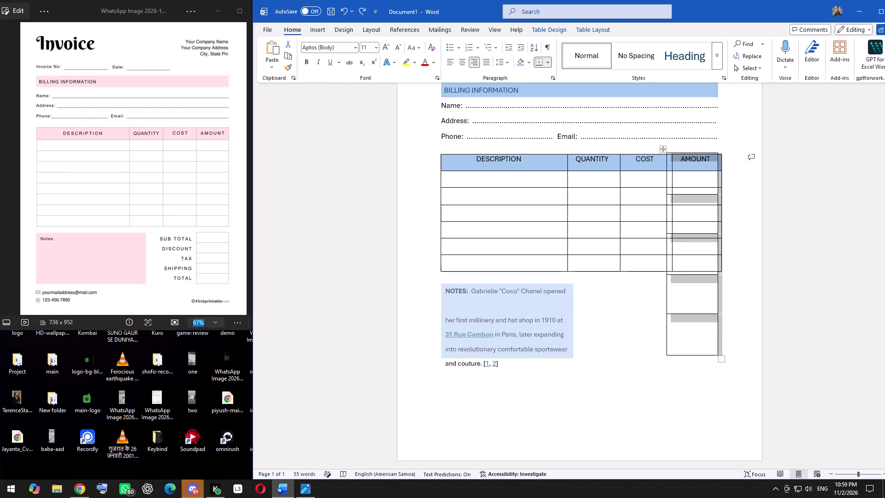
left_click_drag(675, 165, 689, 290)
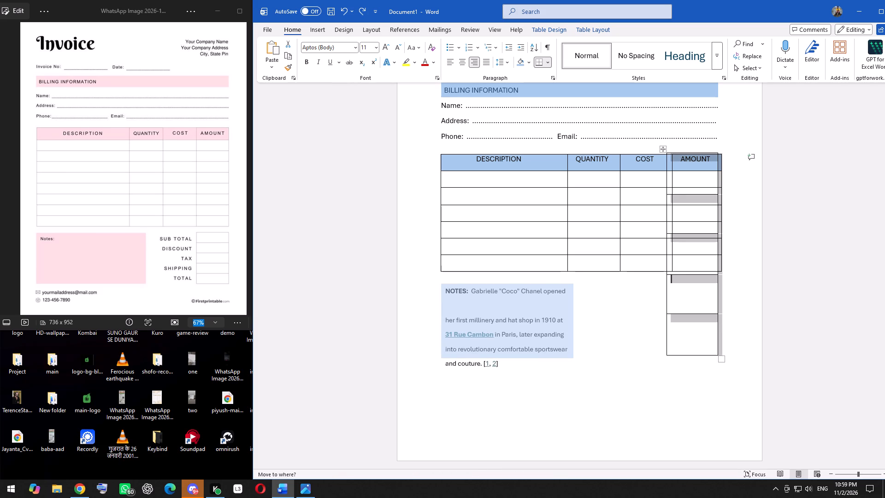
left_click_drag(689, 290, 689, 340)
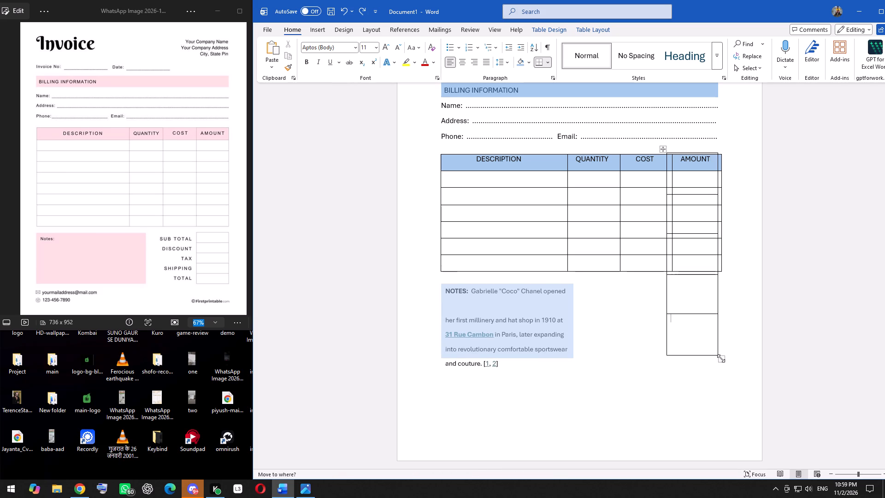
Shorten the totals table so its bottom edge meets the item table's bottom edge.
left_click_drag(722, 357, 713, 280)
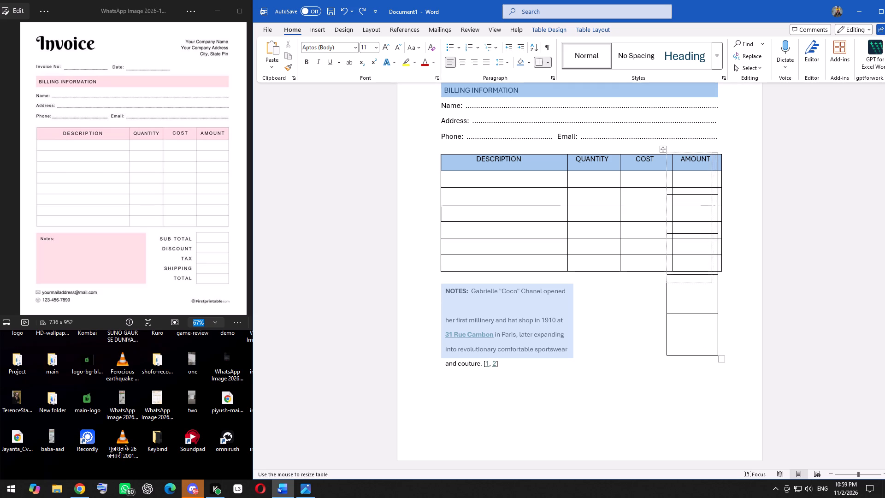
left_click_drag(713, 280, 720, 273)
left_click_drag(720, 273, 720, 272)
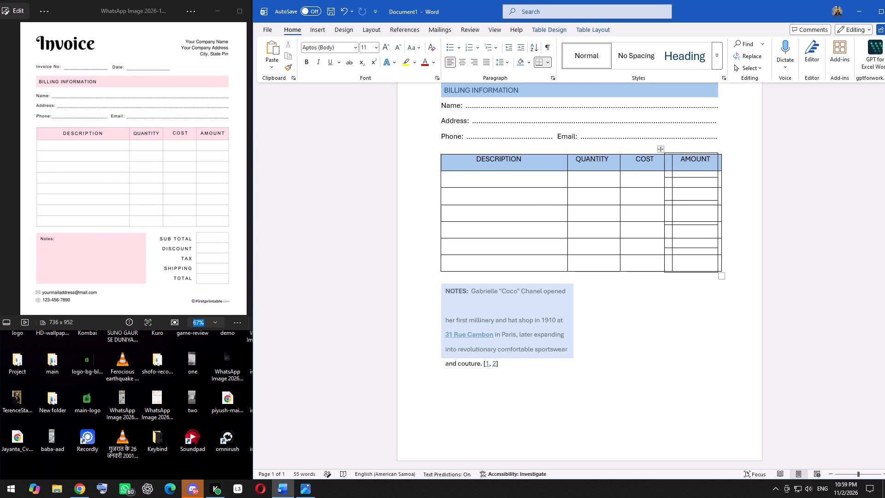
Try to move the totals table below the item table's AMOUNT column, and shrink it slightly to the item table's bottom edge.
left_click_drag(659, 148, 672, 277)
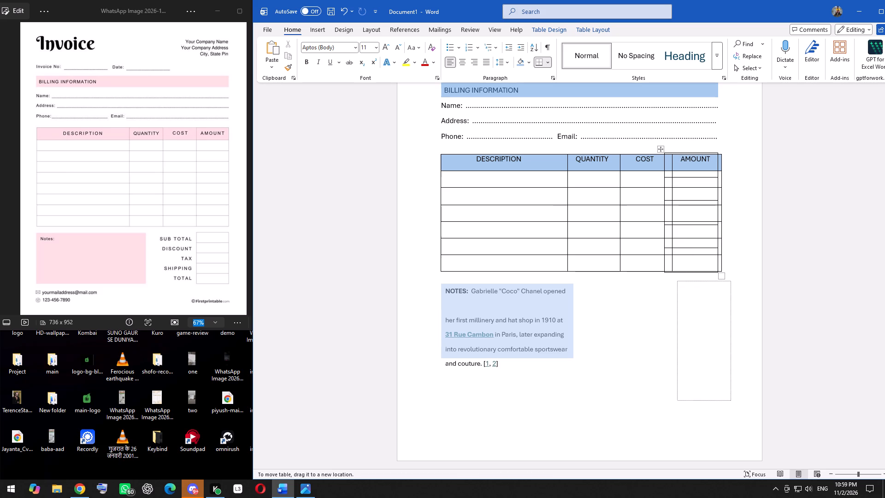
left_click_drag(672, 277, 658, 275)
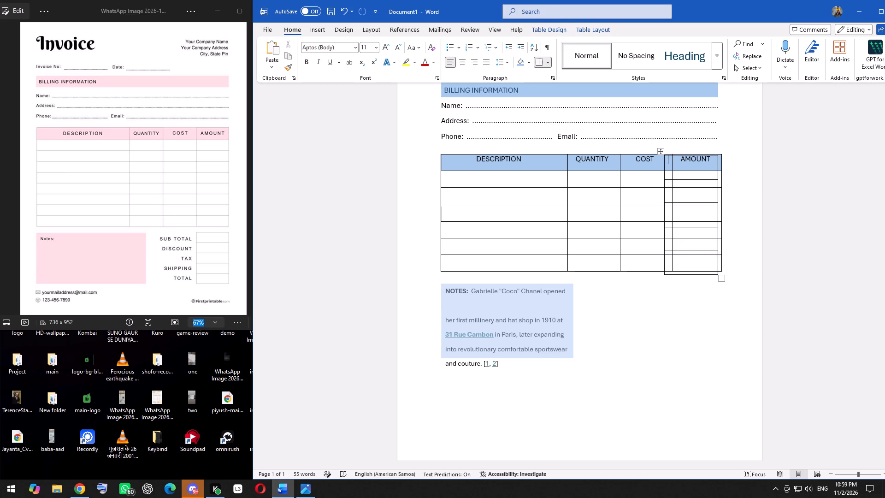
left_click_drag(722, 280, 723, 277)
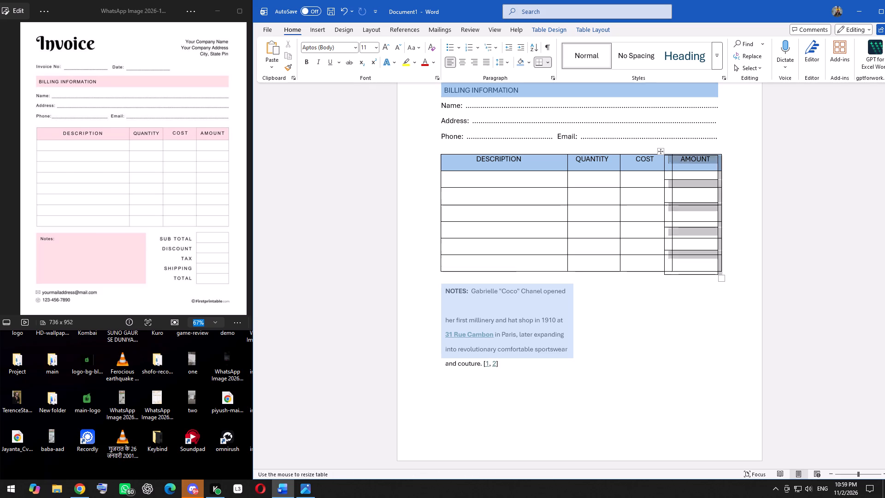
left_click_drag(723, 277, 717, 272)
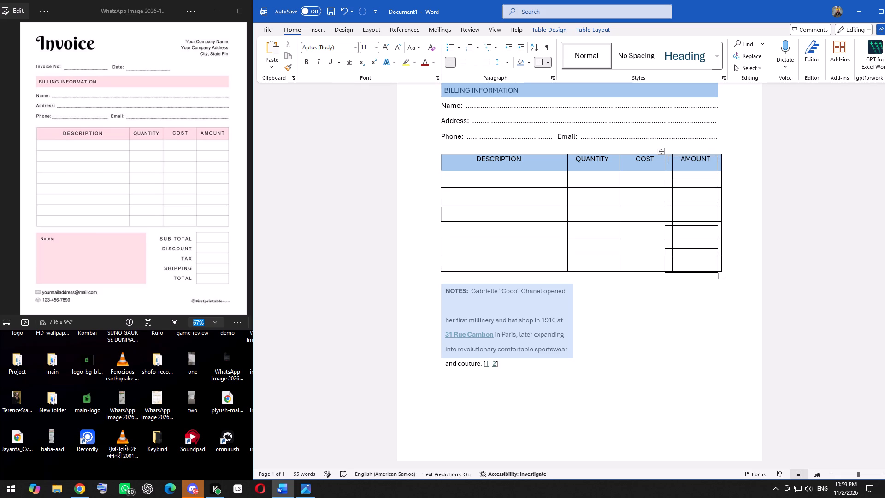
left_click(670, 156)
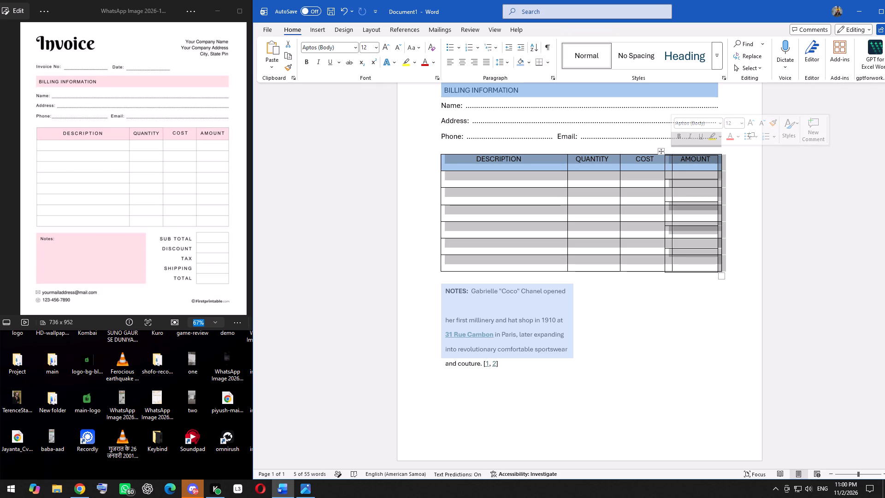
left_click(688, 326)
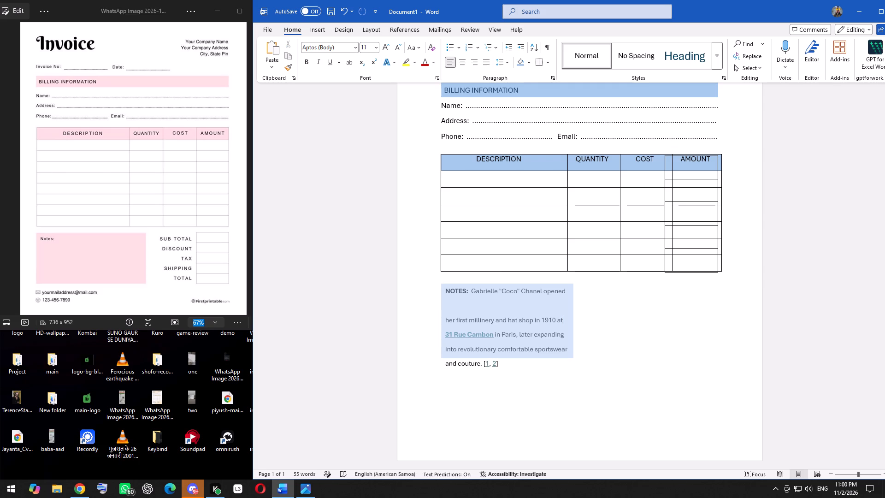
Extend the notes box downward so its blue shading also covers the last line, "and couture.".
left_click(510, 325)
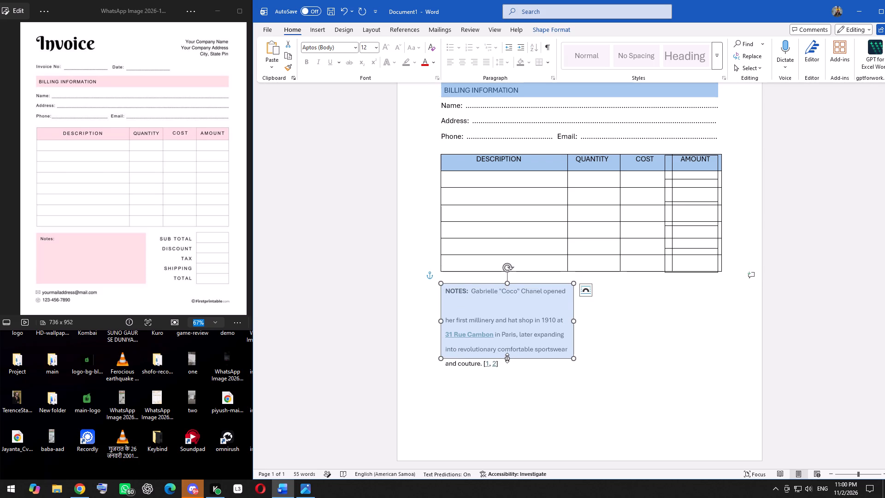
left_click_drag(507, 358, 507, 371)
left_click(589, 349)
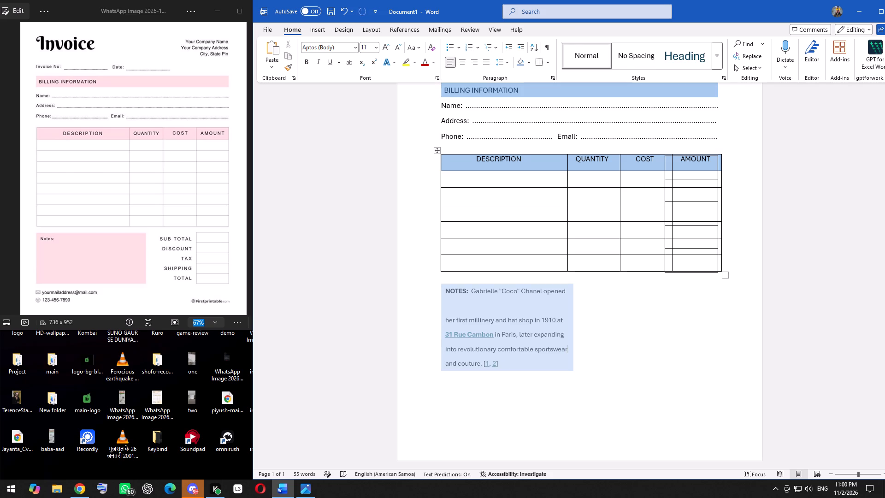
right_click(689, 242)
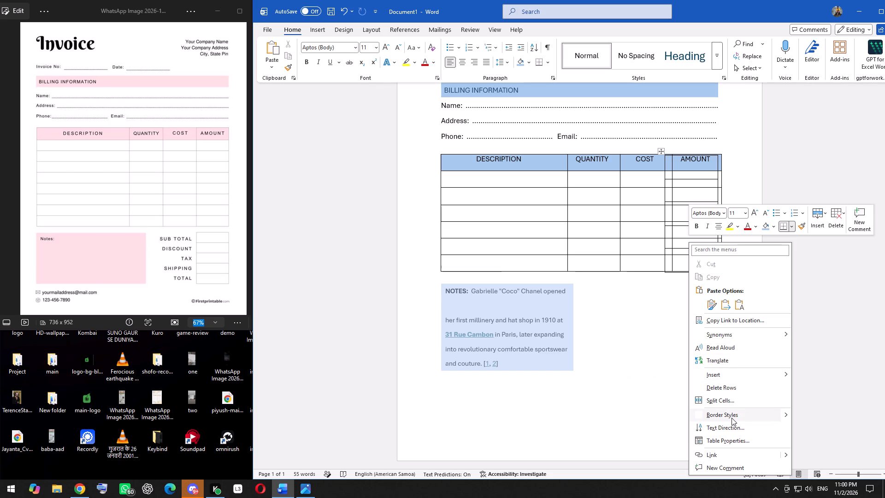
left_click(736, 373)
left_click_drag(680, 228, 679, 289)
Delete the totals table overlapping the AMOUNT column, row by row, leaving only the item table.
right_click(691, 194)
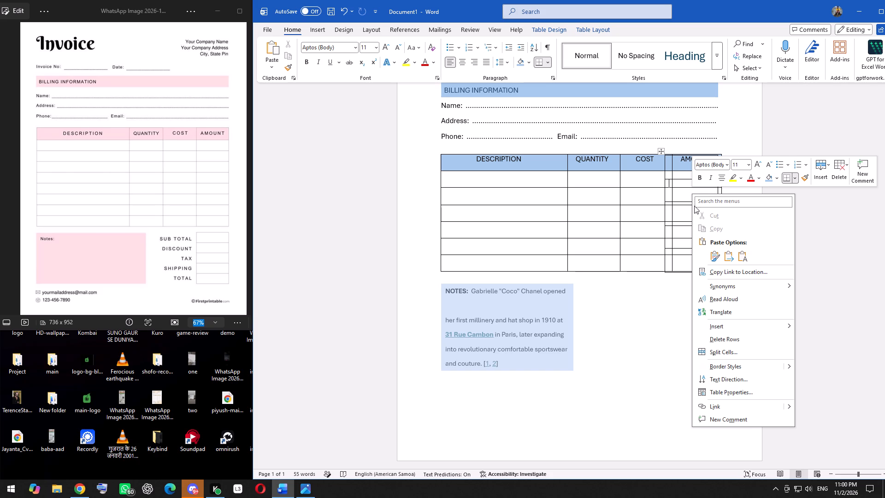
left_click(731, 339)
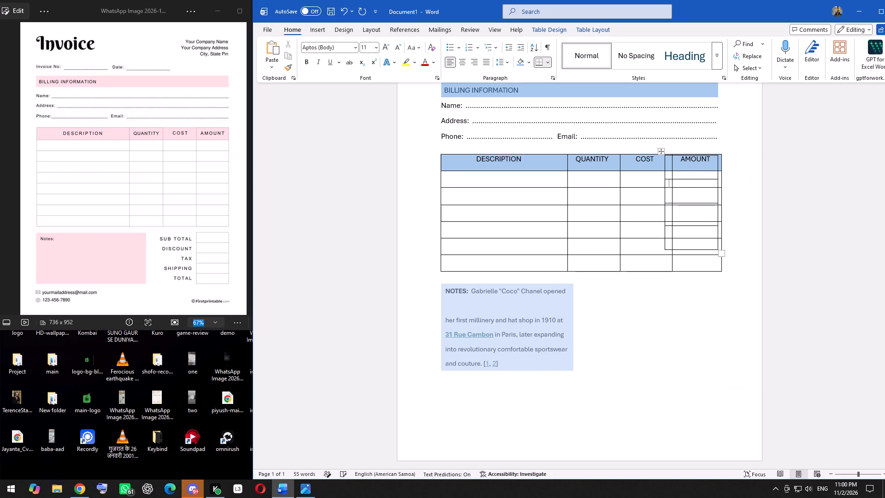
right_click(688, 207)
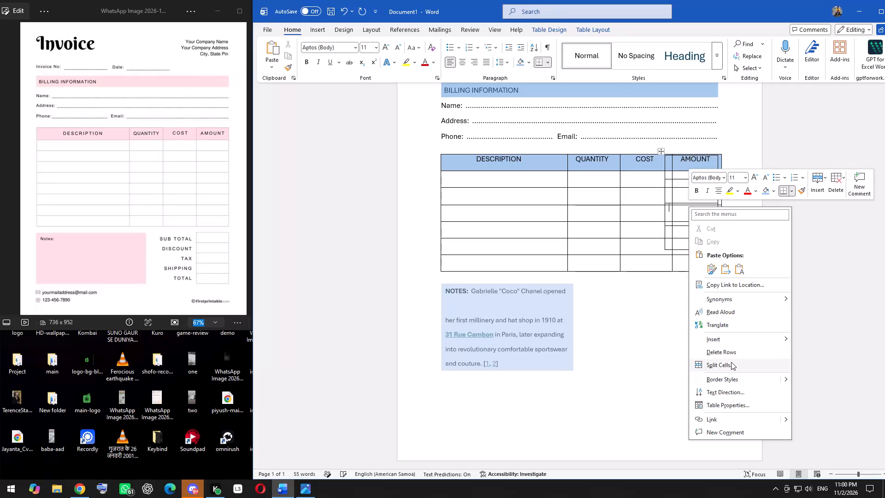
left_click(731, 350)
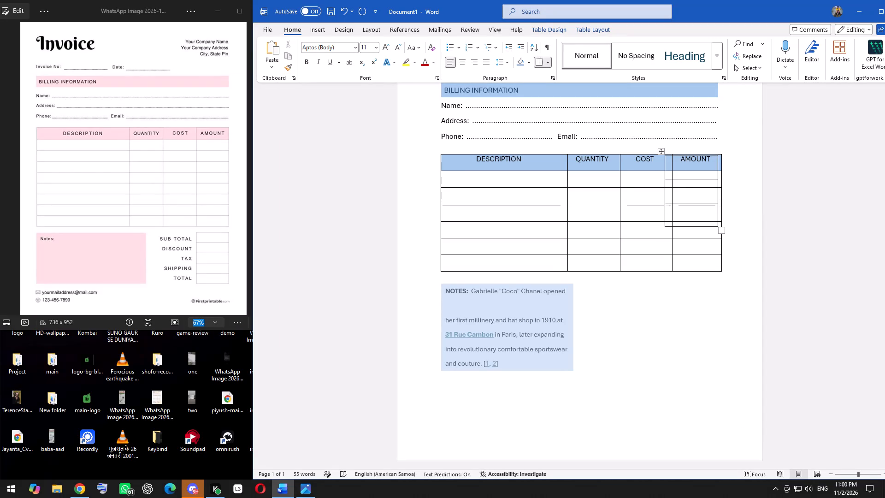
right_click(685, 208)
left_click(723, 357)
right_click(678, 191)
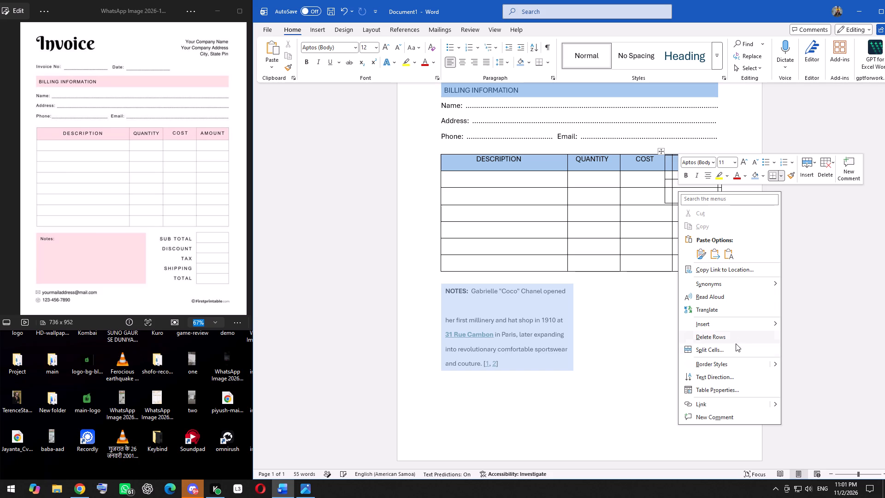
left_click(736, 339)
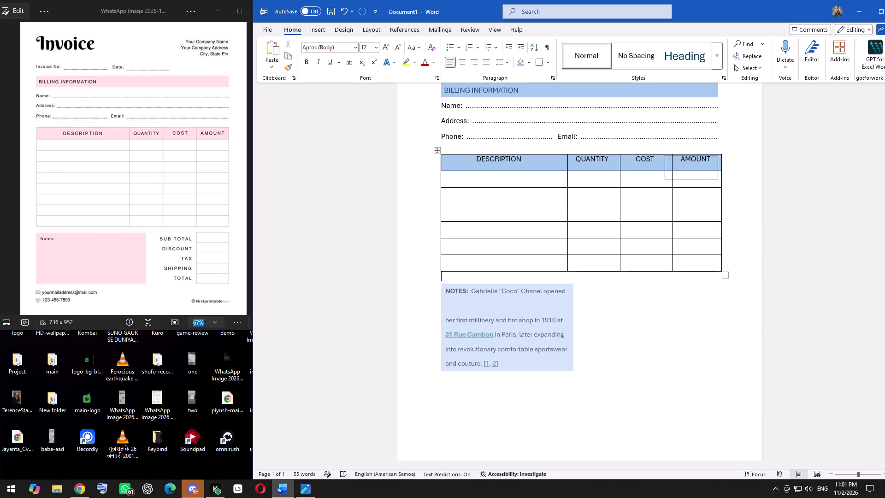
right_click(691, 171)
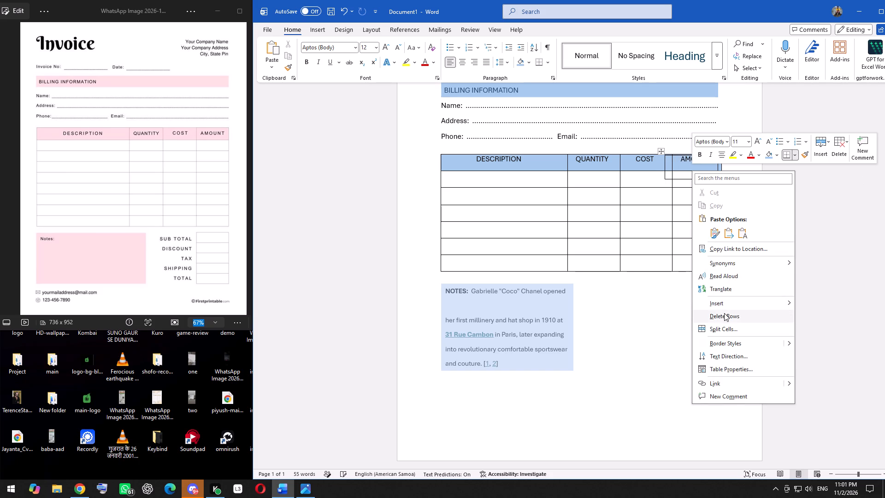
left_click(724, 313)
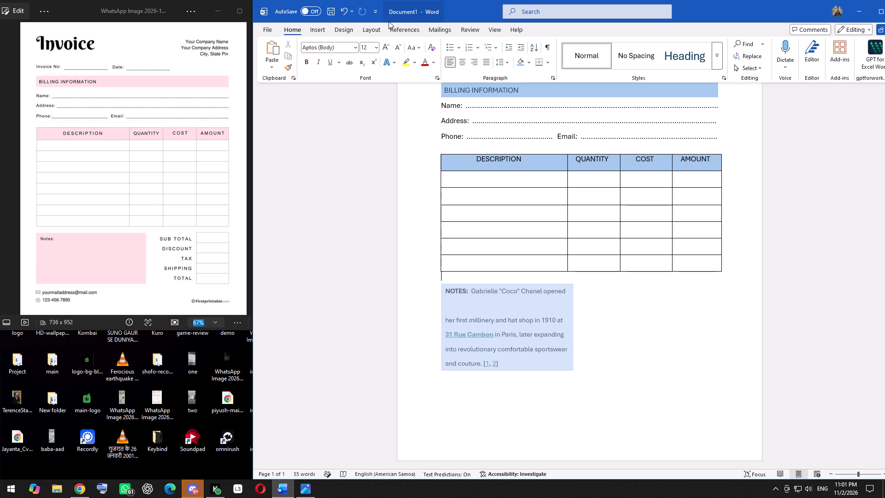
Draw a rectangle about 4.84 cm high and 2.99 cm wide beneath the AMOUNT column, level with the notes box.
left_click(309, 29)
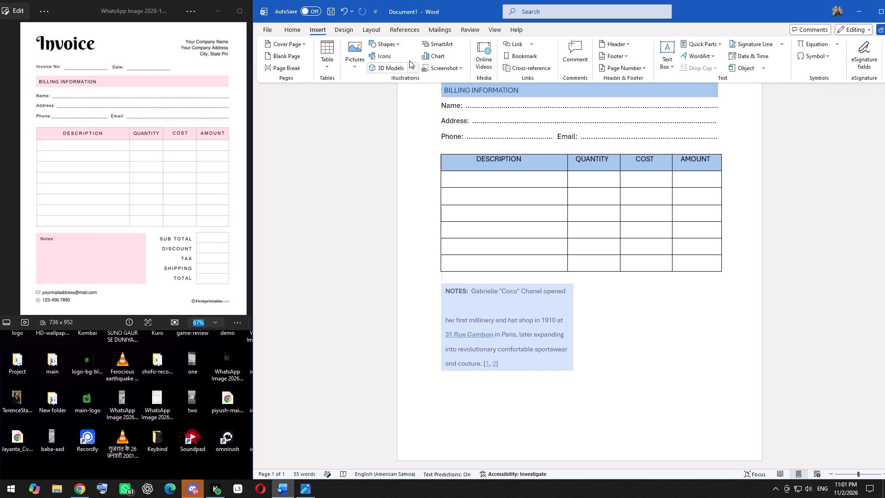
left_click(393, 41)
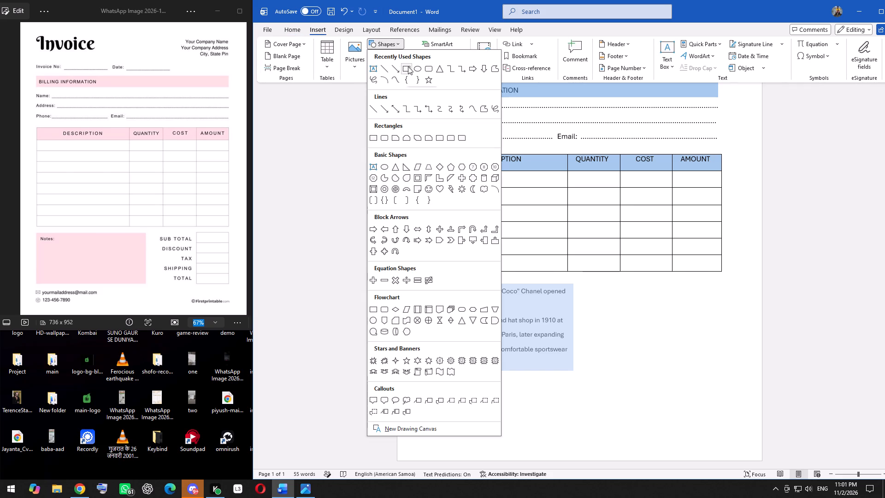
left_click(408, 66)
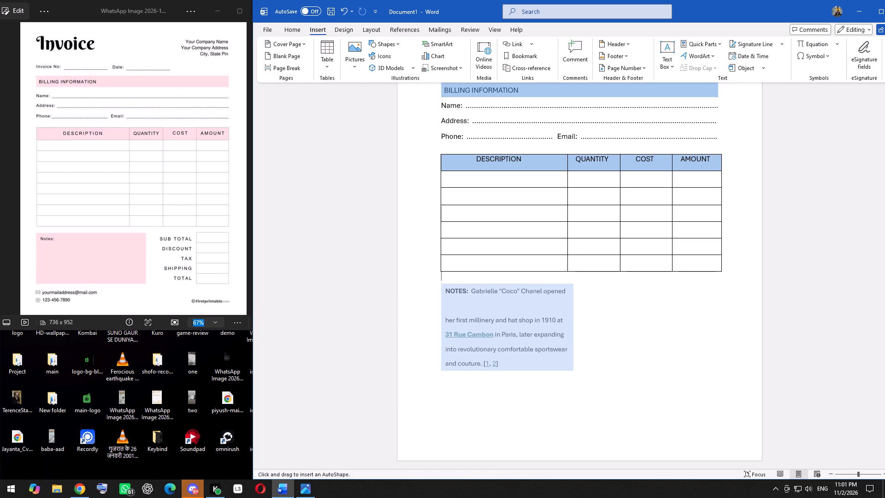
left_click_drag(672, 285, 672, 287)
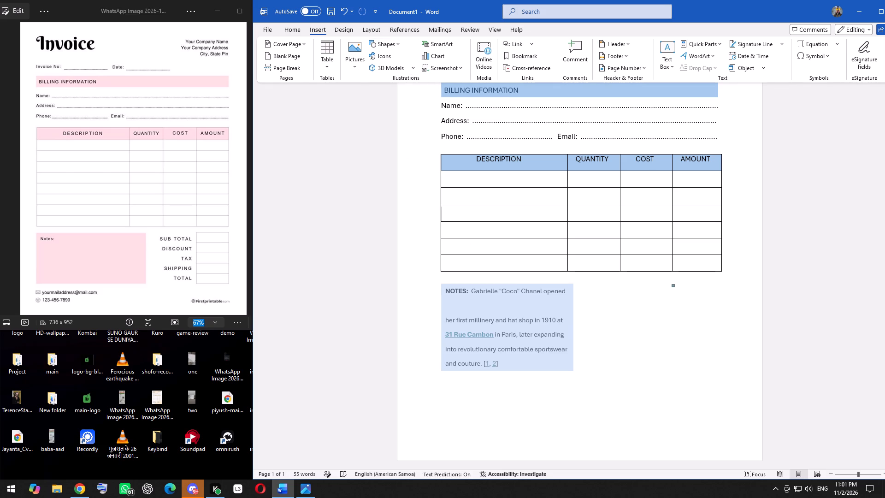
left_click_drag(672, 287, 726, 367)
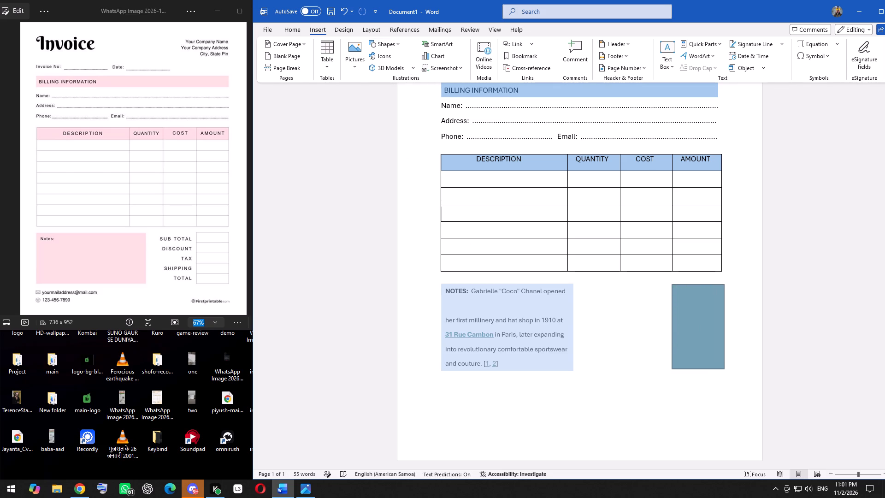
left_click_drag(726, 367, 722, 365)
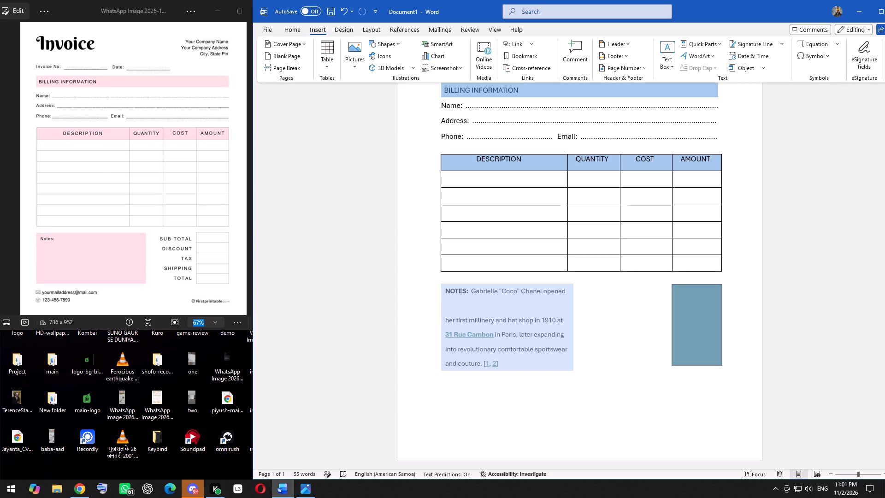
left_click_drag(722, 365, 724, 369)
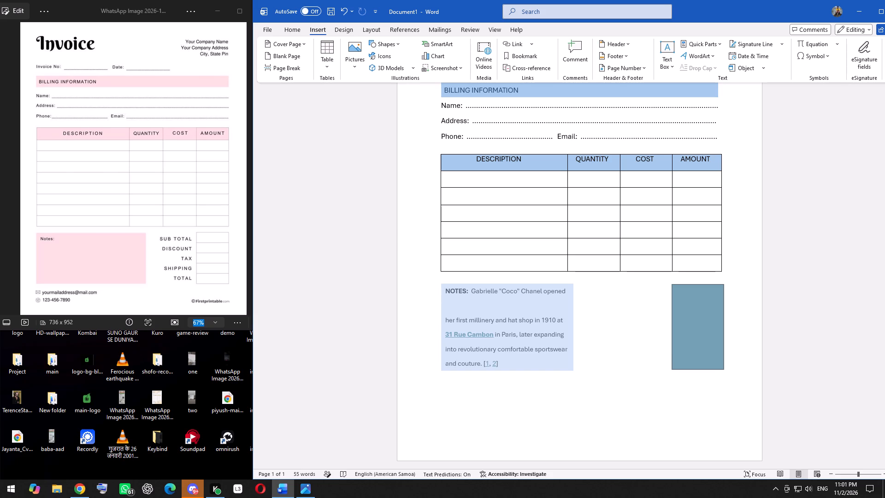
left_click_drag(724, 369, 724, 369)
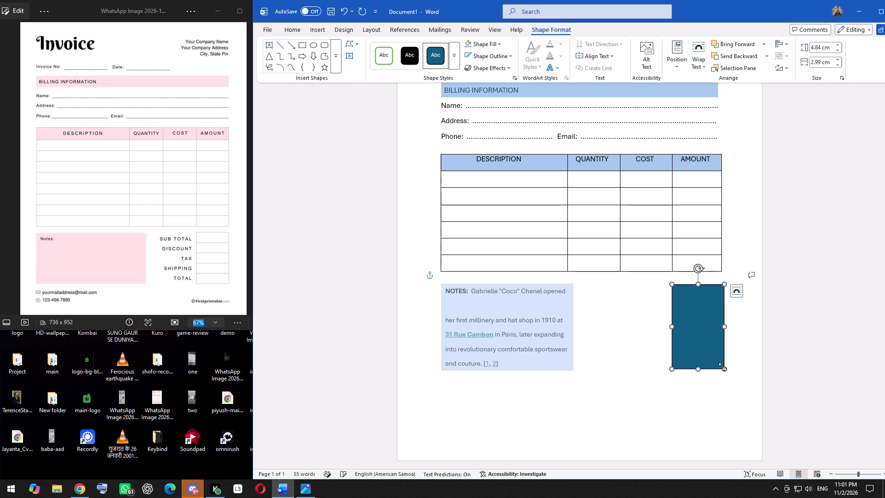
Fill the rectangle with white and apply the transparent preset shape style with a black outline.
left_click(499, 40)
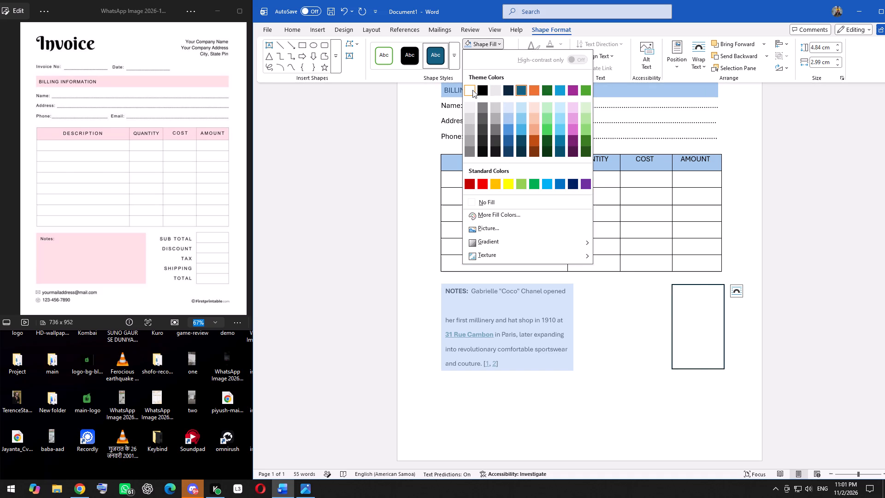
left_click(472, 90)
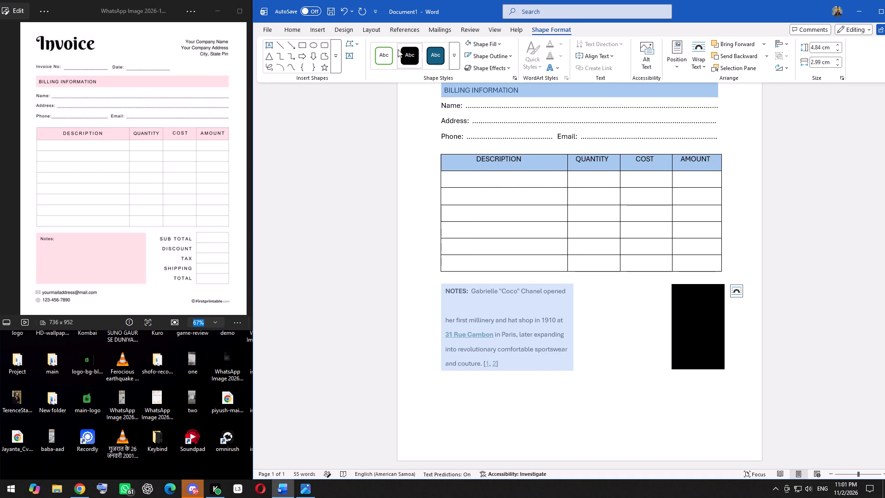
left_click(455, 49)
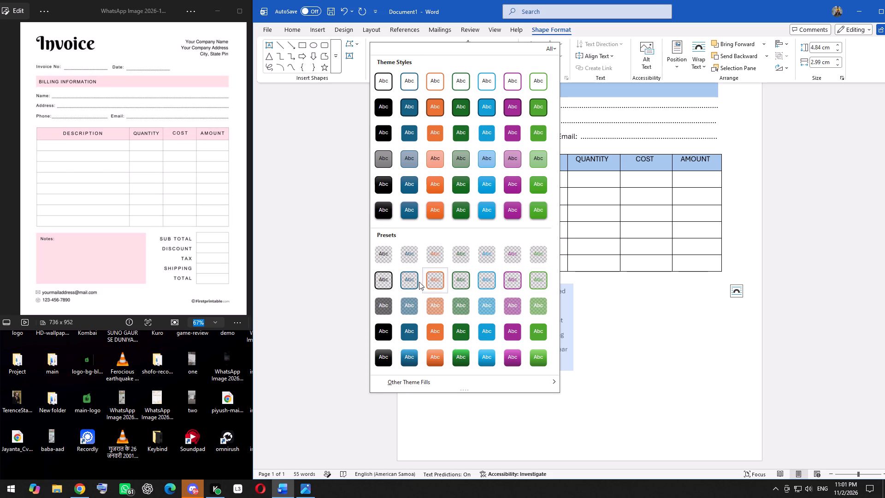
left_click(383, 279)
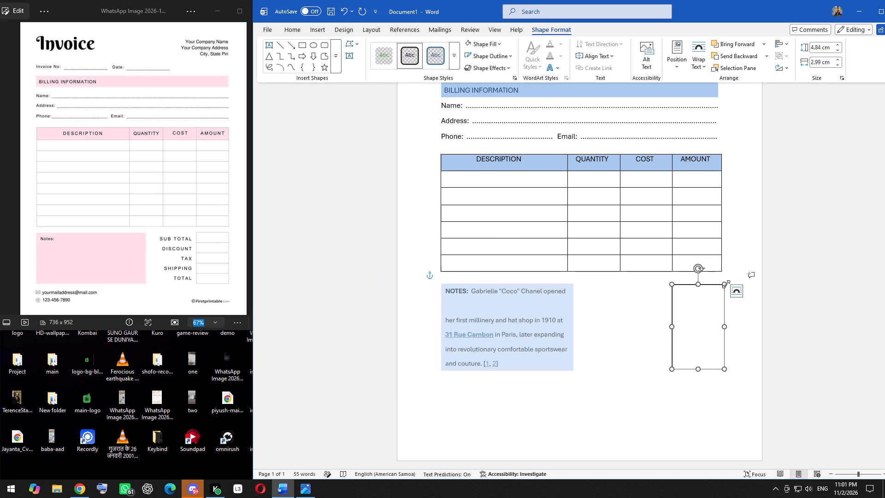
Resize the empty totals rectangle to about 5 cm high, with its sides lined up with the AMOUNT column's borders.
left_click(724, 280)
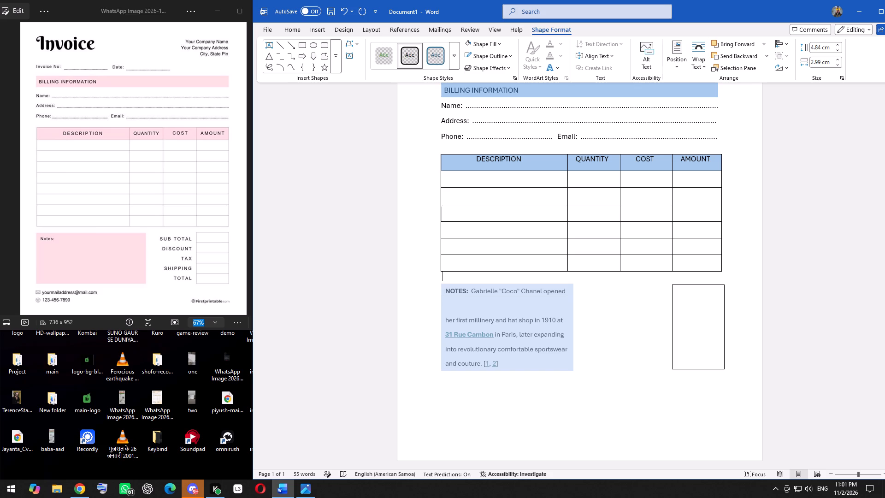
left_click(701, 322)
double_click(701, 322)
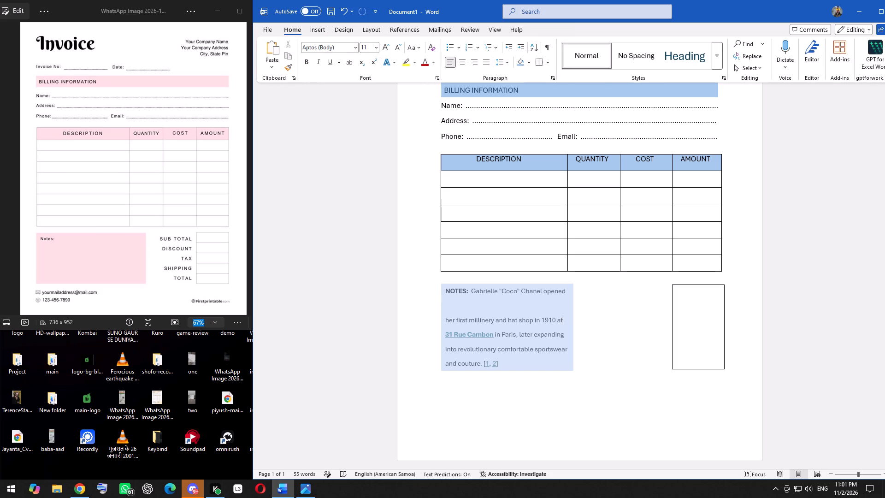
double_click(701, 322)
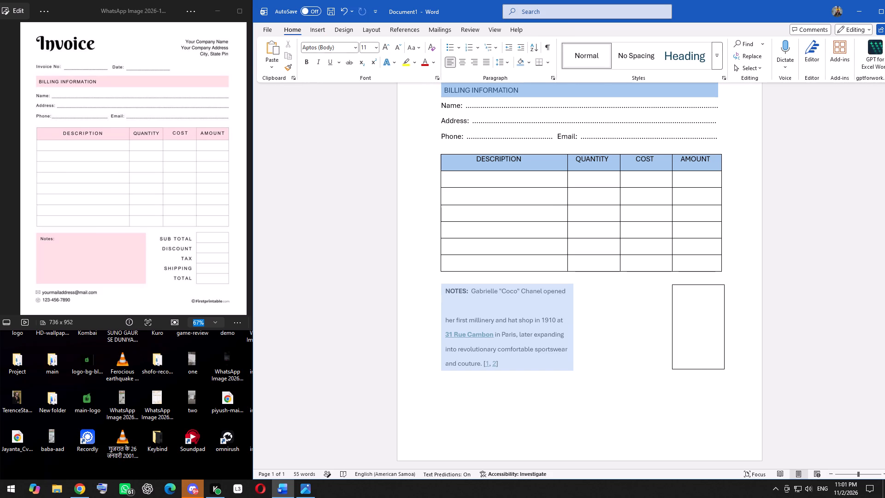
double_click(674, 369)
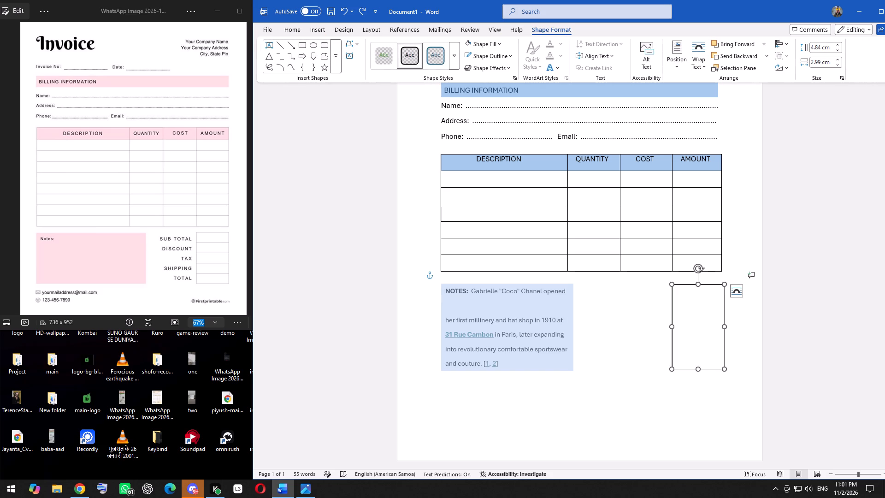
left_click(737, 292)
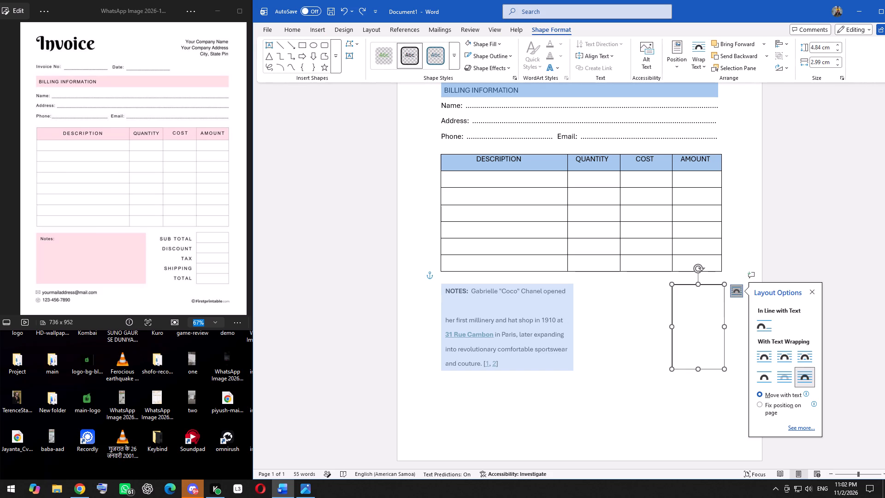
left_click_drag(726, 285, 719, 278)
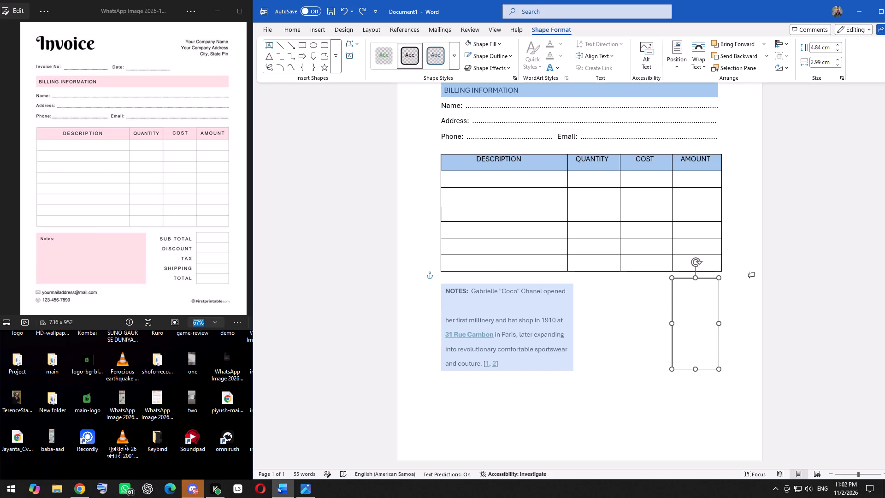
left_click_drag(719, 278, 721, 283)
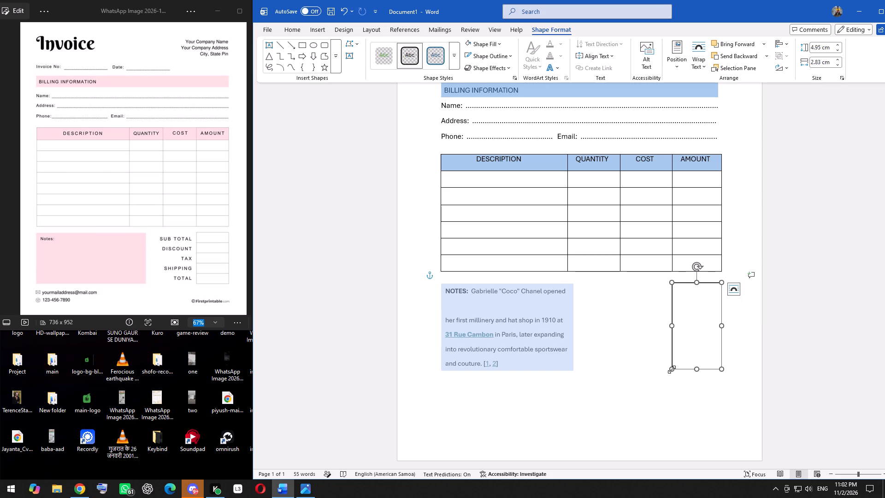
left_click(672, 369)
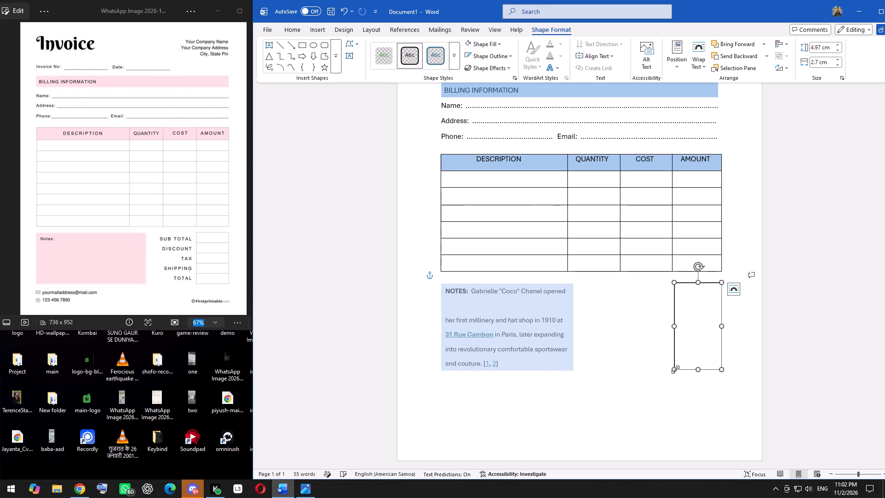
left_click(722, 370)
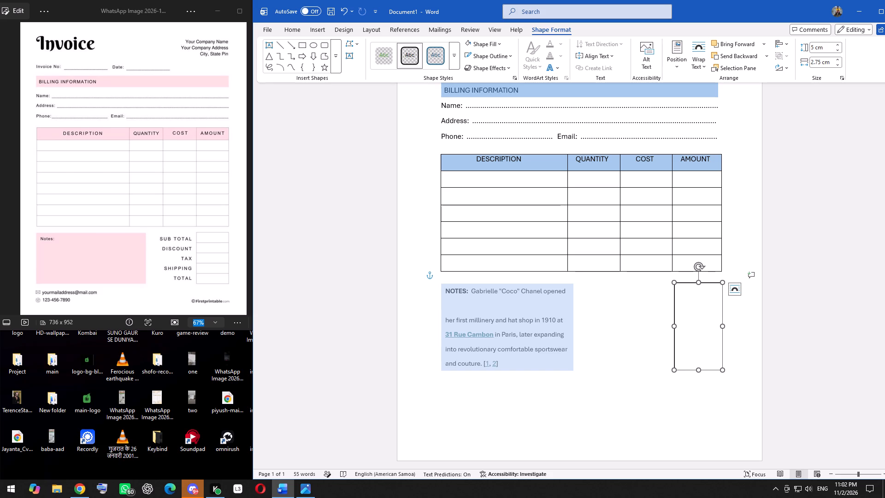
left_click(743, 322)
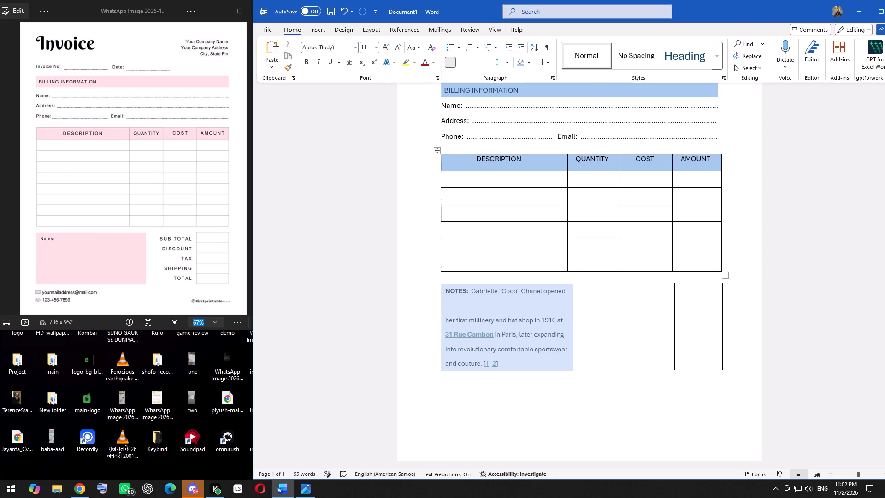
left_click(679, 282)
left_click(681, 368)
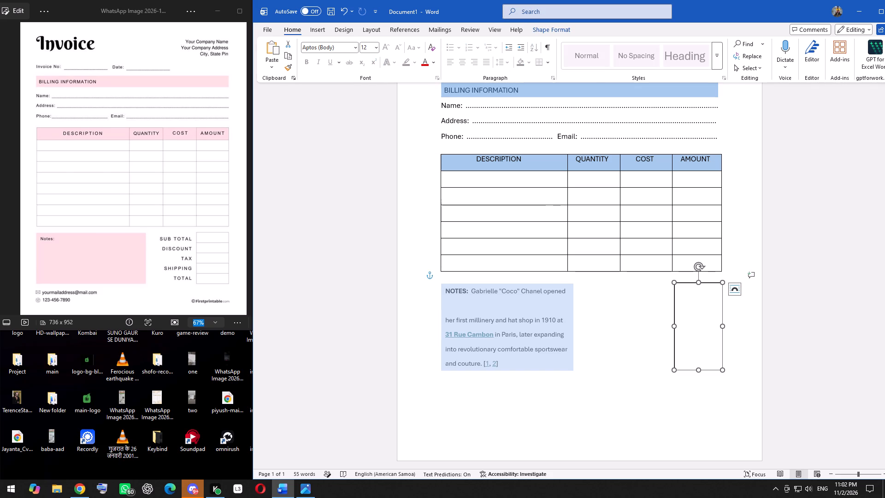
left_click(672, 283)
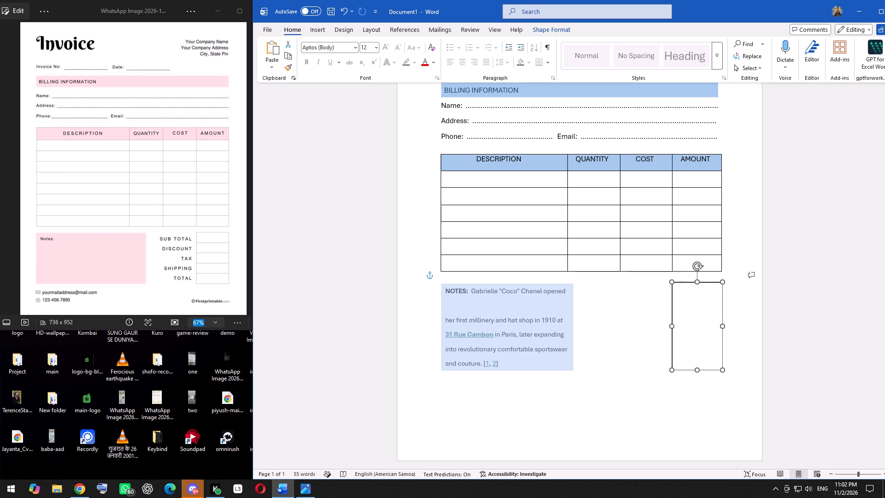
left_click(655, 314)
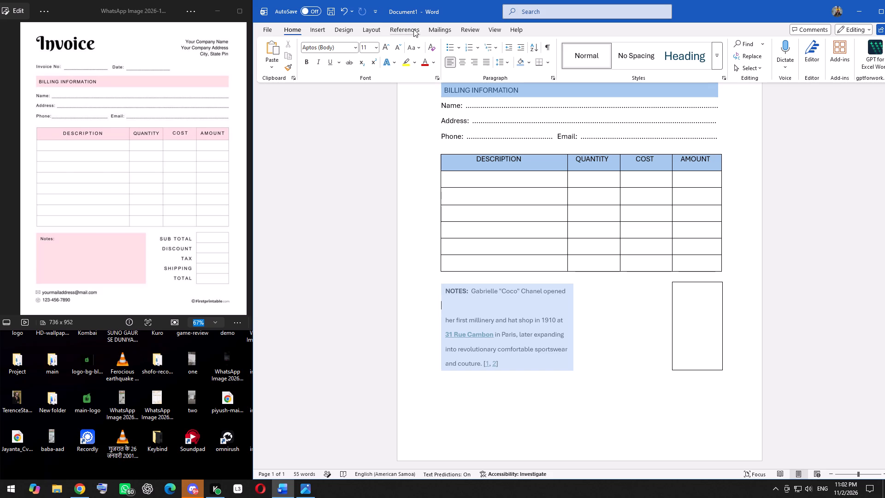
Draw a straight horizontal line about 2.81 cm long across the totals rectangle, a short distance below its top edge.
left_click(322, 32)
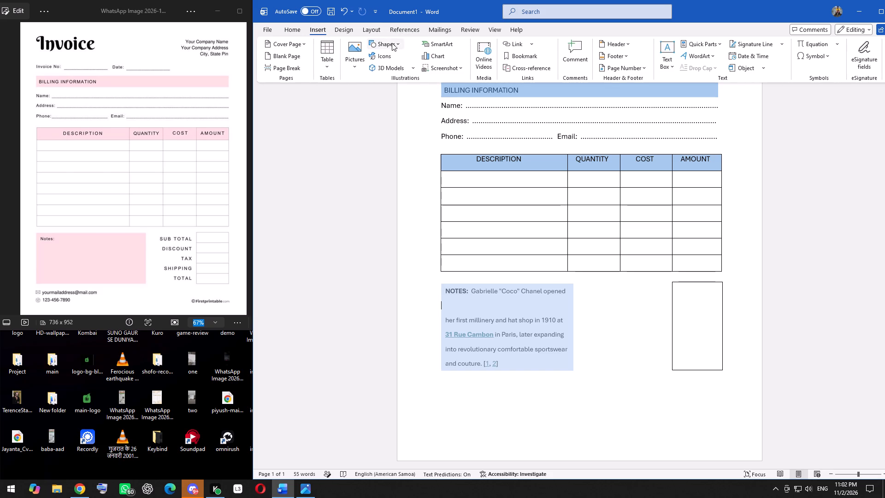
left_click(394, 42)
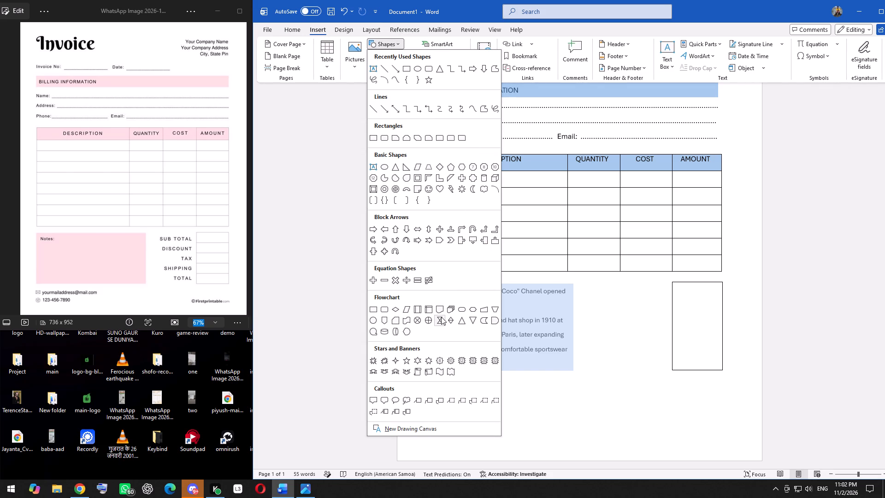
scroll(452, 319, "down", 5)
left_click(387, 71)
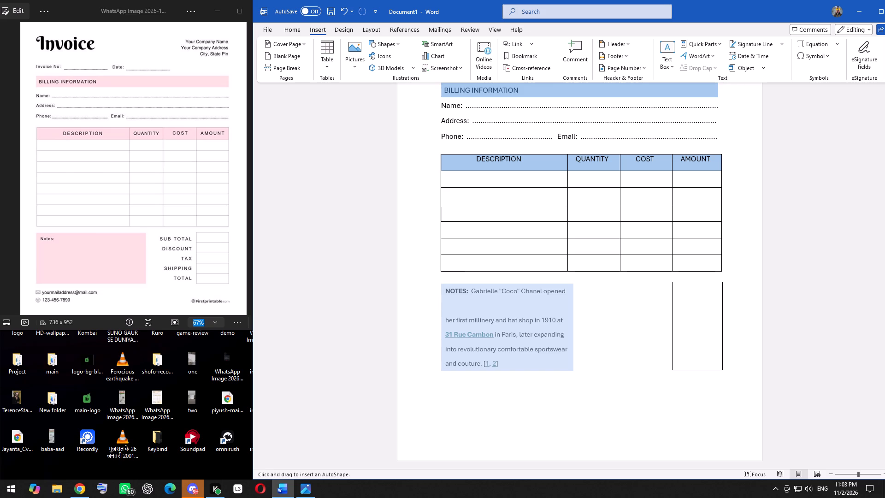
left_click_drag(673, 302, 724, 301)
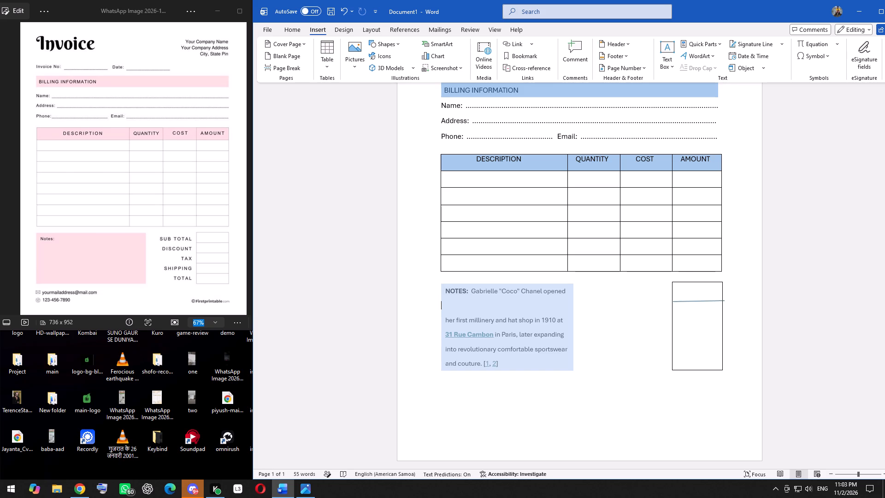
left_click_drag(724, 301, 722, 300)
left_click_drag(722, 300, 722, 302)
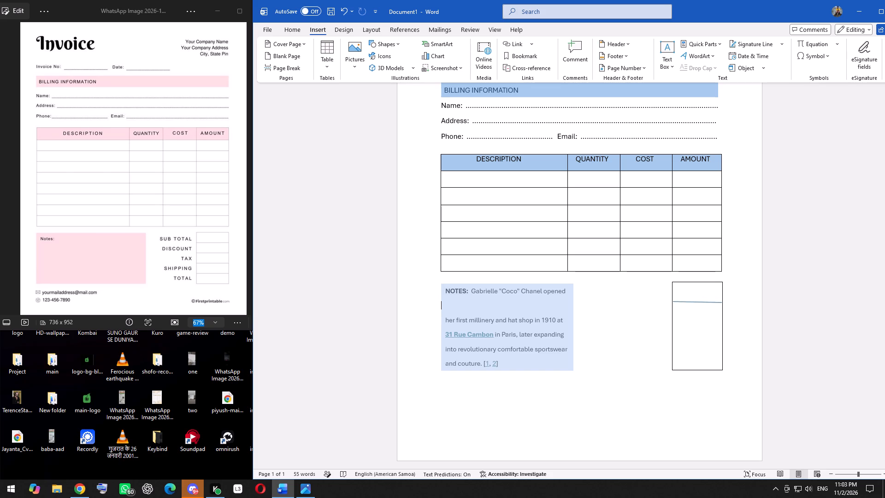
left_click_drag(722, 302, 722, 302)
left_click_drag(722, 302, 722, 302)
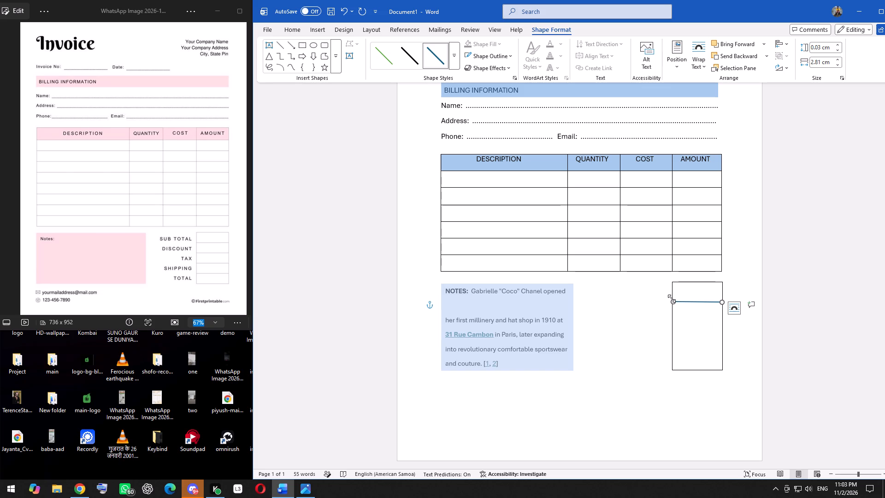
Stretch the divider line's left end to the totals rectangle's left edge, making the line about 2.91 cm long and nearly level.
left_click_drag(672, 302, 671, 302)
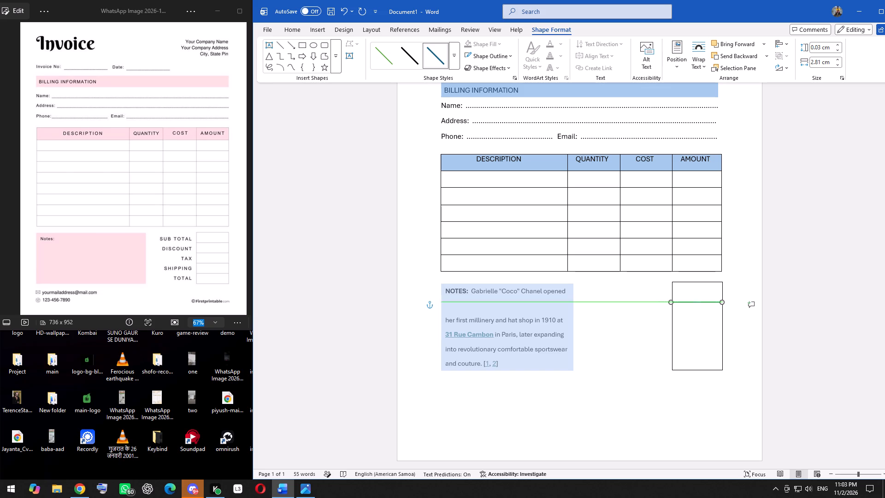
left_click_drag(671, 302, 685, 302)
left_click_drag(685, 302, 678, 303)
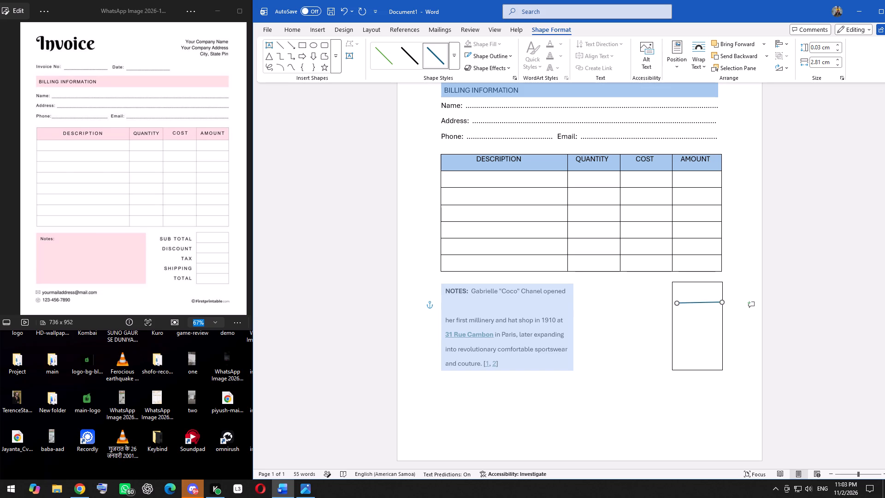
left_click_drag(678, 303, 678, 301)
left_click_drag(677, 302, 669, 303)
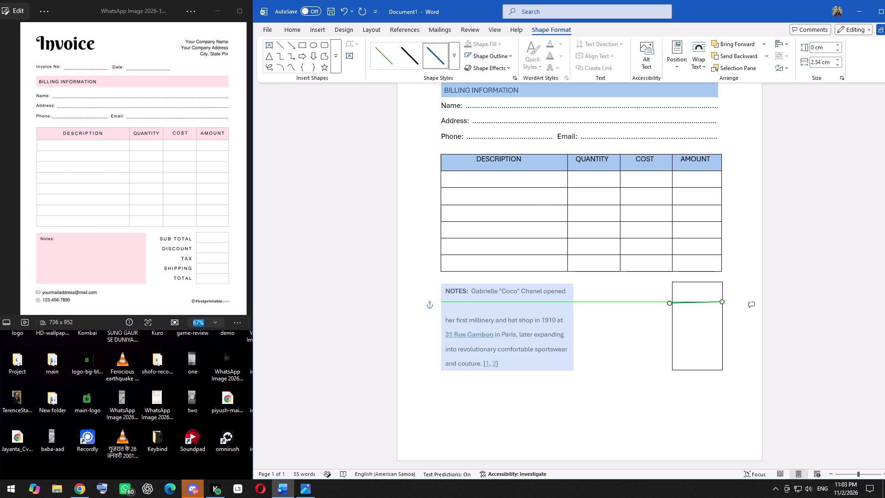
left_click_drag(669, 303, 671, 311)
left_click_drag(671, 311, 671, 304)
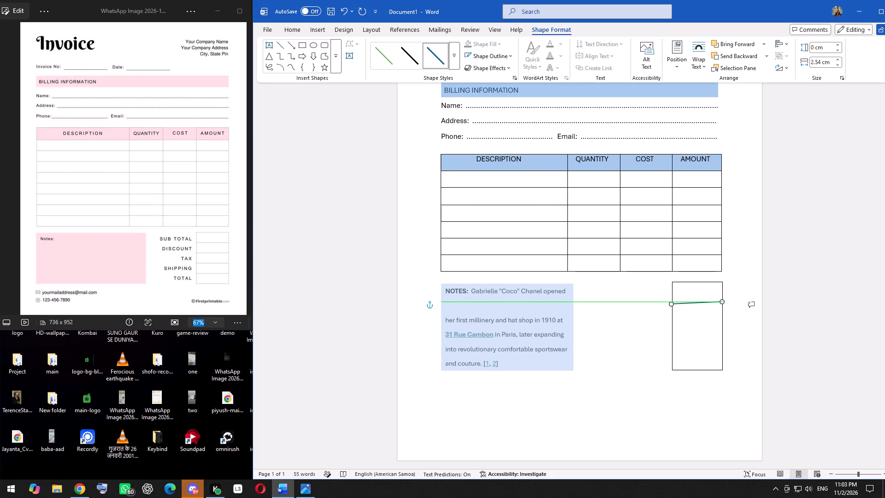
left_click_drag(671, 304, 671, 302)
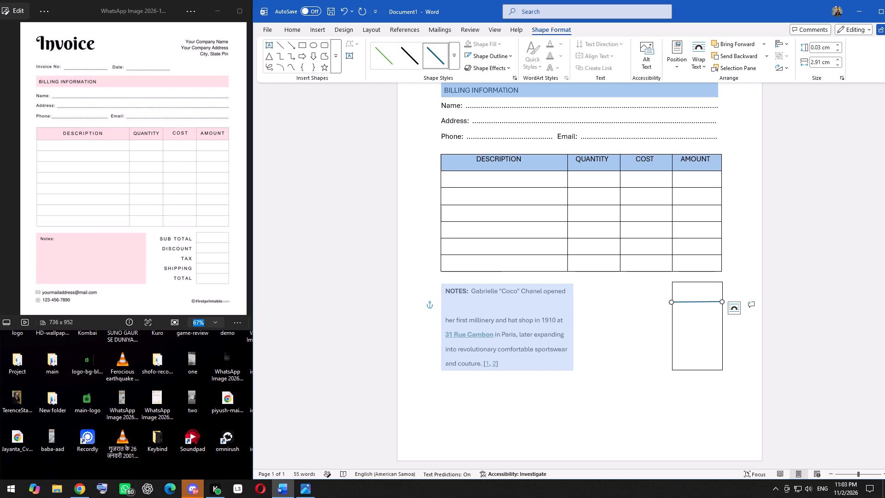
left_click(637, 317)
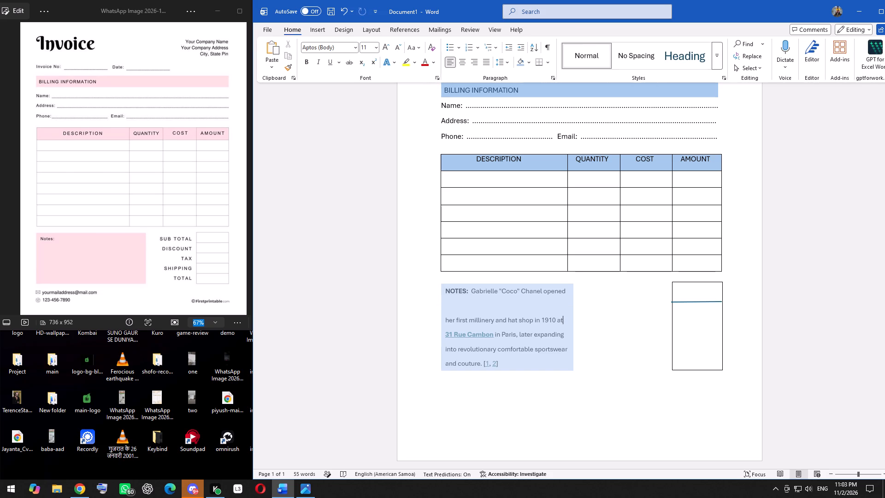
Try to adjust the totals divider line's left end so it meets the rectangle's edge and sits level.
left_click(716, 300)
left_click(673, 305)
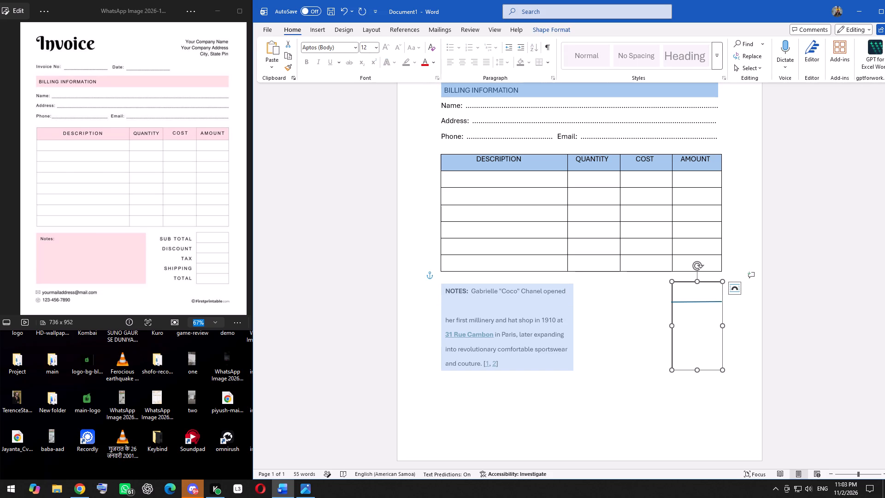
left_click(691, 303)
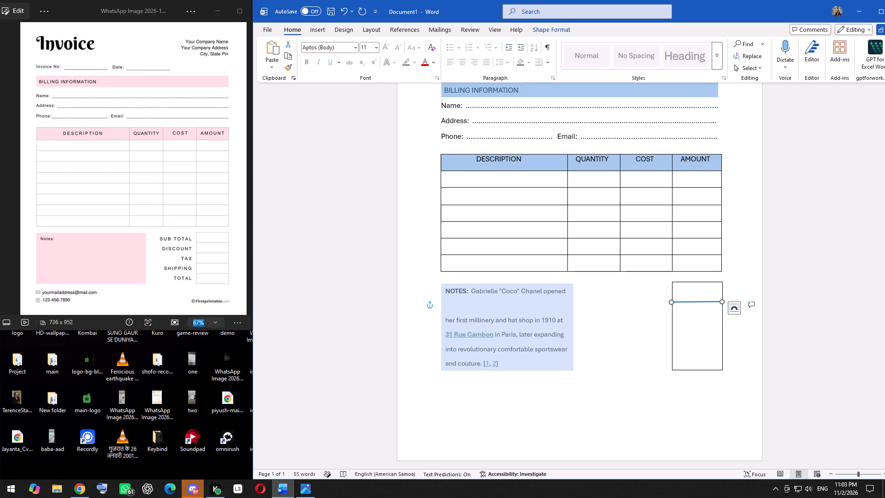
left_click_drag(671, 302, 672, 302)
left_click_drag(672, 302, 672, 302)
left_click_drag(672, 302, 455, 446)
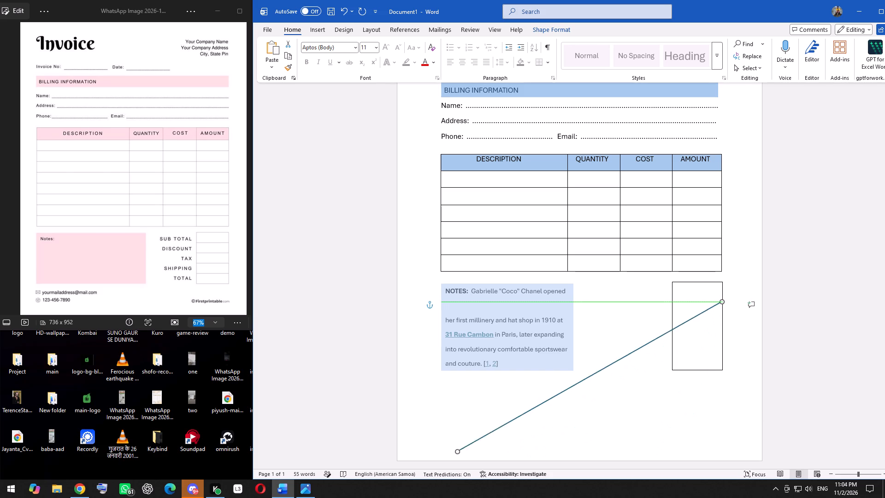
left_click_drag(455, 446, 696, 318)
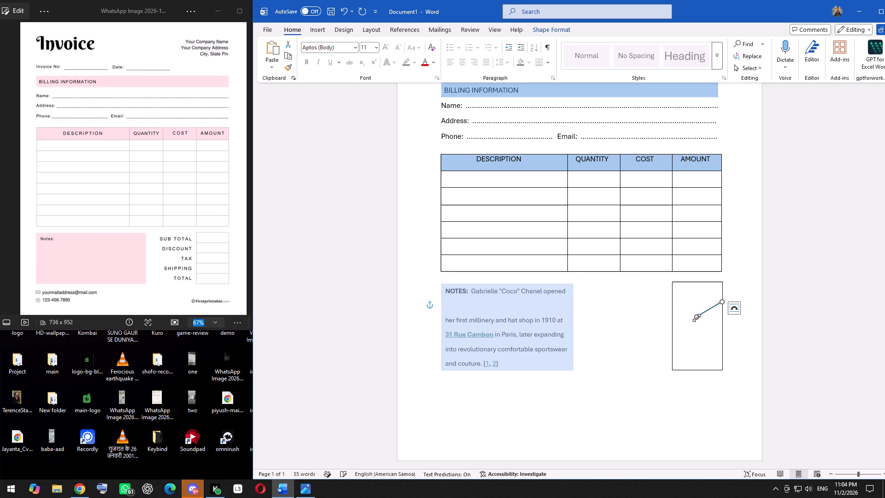
Undo the divider line's endpoint adjustments and its drawing, back to an empty totals rectangle.
key("ctrl+z")
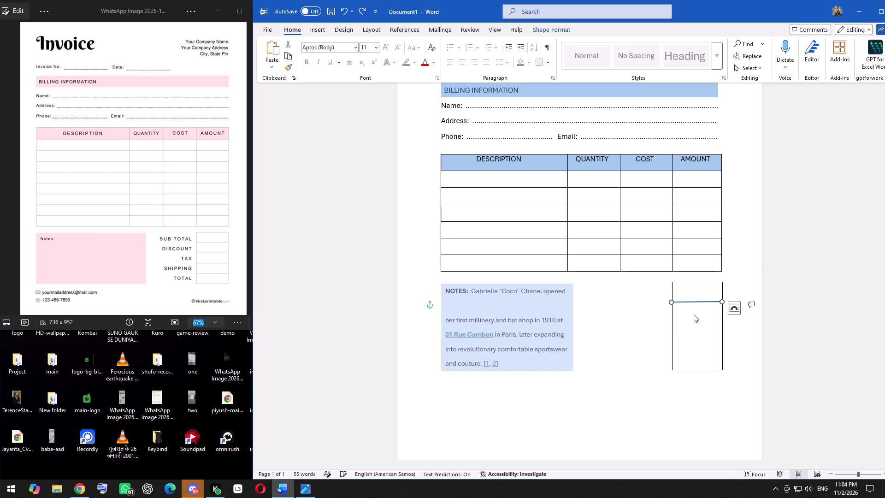
key("ctrl+z")
key("ctrl+z")
key("ctrl+z")
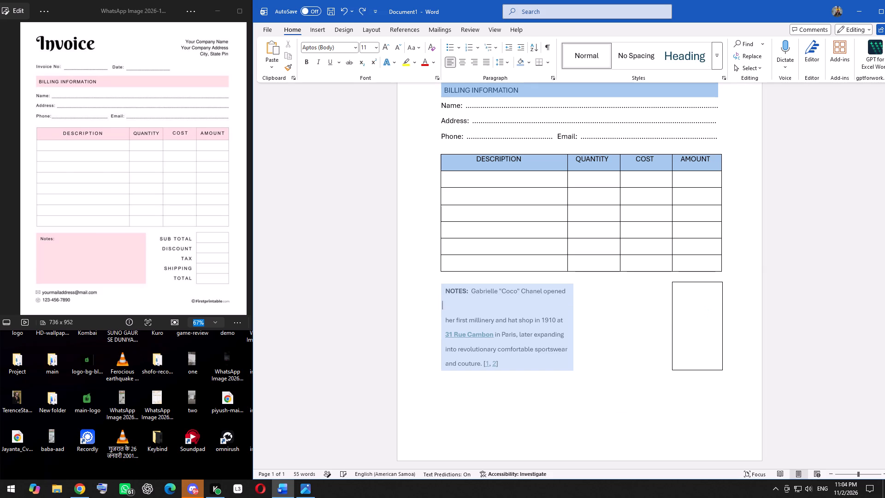
Insert a table with one column and five rows at the blank line beside the notes block.
left_click(324, 23)
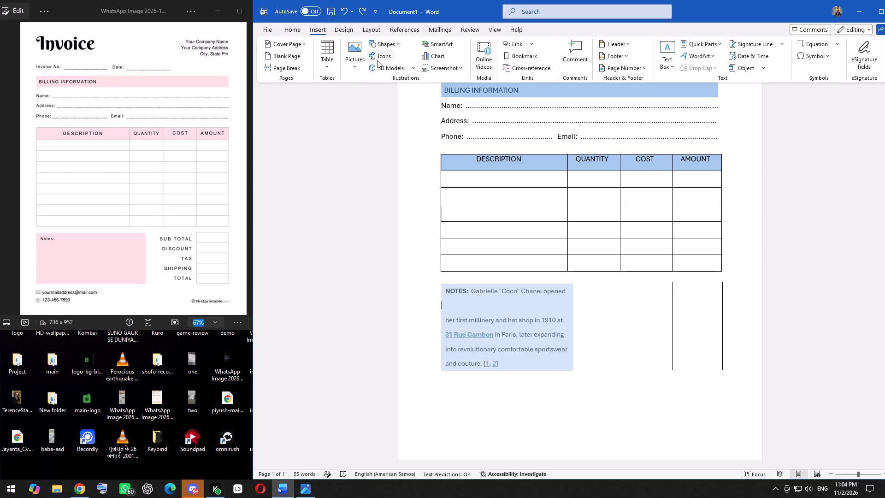
left_click(325, 63)
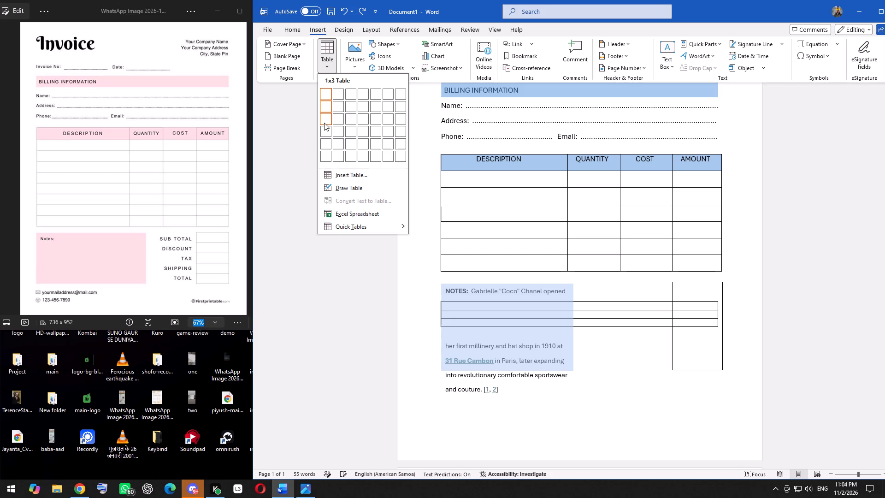
left_click(326, 149)
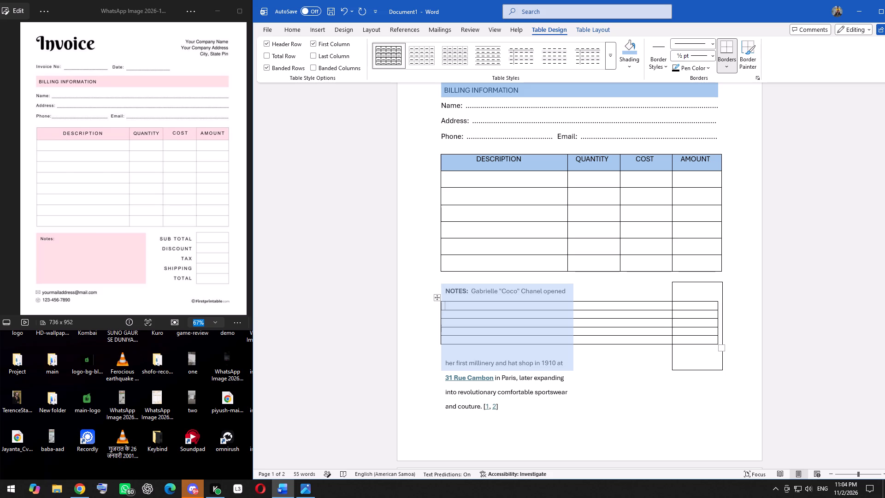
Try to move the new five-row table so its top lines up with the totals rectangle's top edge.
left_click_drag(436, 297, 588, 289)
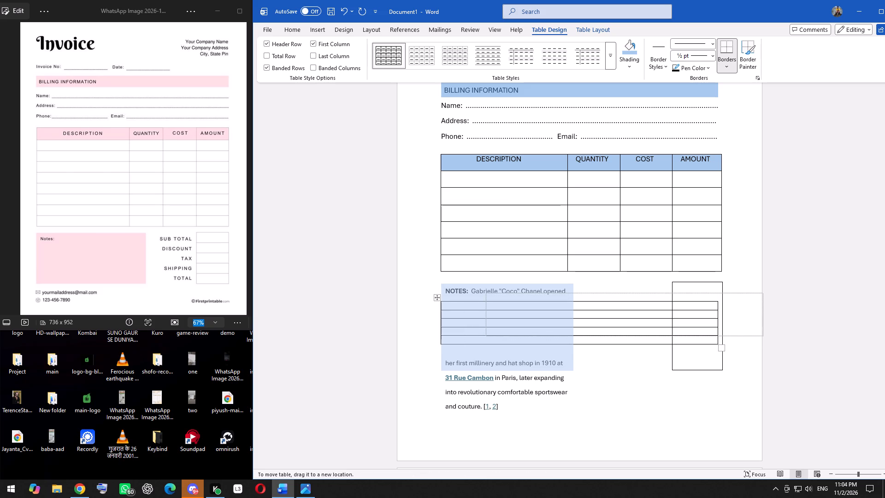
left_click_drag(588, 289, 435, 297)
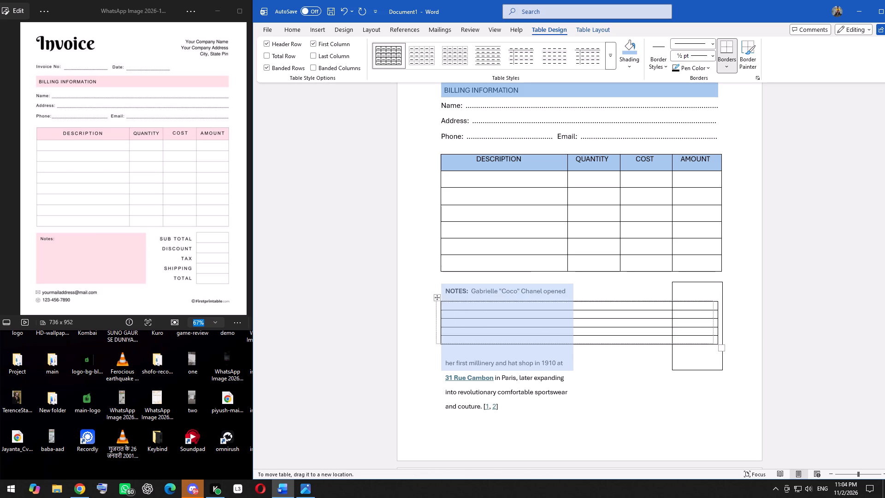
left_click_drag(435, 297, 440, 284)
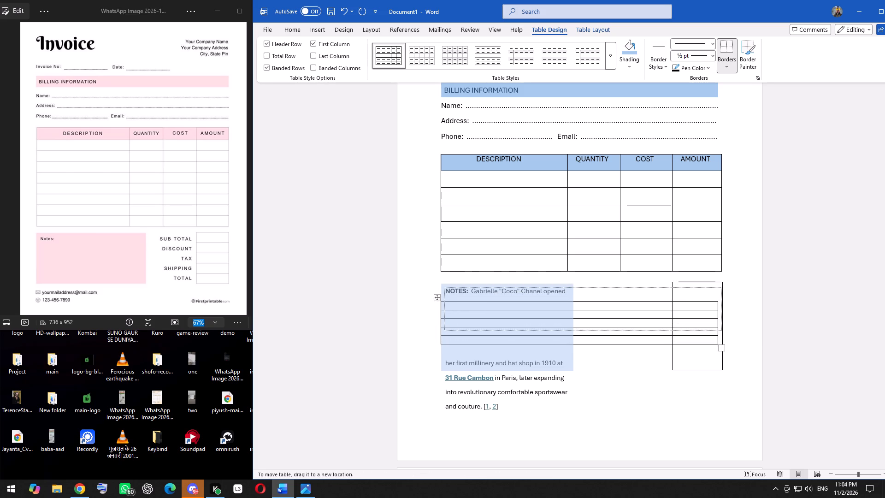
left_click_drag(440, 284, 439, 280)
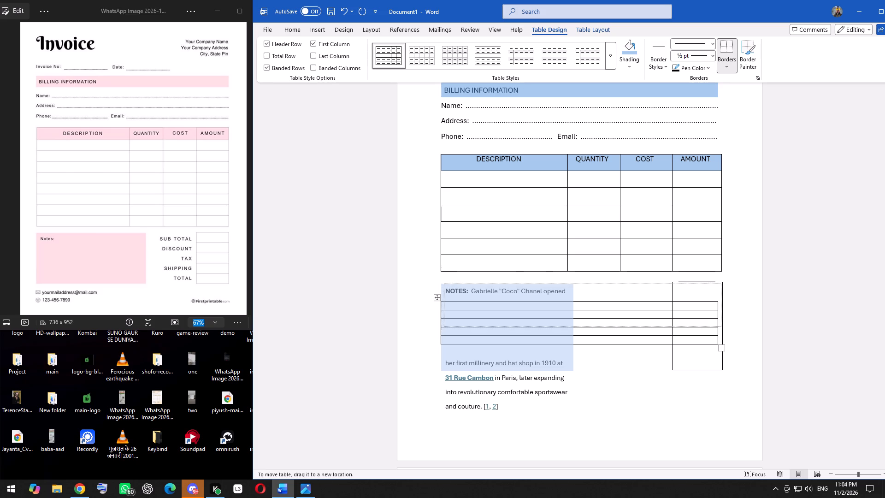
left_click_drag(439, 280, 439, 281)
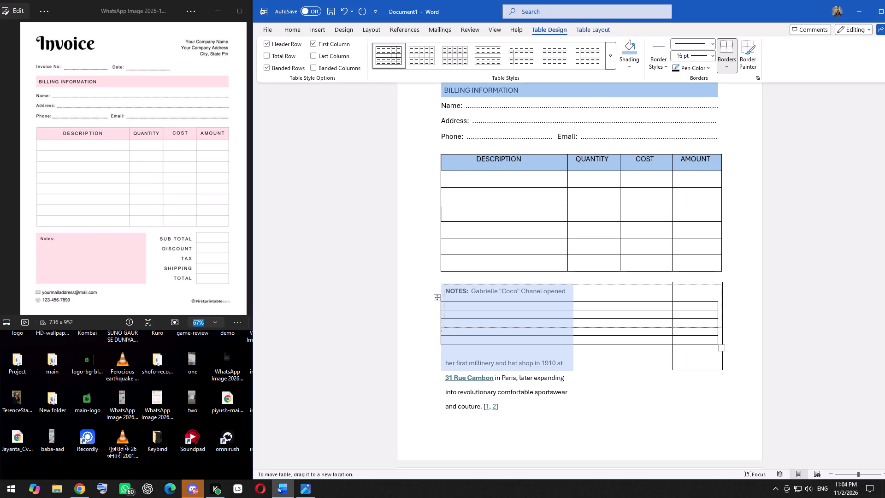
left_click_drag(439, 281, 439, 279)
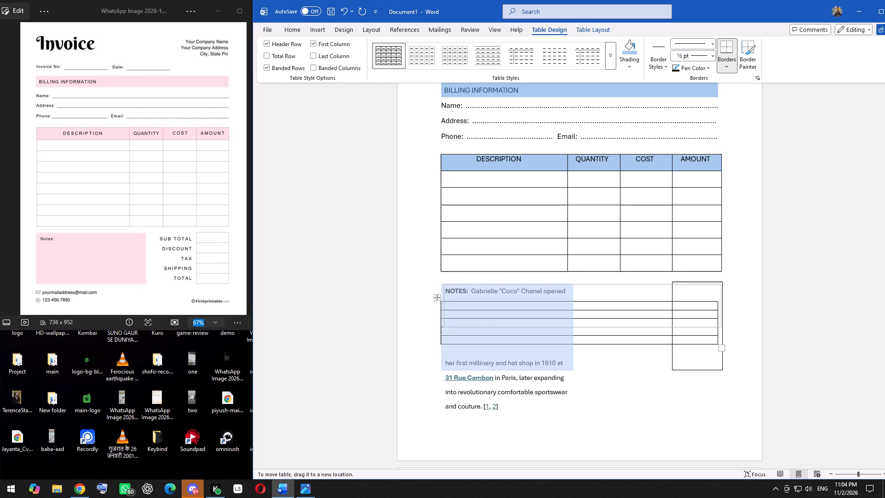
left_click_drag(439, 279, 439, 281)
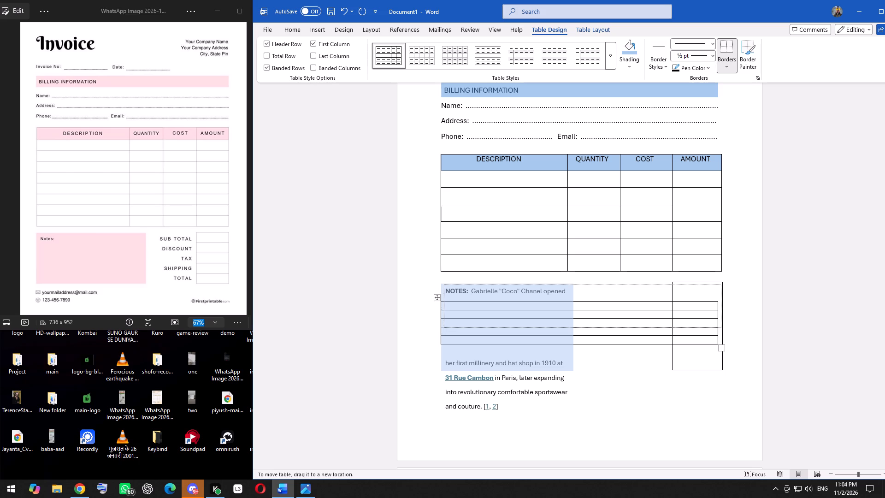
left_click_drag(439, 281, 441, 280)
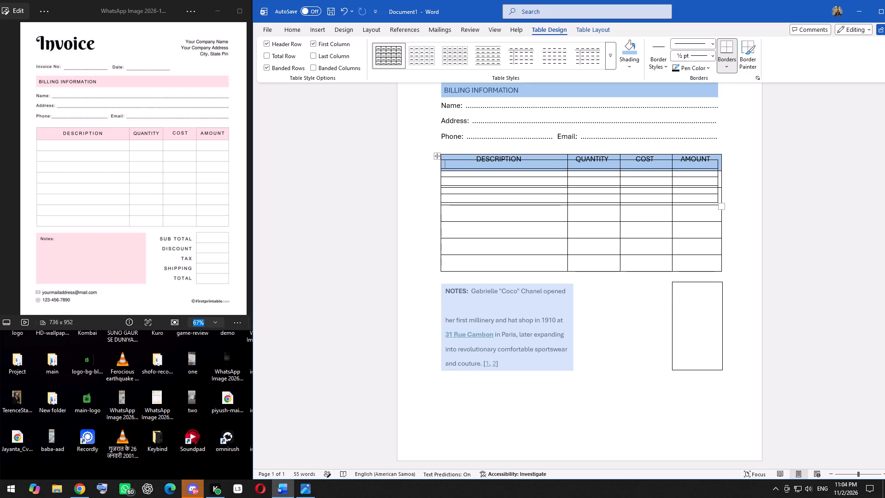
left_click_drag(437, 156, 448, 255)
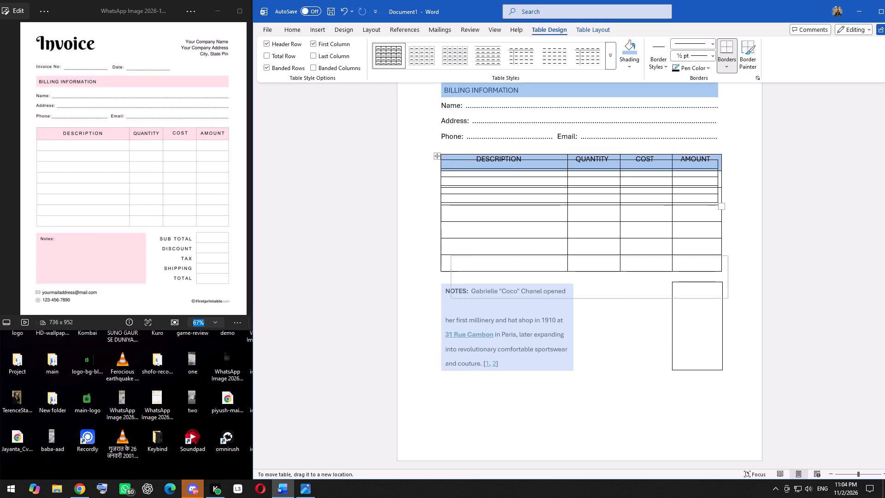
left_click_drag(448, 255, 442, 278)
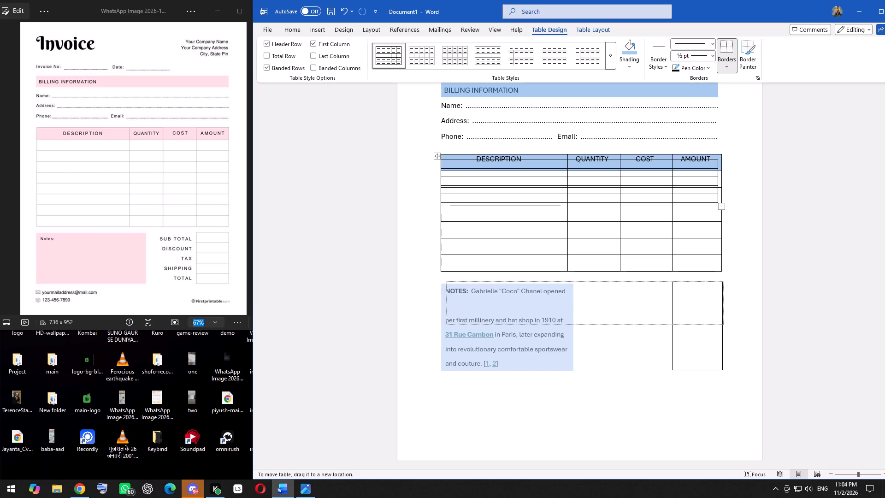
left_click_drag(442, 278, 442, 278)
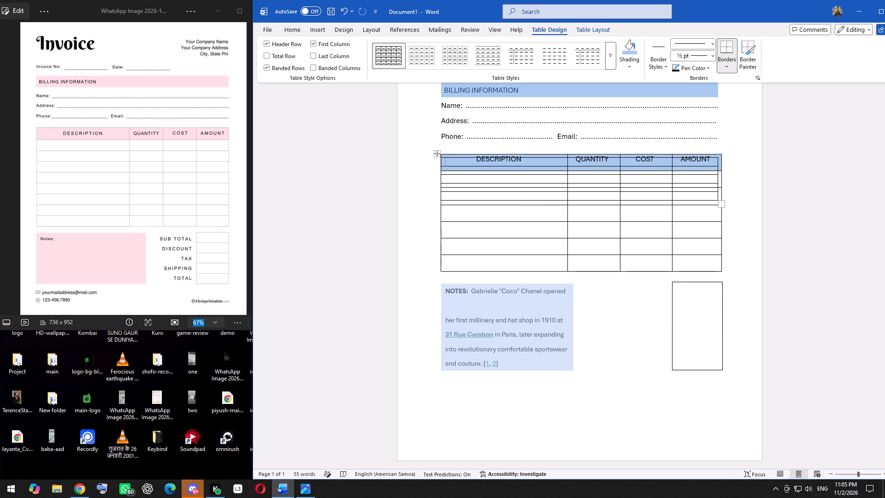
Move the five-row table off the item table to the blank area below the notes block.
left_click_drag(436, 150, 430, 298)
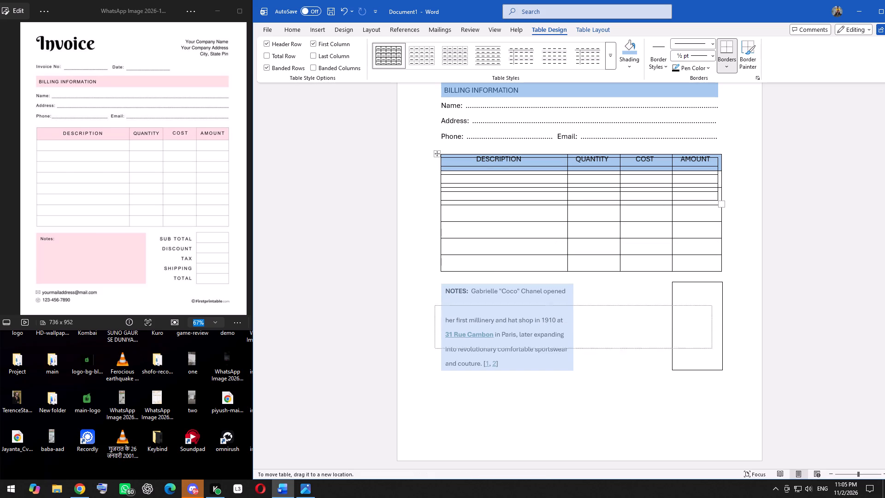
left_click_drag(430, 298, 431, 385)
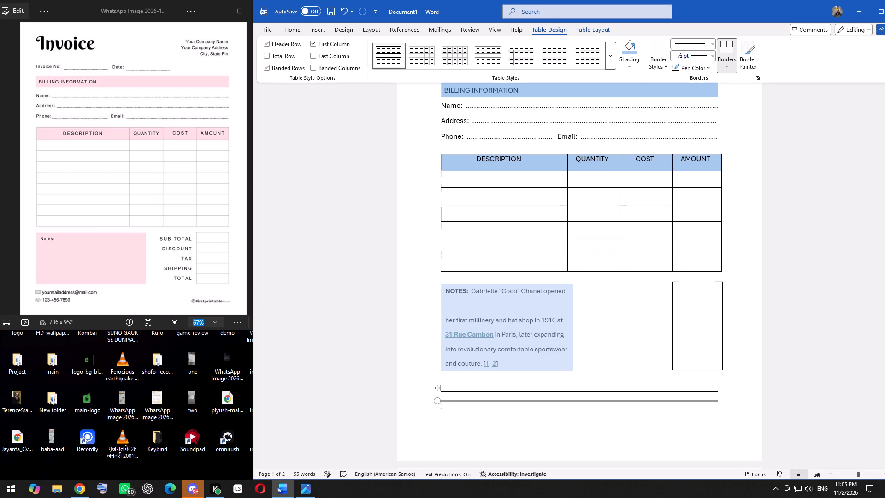
Move the five-row table up over the notes block until its bottom edge lines up with the totals rectangle's bottom edge.
left_click_drag(437, 386, 439, 348)
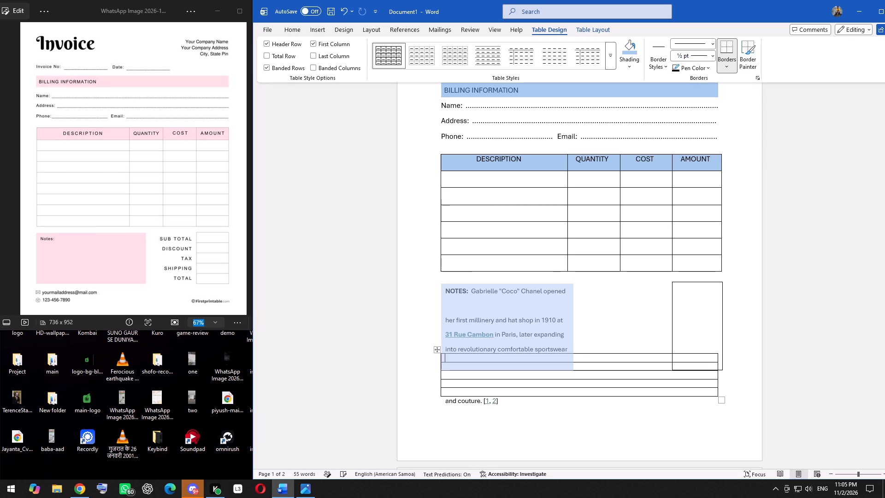
left_click_drag(437, 350, 437, 348)
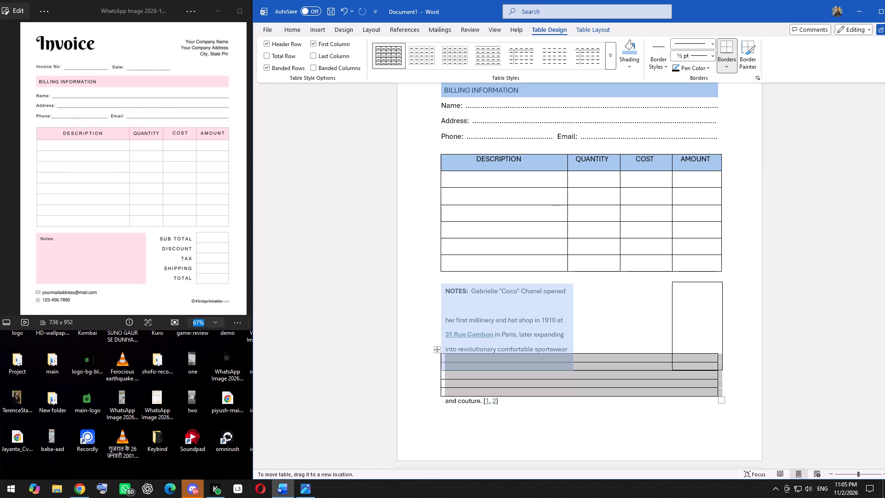
left_click_drag(437, 348, 438, 331)
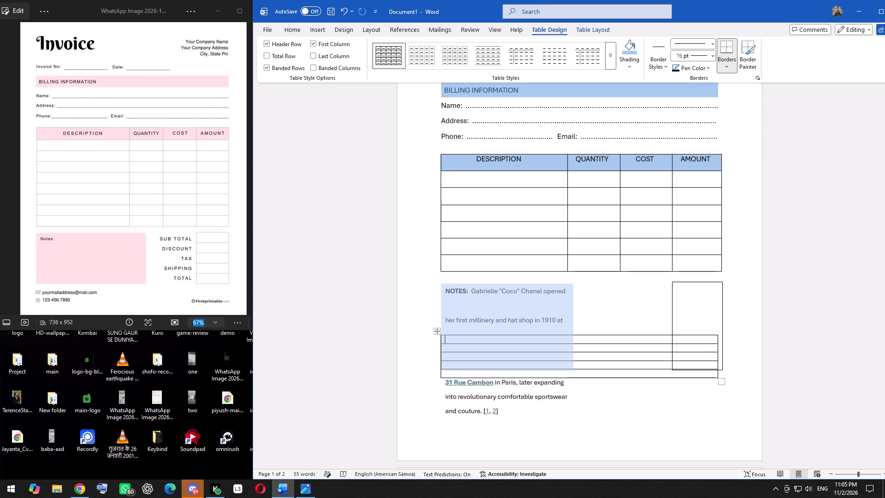
left_click_drag(438, 331, 434, 329)
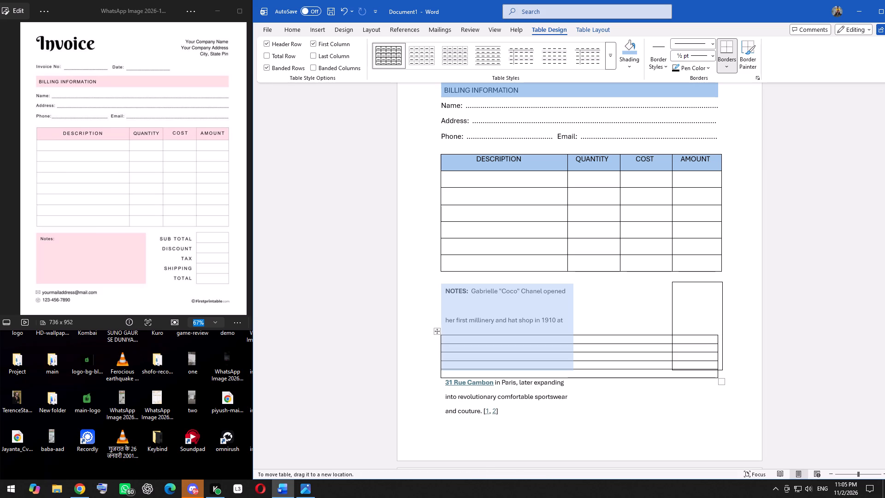
left_click_drag(434, 329, 446, 324)
left_click_drag(446, 324, 442, 324)
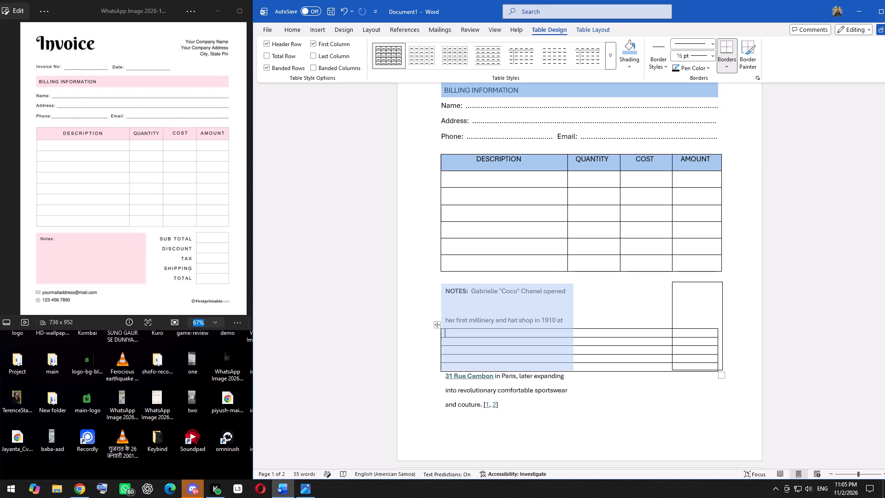
Raise the five-row table further in small moves until its top sits just below the totals rectangle's top edge.
left_click_drag(437, 323, 441, 314)
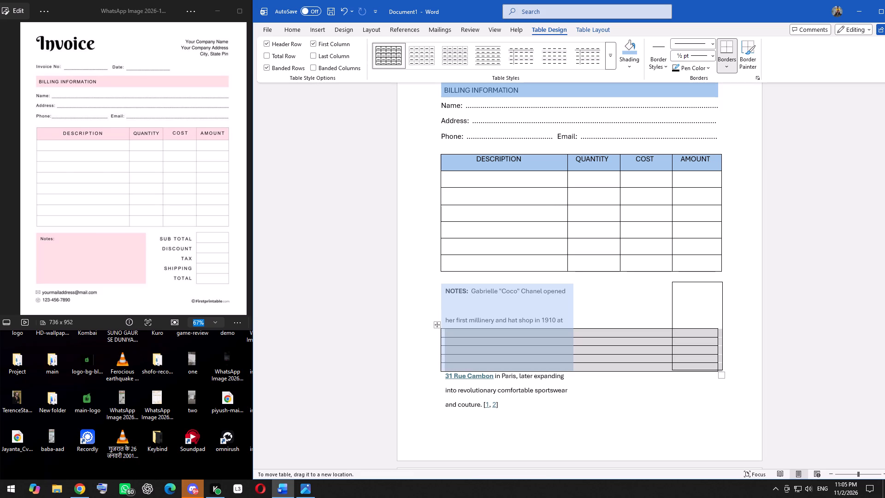
left_click_drag(441, 314, 445, 312)
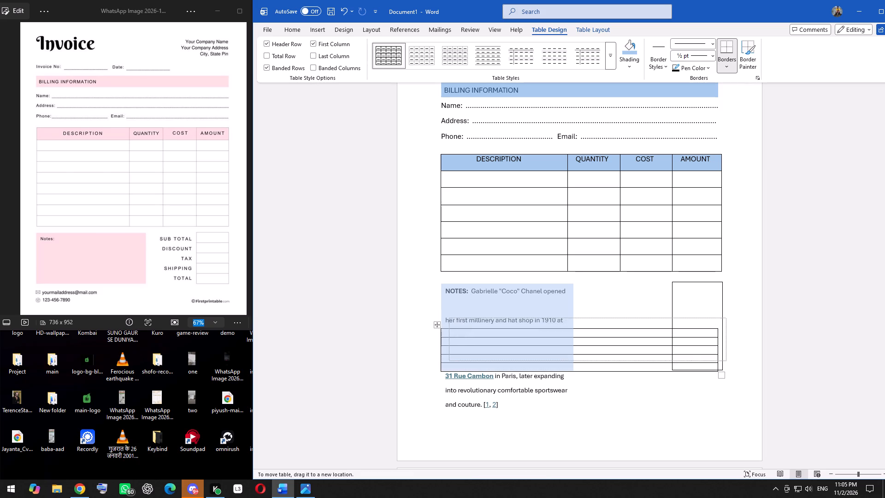
left_click_drag(445, 312, 437, 312)
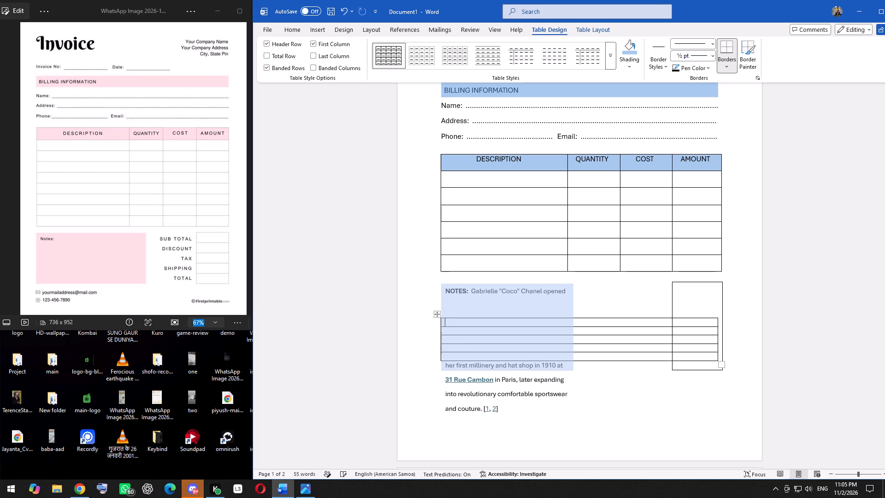
left_click_drag(436, 316, 458, 313)
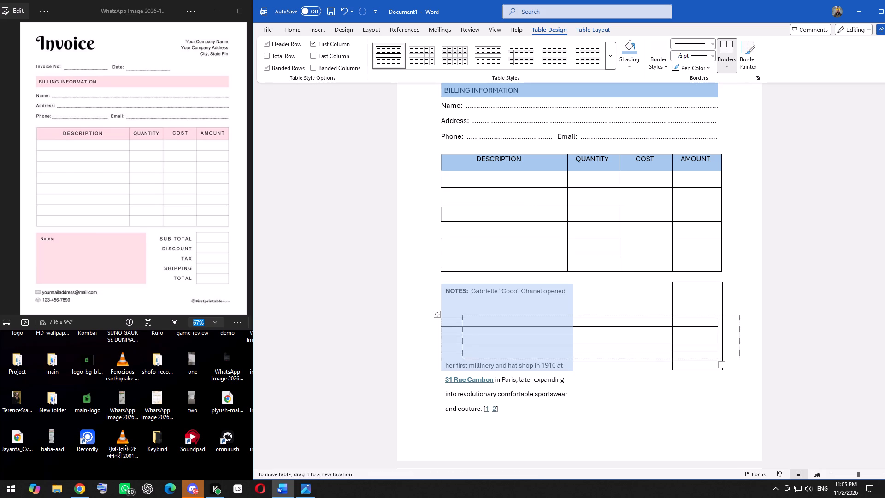
left_click_drag(458, 313, 435, 309)
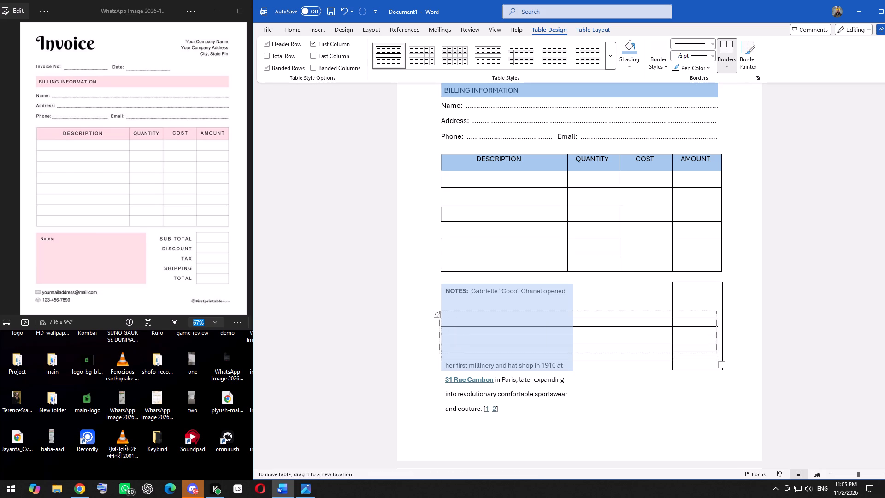
left_click_drag(435, 309, 436, 308)
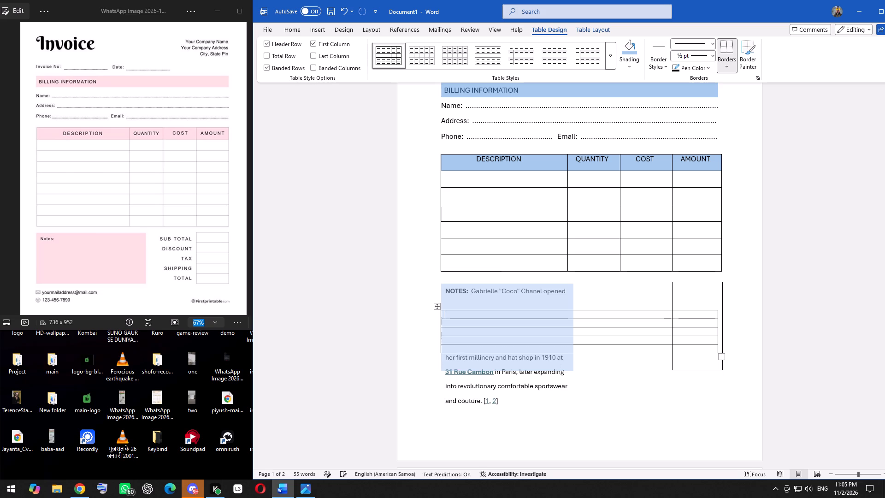
left_click_drag(437, 304, 440, 304)
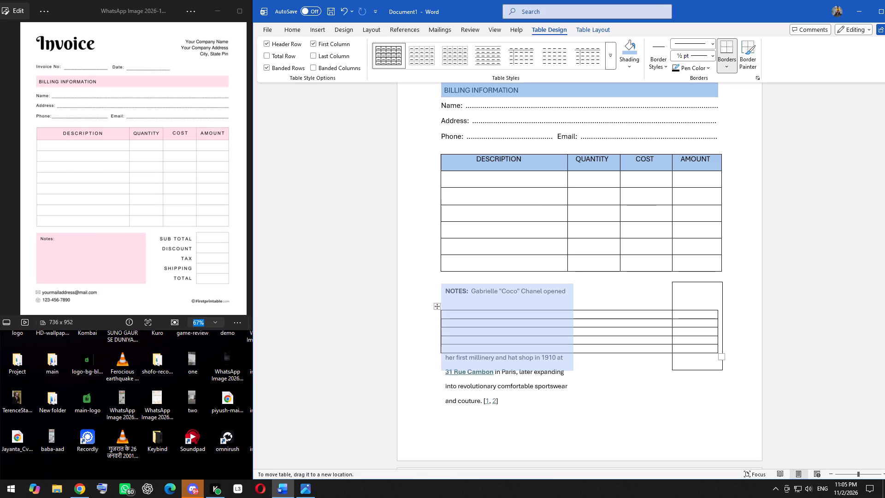
left_click_drag(440, 304, 443, 294)
left_click_drag(438, 296, 450, 296)
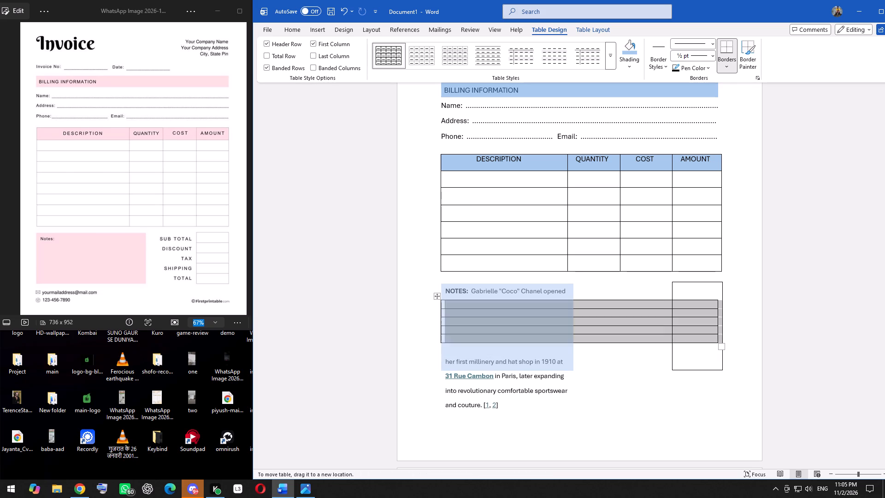
left_click_drag(450, 296, 444, 285)
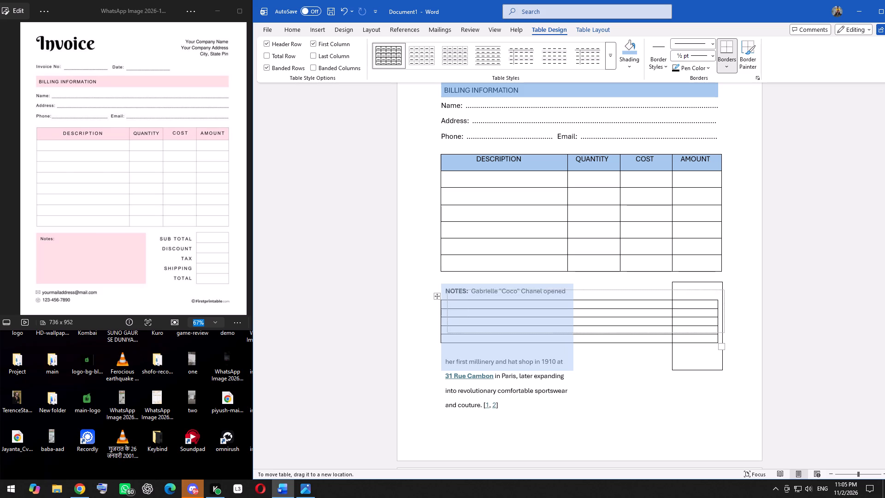
left_click_drag(444, 285, 442, 287)
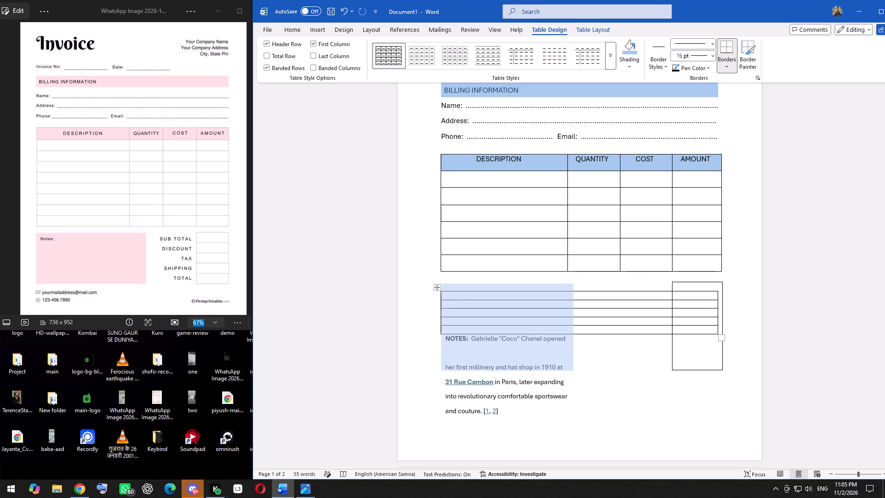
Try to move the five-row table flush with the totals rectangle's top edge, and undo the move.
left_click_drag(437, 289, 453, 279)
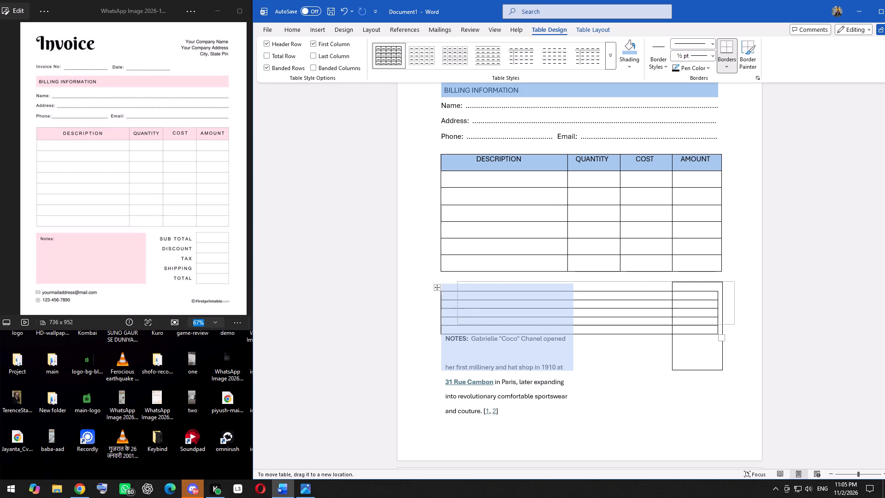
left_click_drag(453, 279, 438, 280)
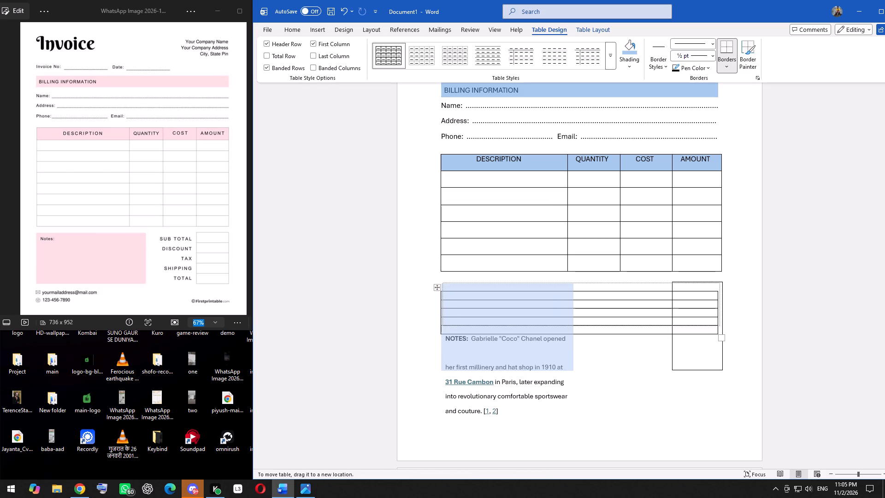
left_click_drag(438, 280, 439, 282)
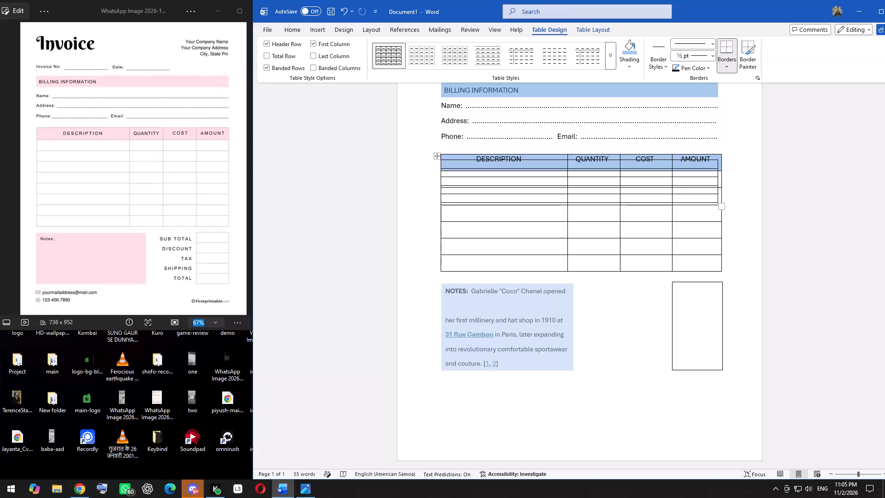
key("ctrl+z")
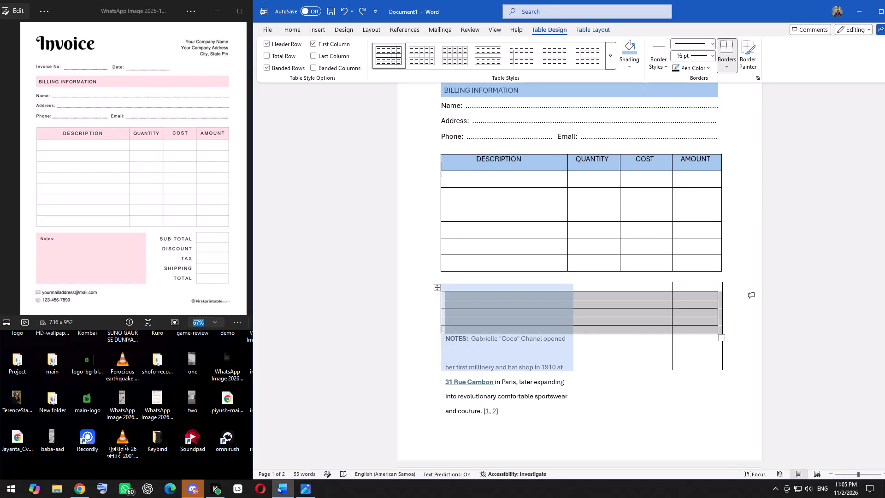
Enlarge the five-row table so its rows extend down to about the totals rectangle's lower outer corner.
left_click_drag(720, 336, 722, 344)
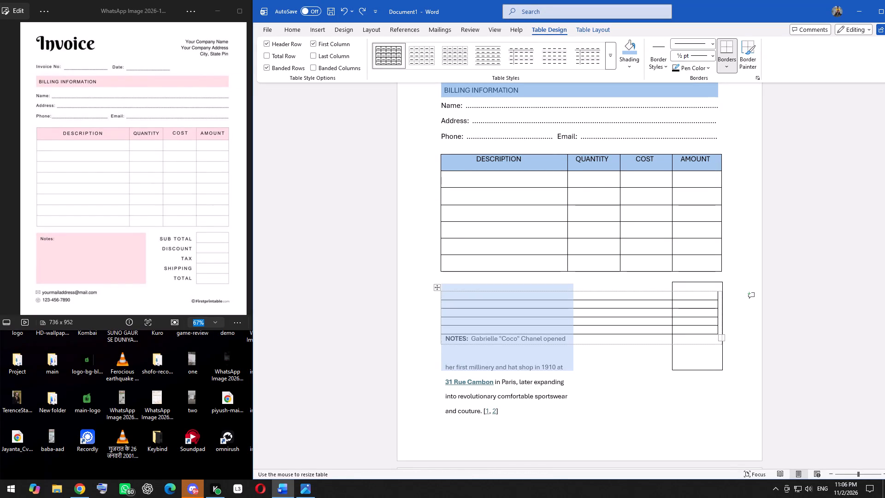
left_click_drag(722, 344, 723, 370)
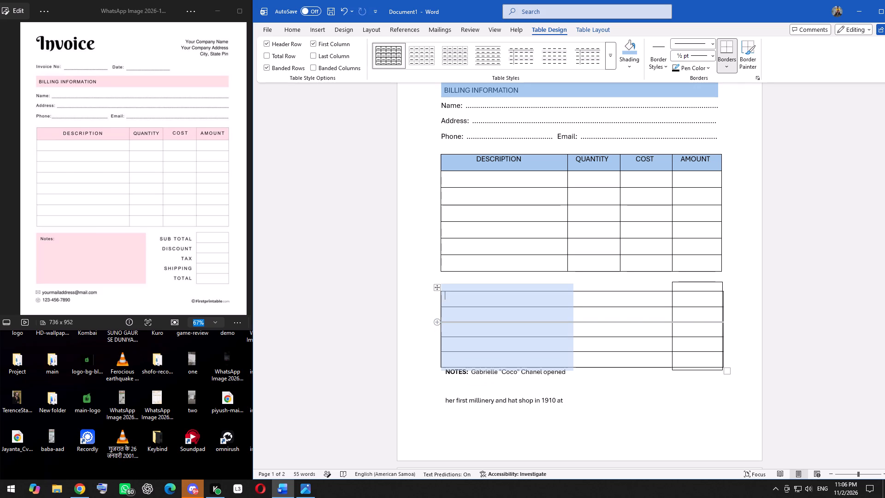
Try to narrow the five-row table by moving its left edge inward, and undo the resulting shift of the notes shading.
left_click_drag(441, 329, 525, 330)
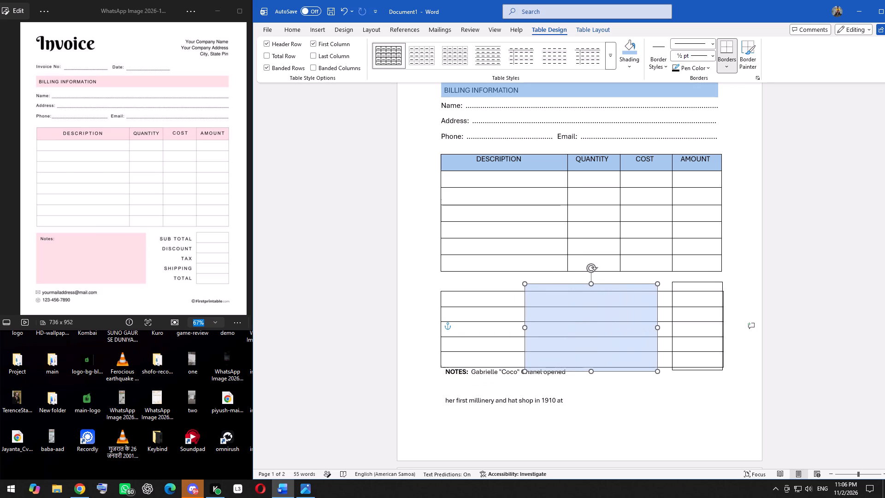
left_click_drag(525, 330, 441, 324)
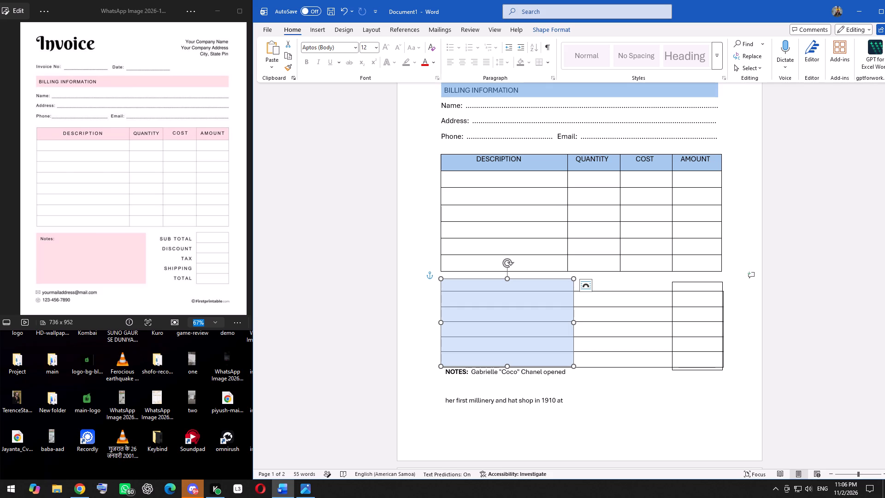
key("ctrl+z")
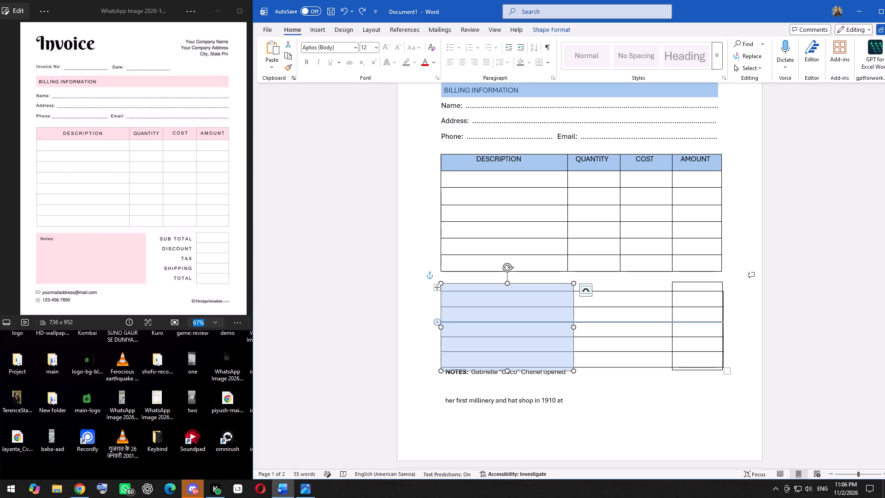
Fine-tune the five-row table's size so its bottom and right edges match the totals rectangle.
left_click(726, 371)
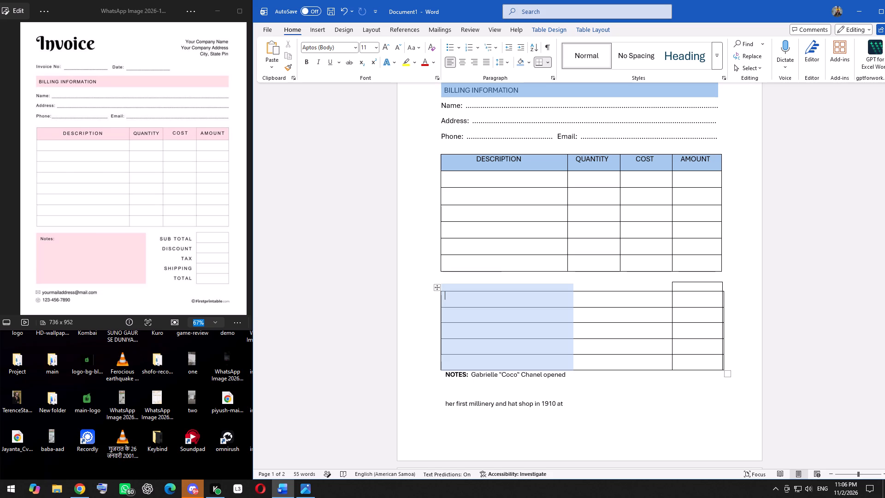
left_click_drag(731, 375, 722, 373)
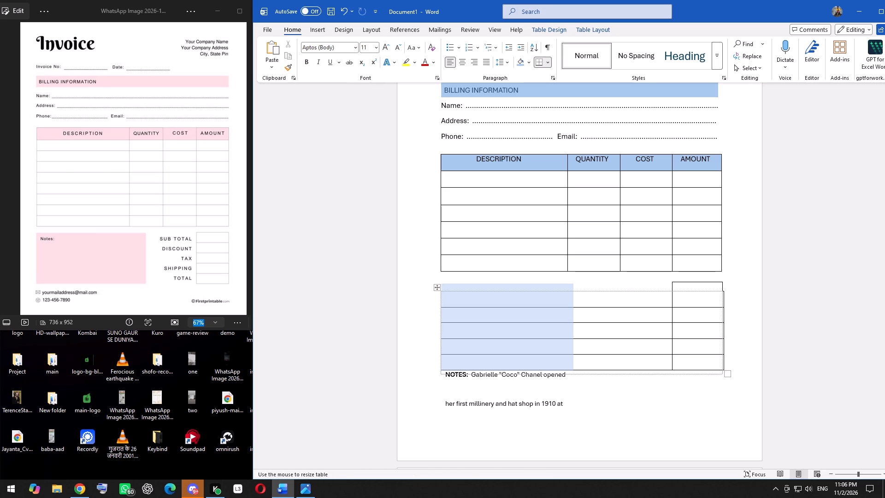
left_click_drag(722, 373, 722, 370)
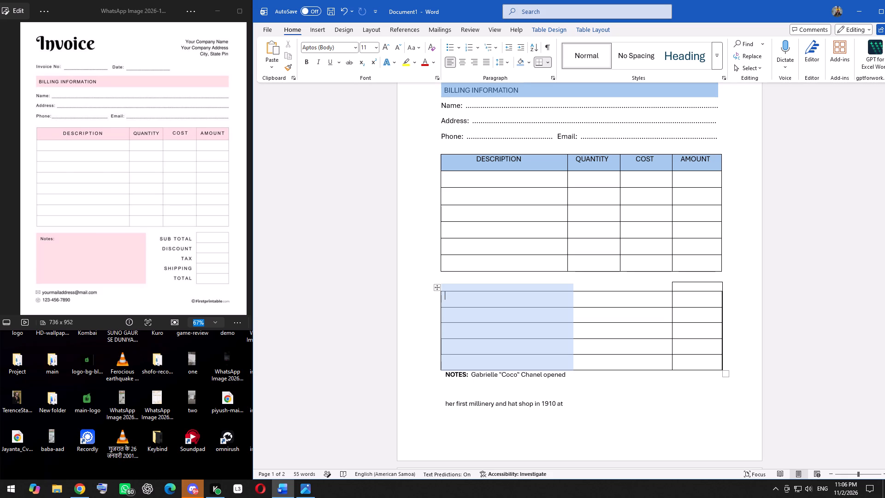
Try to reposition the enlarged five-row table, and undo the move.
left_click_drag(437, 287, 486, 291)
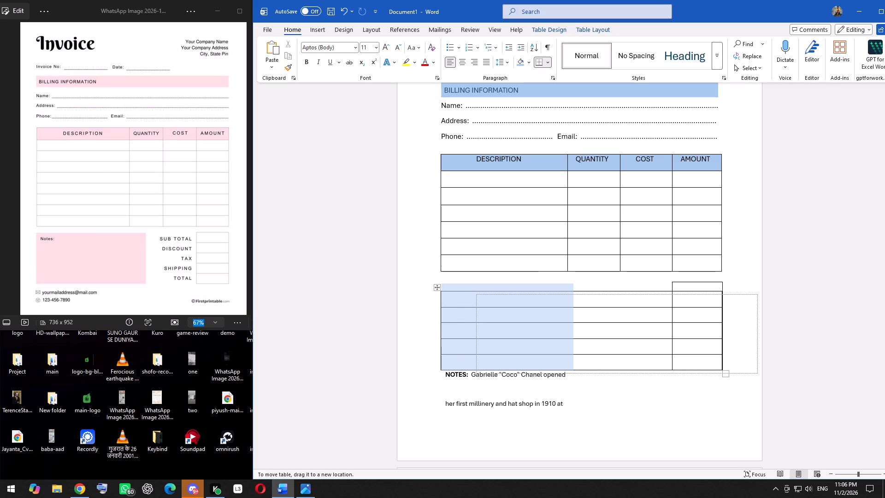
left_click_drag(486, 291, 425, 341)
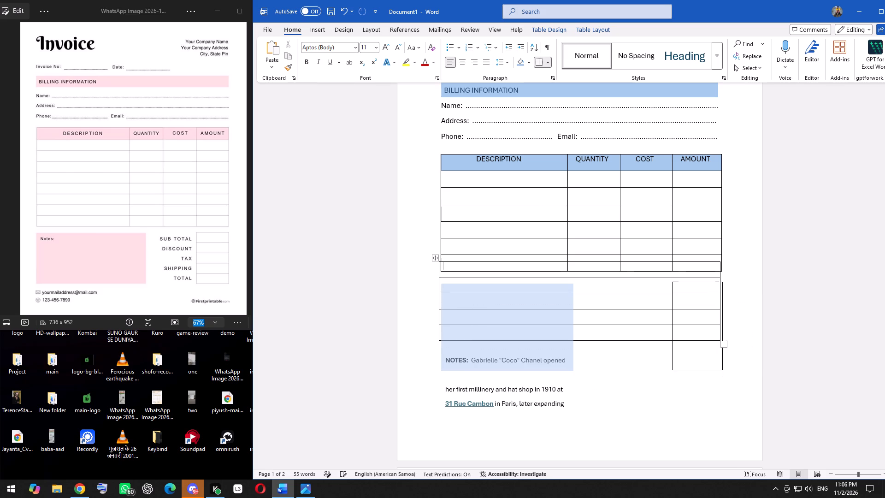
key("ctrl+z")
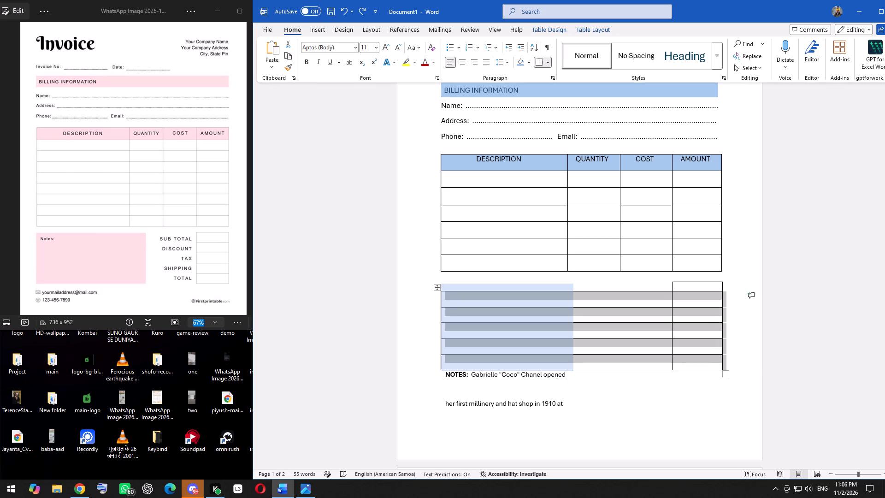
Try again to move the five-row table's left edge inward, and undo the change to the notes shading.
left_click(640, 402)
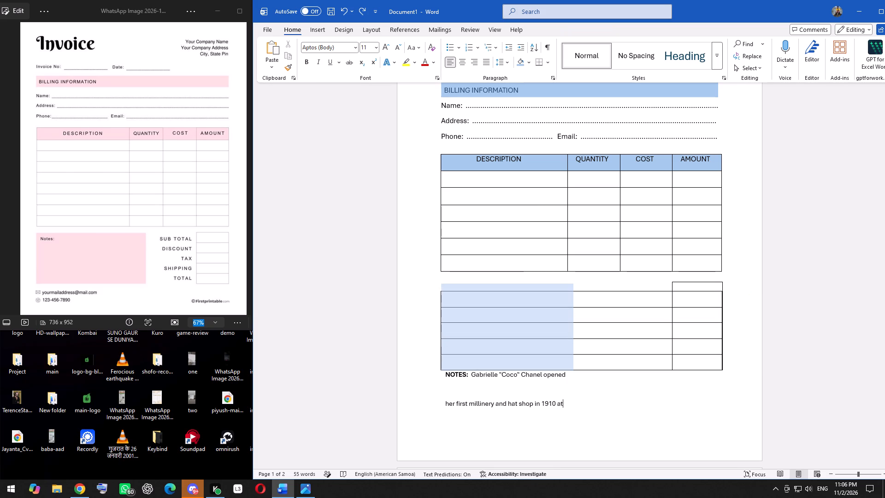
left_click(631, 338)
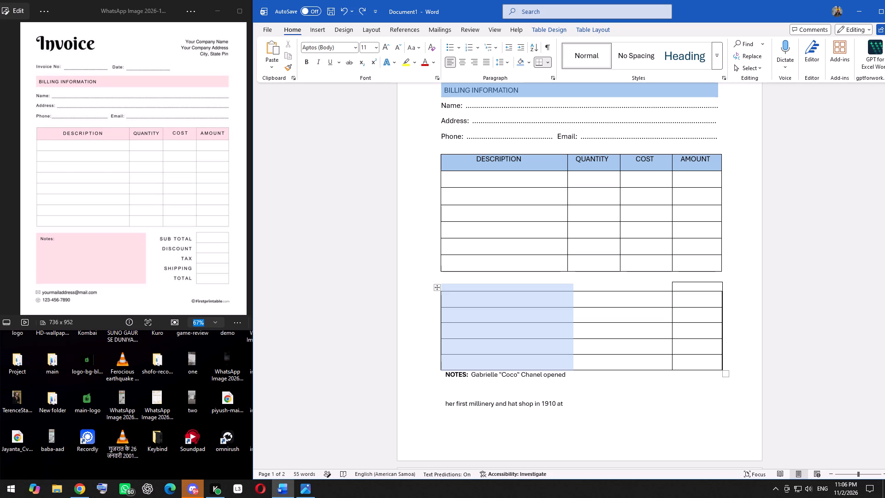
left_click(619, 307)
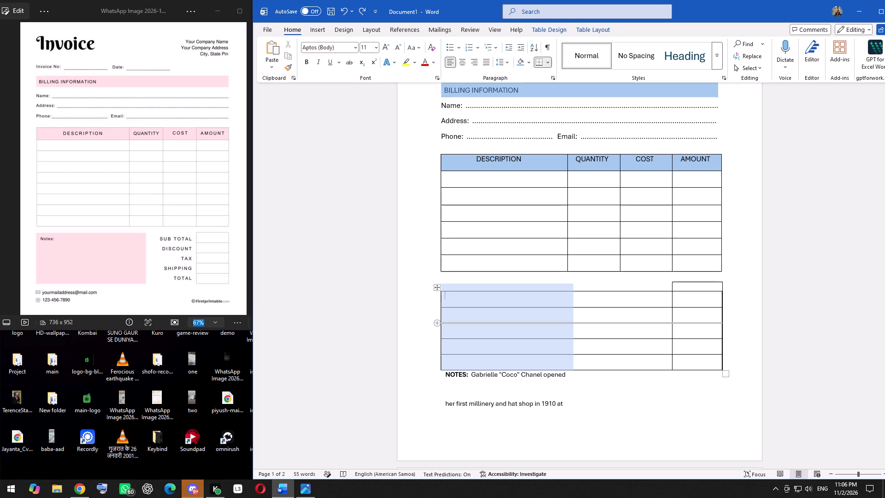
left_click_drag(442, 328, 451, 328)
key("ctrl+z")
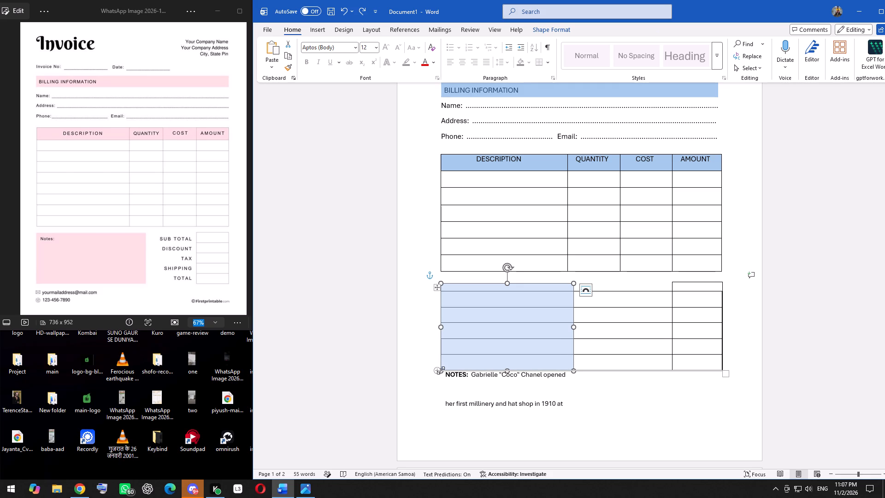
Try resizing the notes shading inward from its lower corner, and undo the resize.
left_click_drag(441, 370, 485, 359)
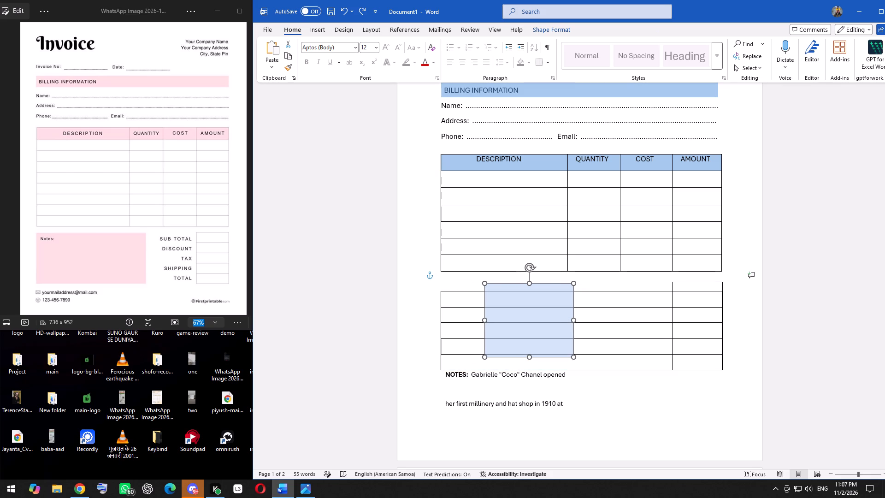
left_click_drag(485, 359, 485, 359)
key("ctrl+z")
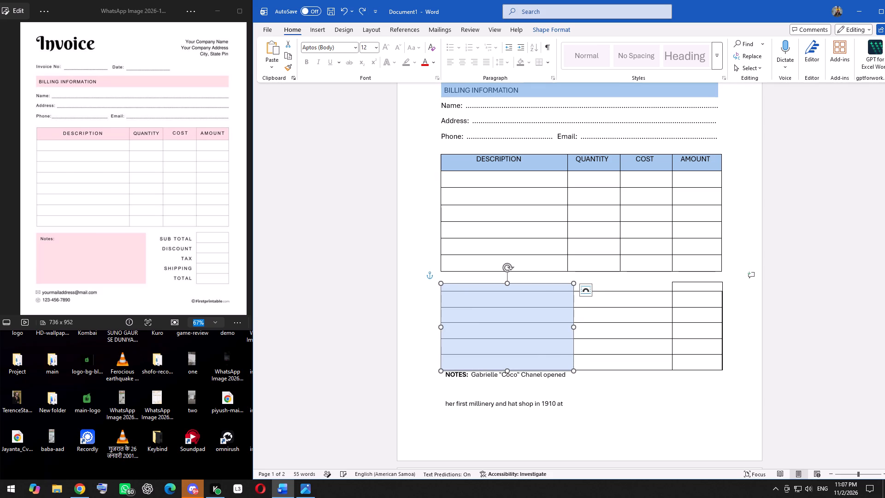
Narrow the five-row table by moving its outer left border inward to align with the totals rectangle's left edge under AMOUNT.
left_click(632, 291)
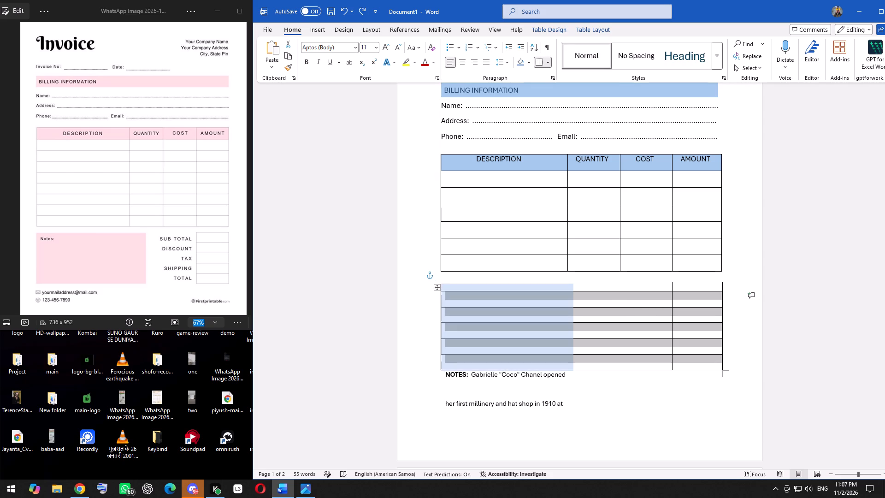
left_click_drag(440, 337, 509, 332)
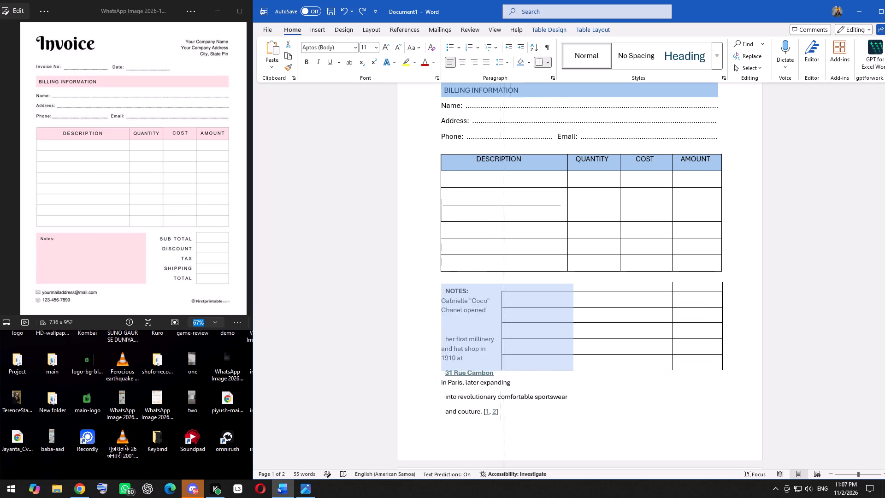
left_click_drag(509, 332, 675, 328)
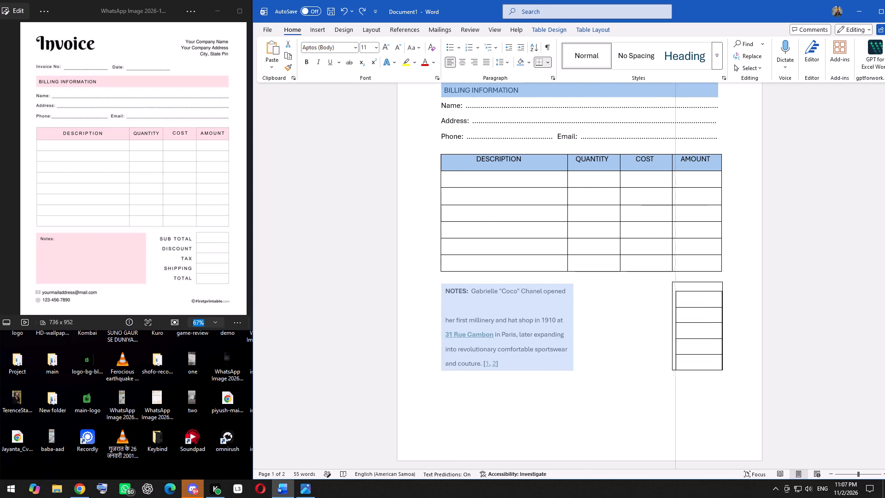
left_click_drag(675, 328, 674, 328)
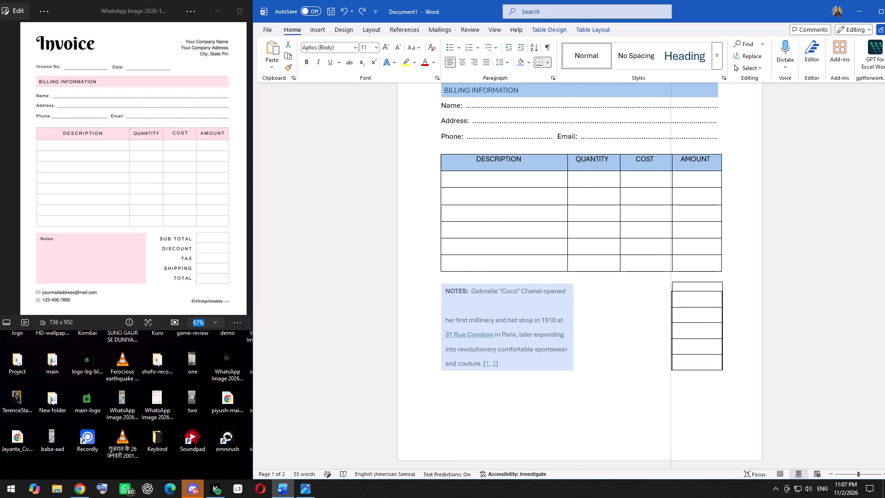
left_click_drag(674, 328, 670, 327)
left_click_drag(670, 327, 673, 338)
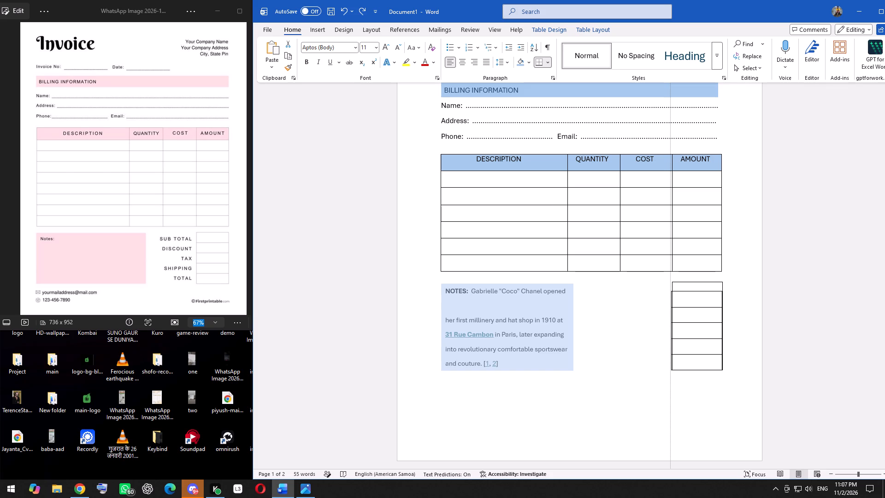
left_click_drag(673, 338, 670, 347)
left_click_drag(670, 347, 672, 344)
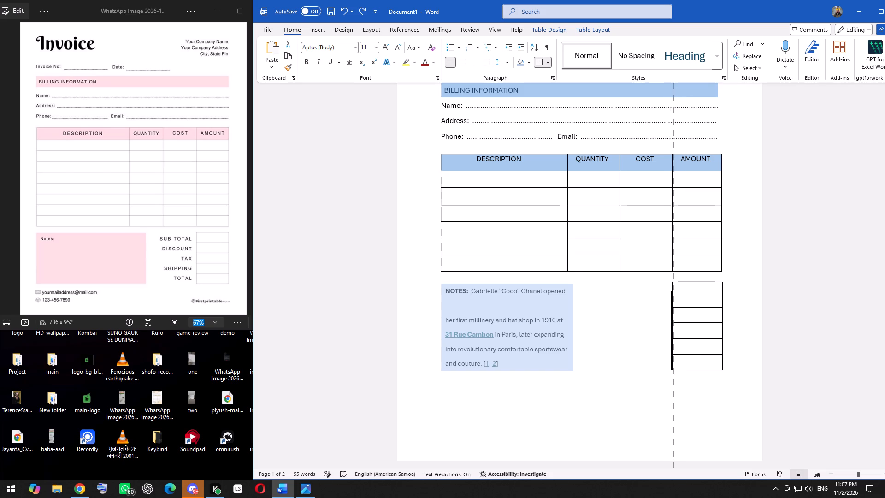
left_click_drag(672, 344, 673, 297)
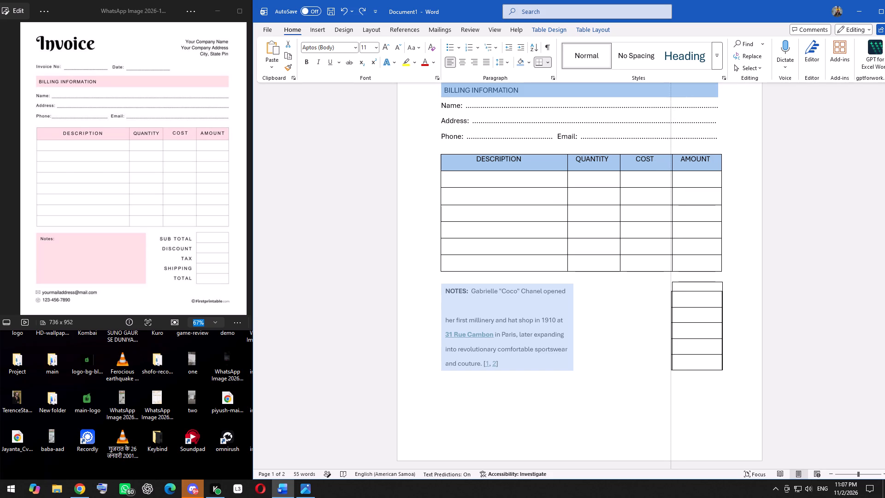
left_click_drag(673, 297, 673, 296)
left_click_drag(673, 296, 672, 296)
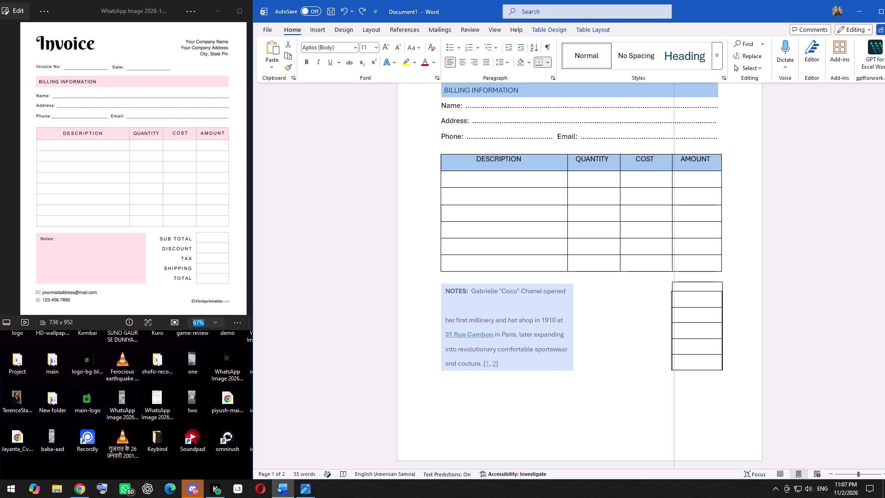
left_click_drag(672, 296, 673, 283)
left_click_drag(673, 283, 675, 279)
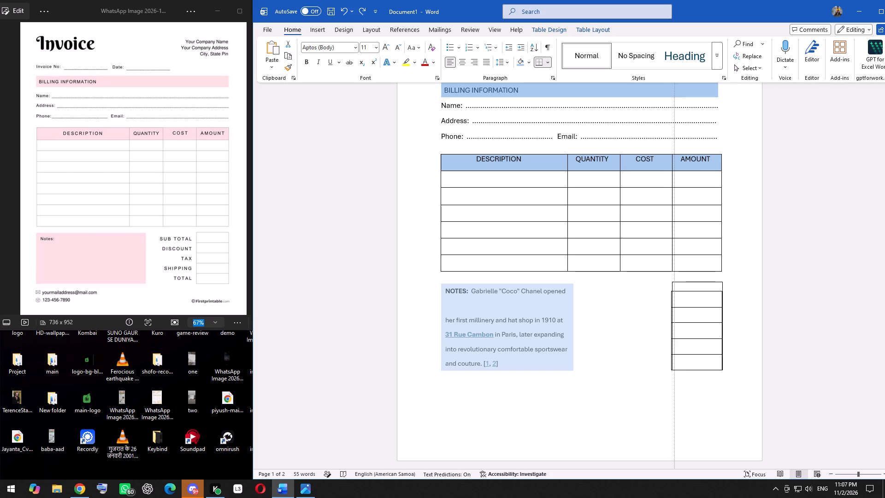
left_click_drag(675, 279, 670, 281)
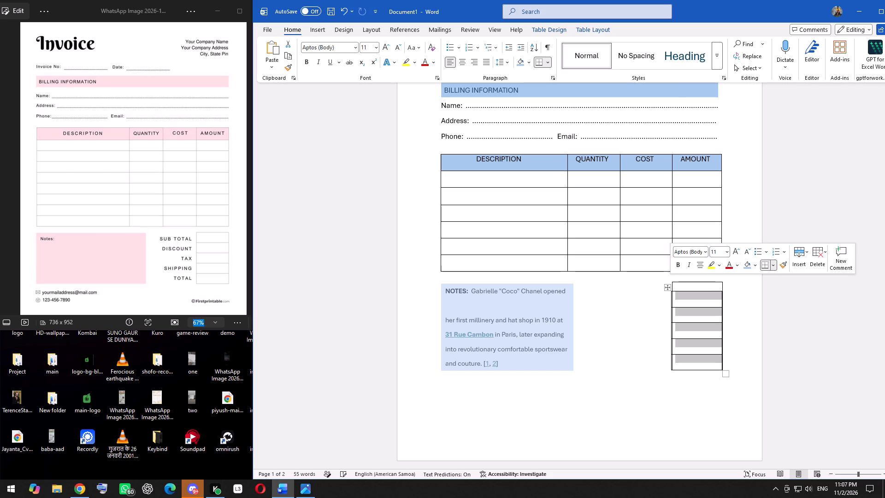
left_click_drag(632, 373, 632, 378)
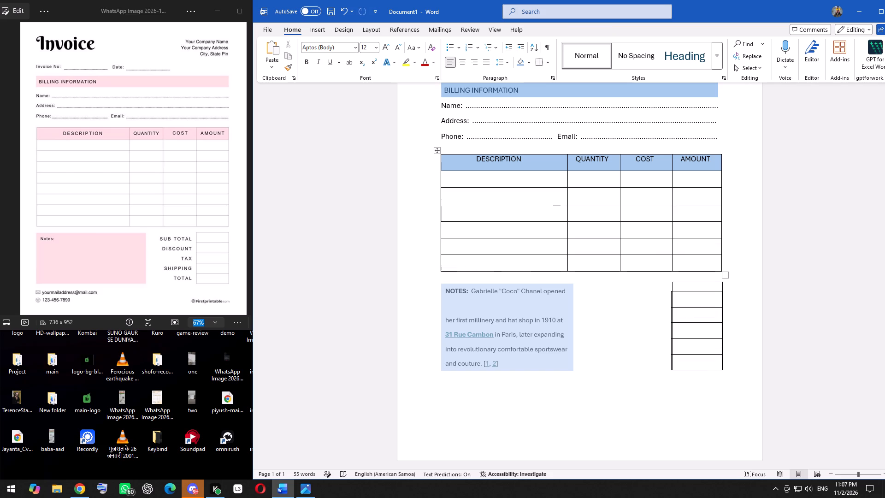
Draw a rectangle about 5.03 cm high and 2.91 cm wide over the five-row totals table and its existing outline.
scroll(689, 336, "up", 1)
scroll(689, 332, "down", 2)
scroll(689, 327, "up", 1)
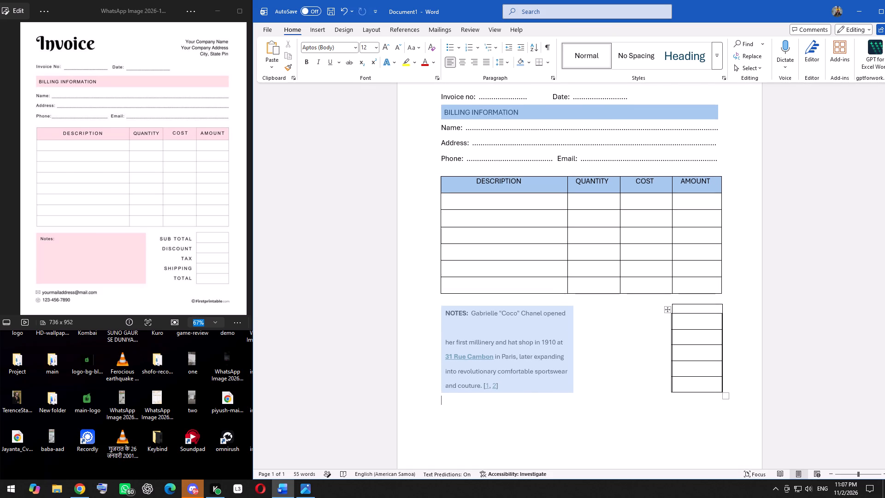
scroll(694, 326, "up", 2)
middle_click(694, 326)
scroll(694, 326, "up", 1)
scroll(694, 372, "down", 2)
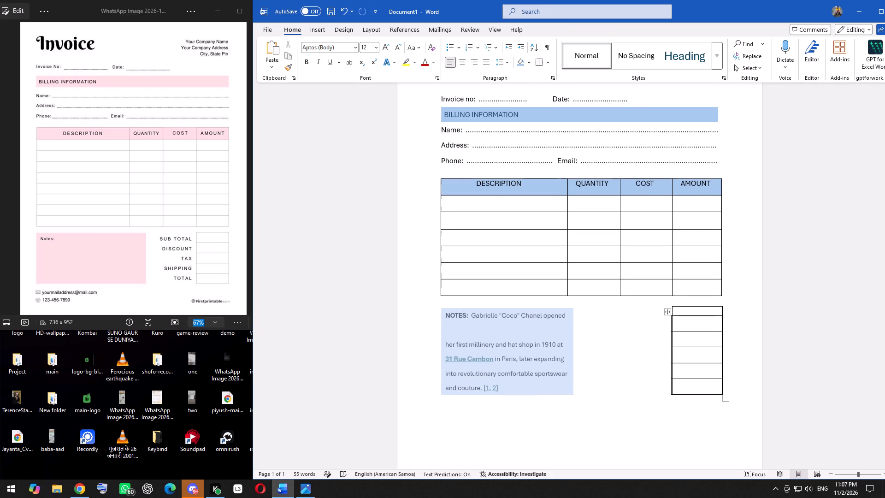
left_click(316, 30)
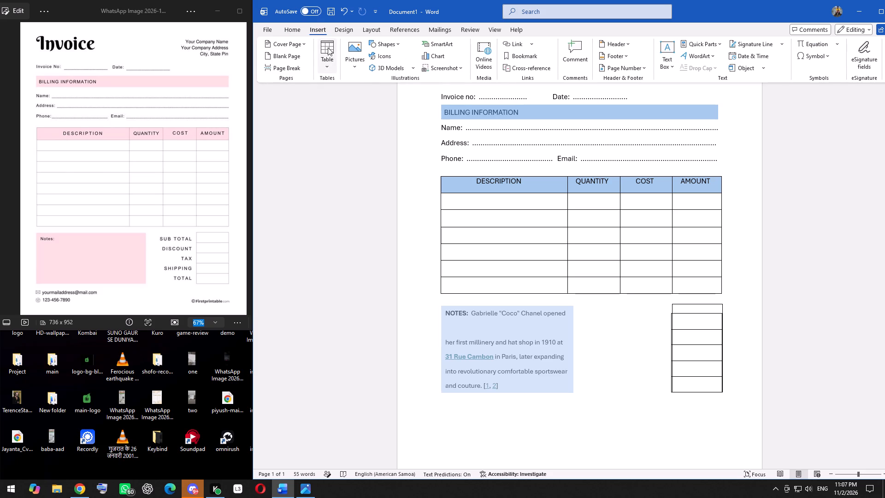
left_click(397, 41)
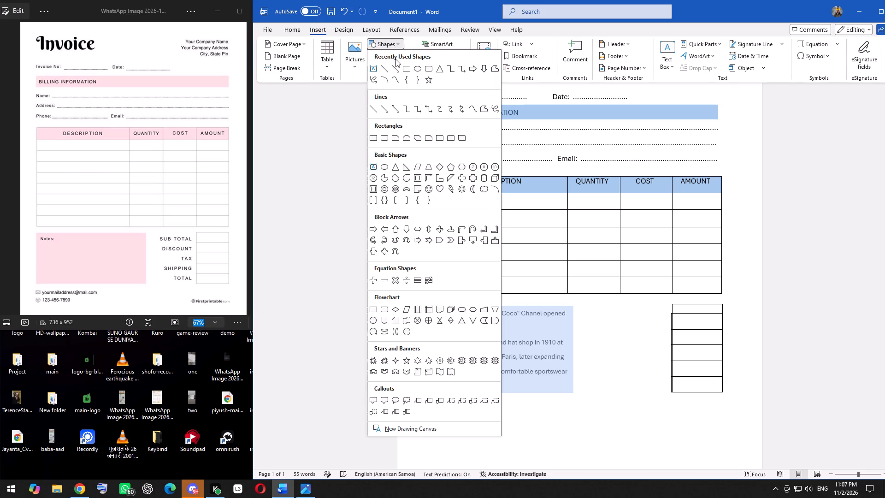
left_click(405, 68)
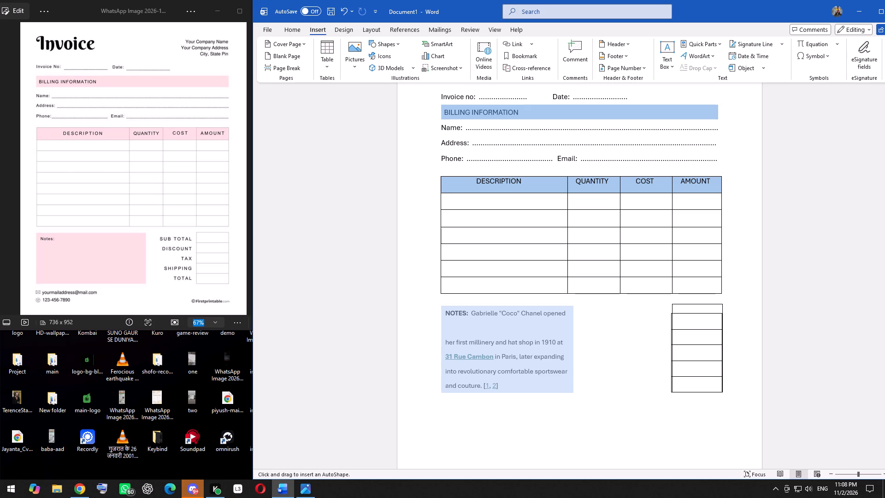
left_click_drag(671, 304, 712, 395)
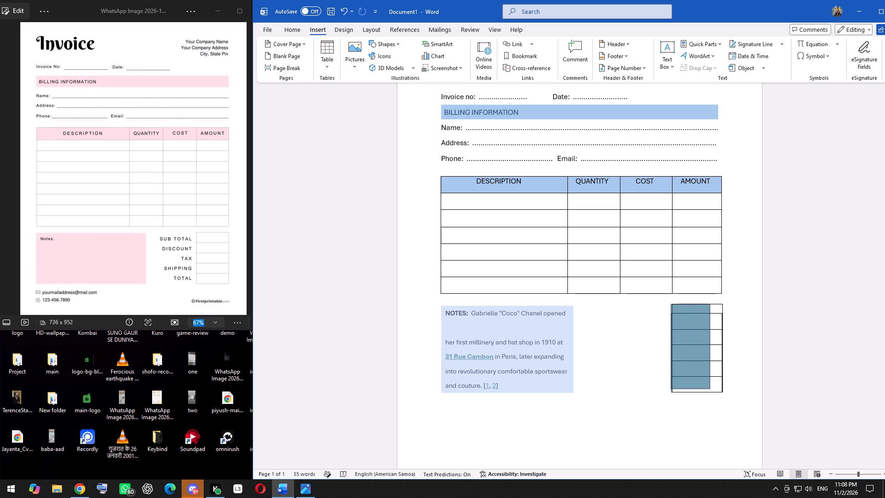
left_click_drag(712, 395, 723, 392)
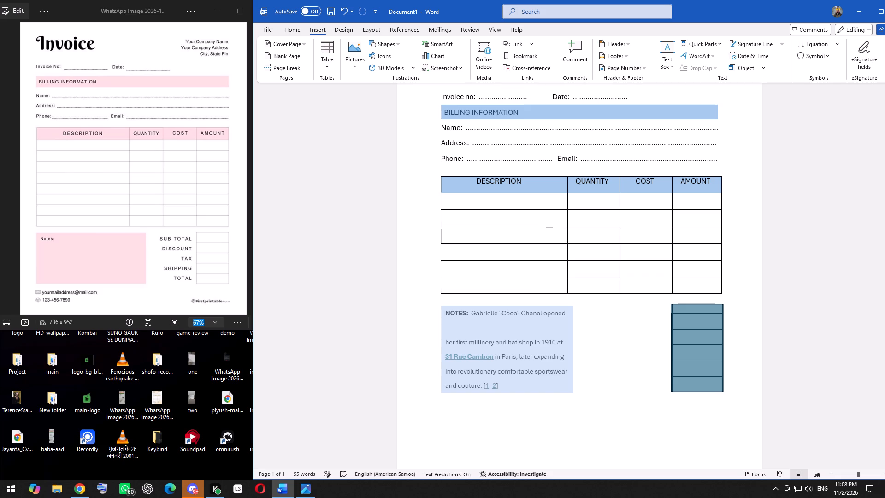
left_click_drag(723, 392, 723, 390)
left_click_drag(723, 390, 721, 394)
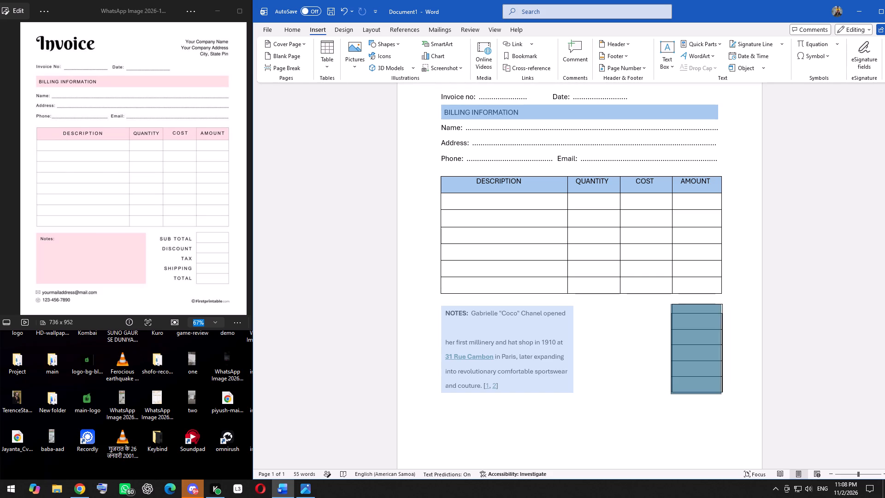
left_click_drag(721, 394, 723, 391)
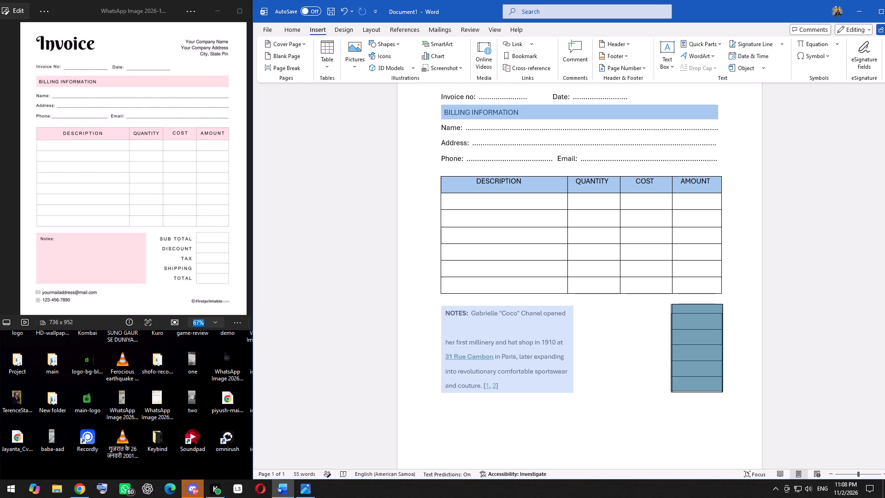
left_click_drag(723, 391, 721, 391)
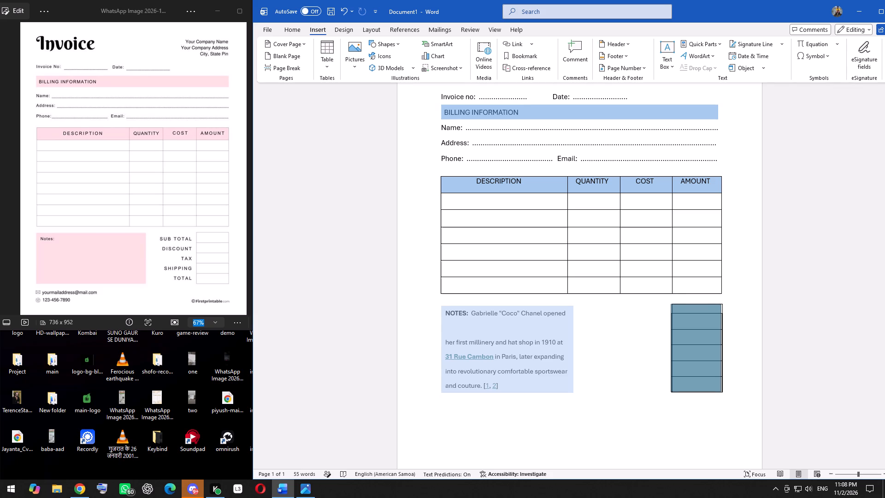
left_click_drag(721, 391, 722, 390)
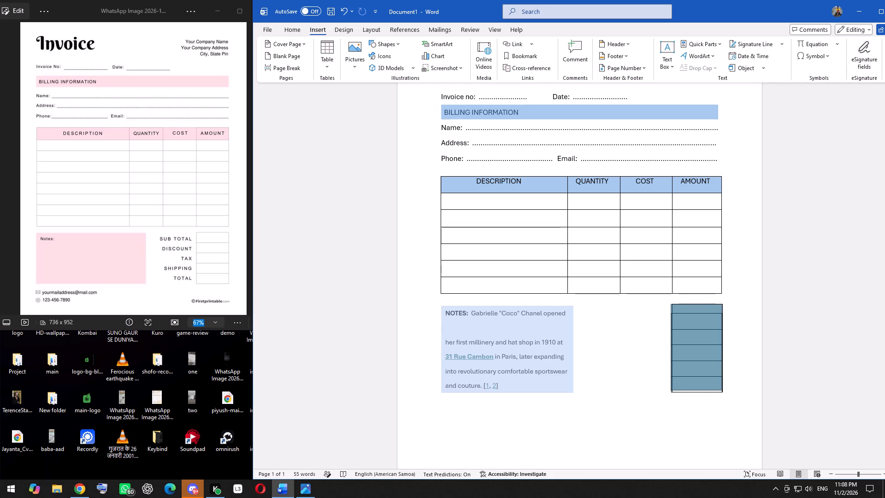
left_click_drag(722, 390, 722, 392)
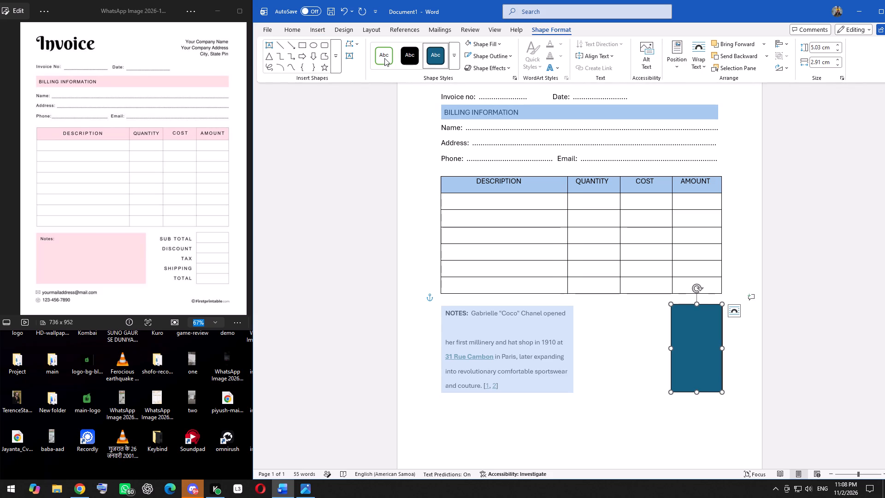
Apply the transparent preset shape style with a black outline to the new rectangle.
left_click(455, 56)
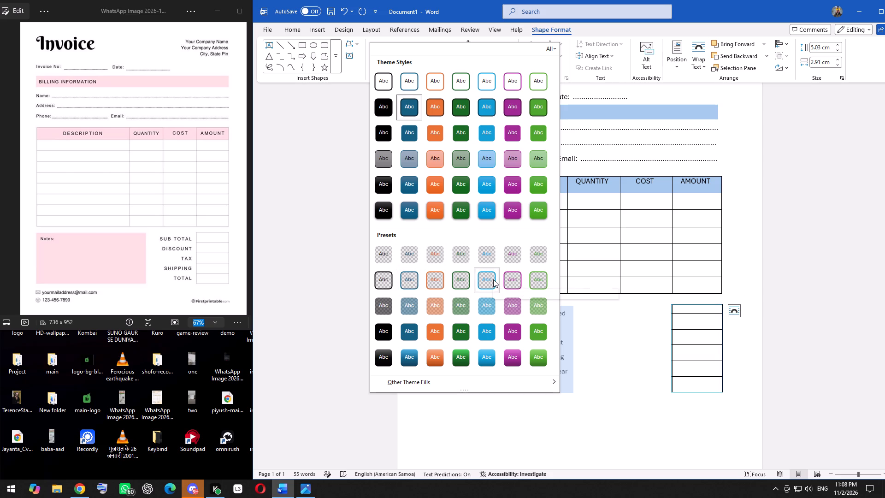
left_click(382, 277)
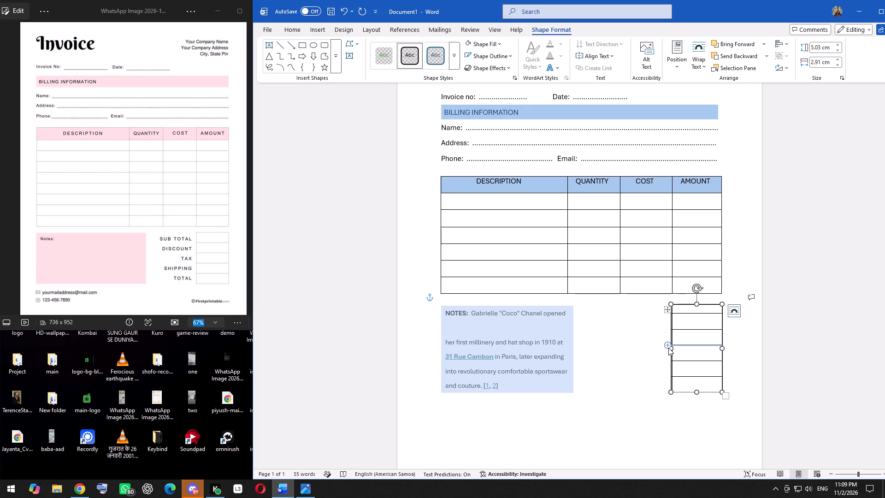
Adjust the new rectangle's left edge to meet the totals table's left border, making it about 2.86 cm wide.
left_click_drag(672, 348, 678, 349)
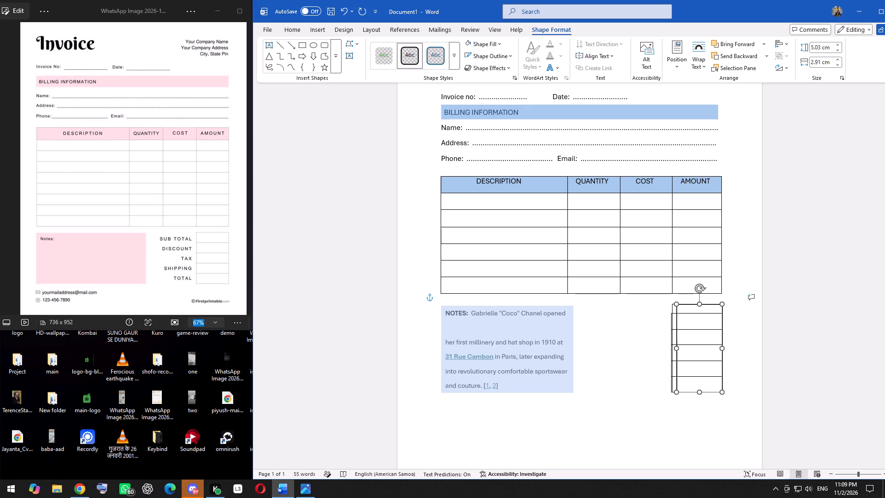
left_click_drag(678, 349, 672, 351)
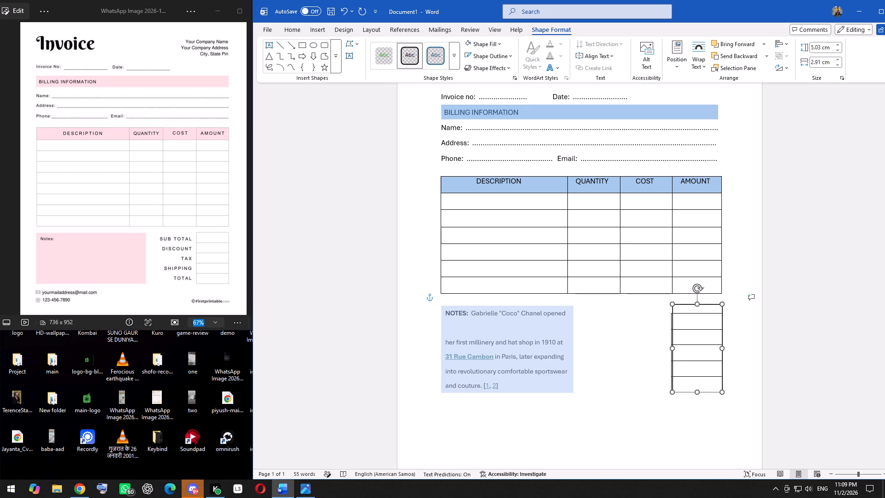
left_click_drag(672, 351, 673, 352)
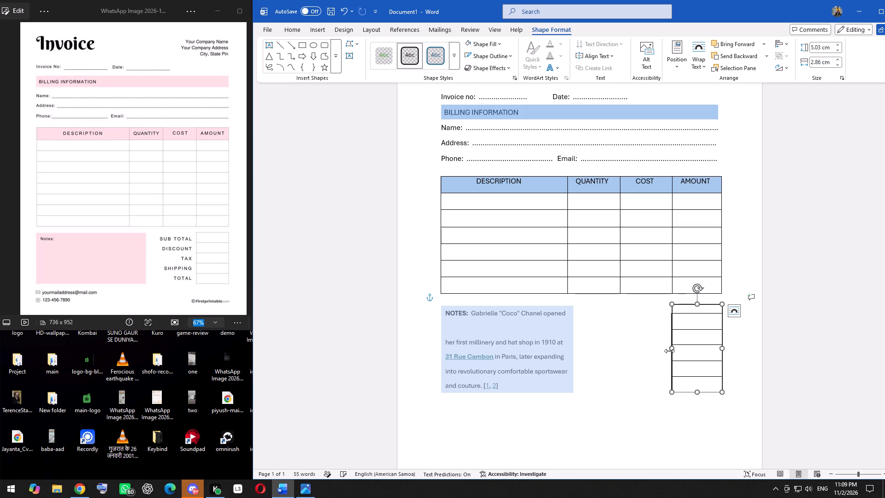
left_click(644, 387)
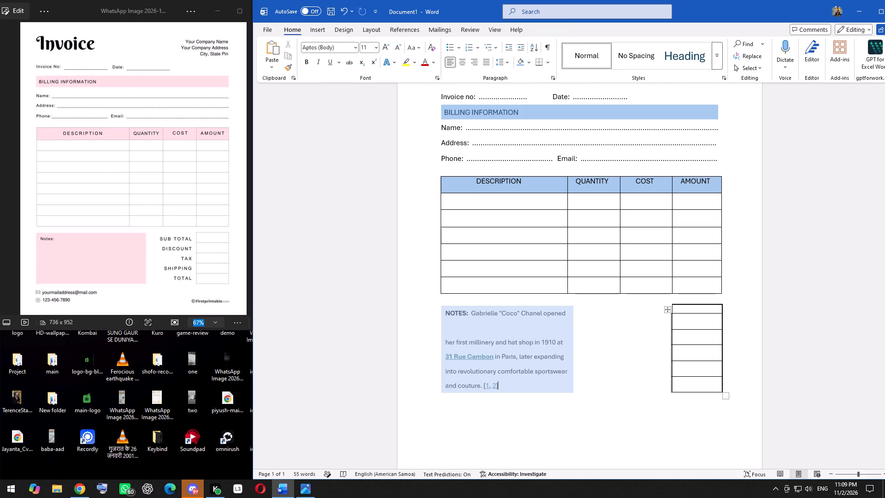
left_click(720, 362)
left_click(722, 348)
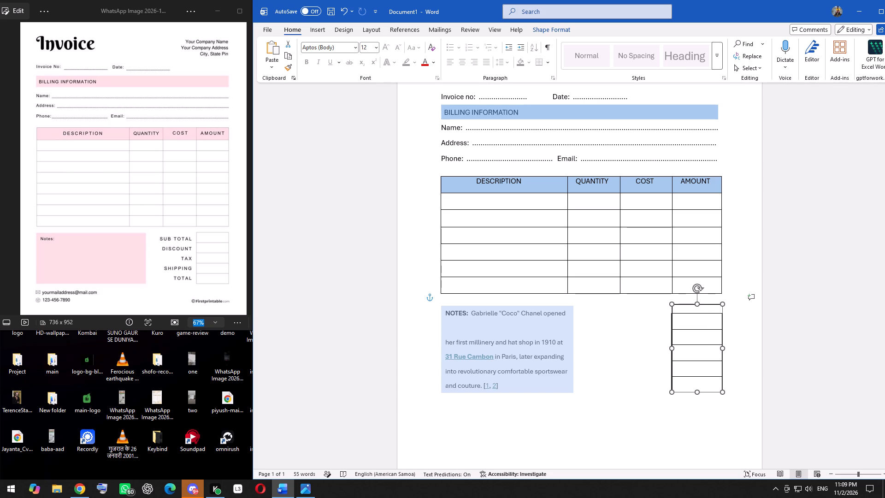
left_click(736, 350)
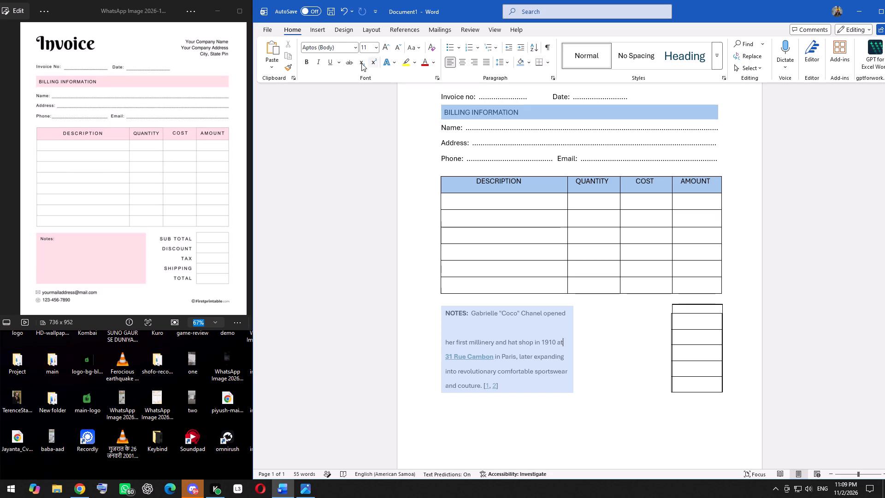
Draw a straight vertical line about 5.11 cm long along the left border of the totals table.
left_click(318, 26)
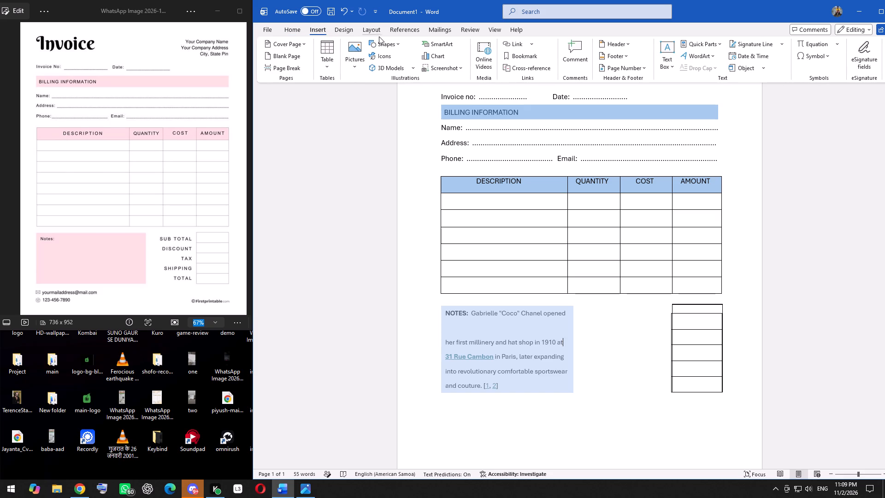
left_click(401, 42)
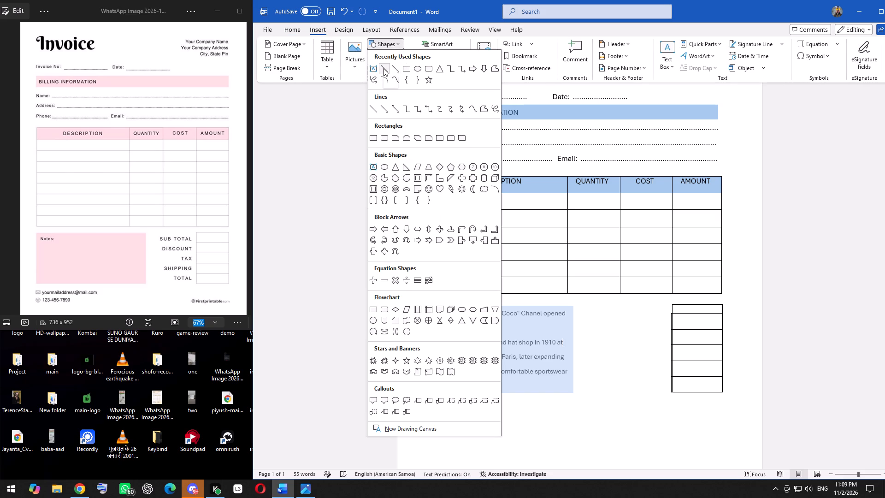
left_click(383, 68)
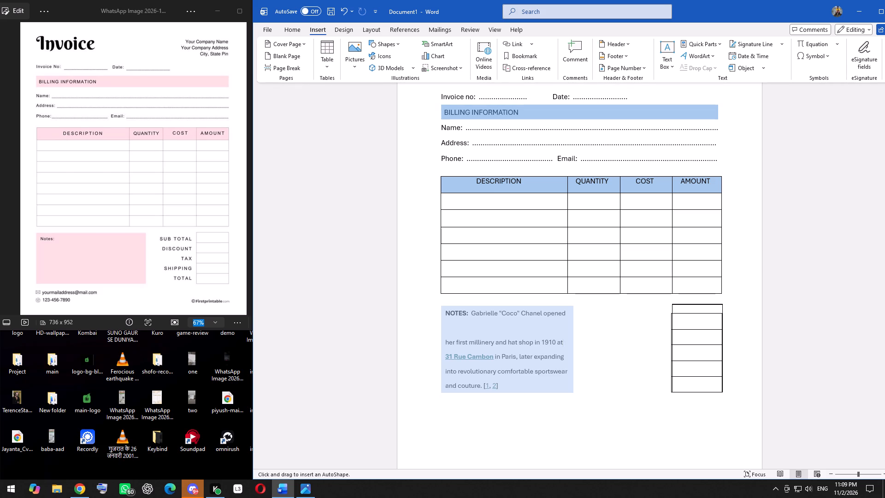
left_click_drag(672, 304, 667, 367)
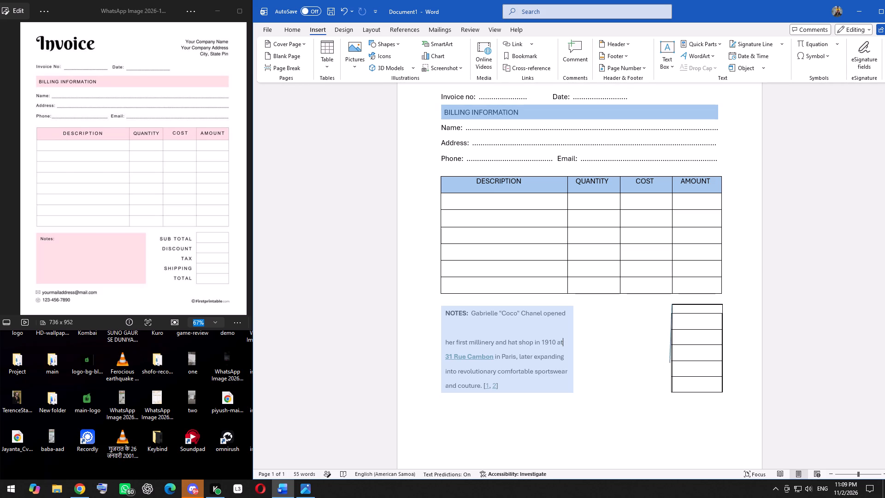
left_click_drag(667, 367, 669, 393)
left_click_drag(669, 393, 673, 393)
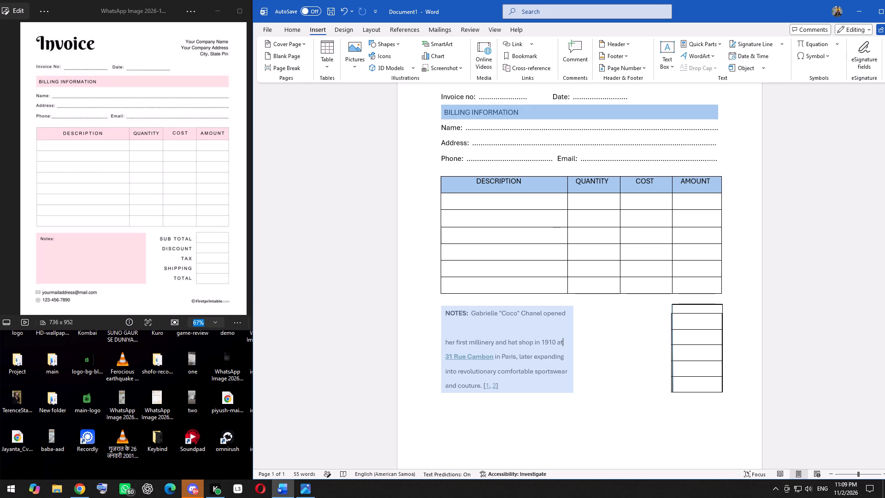
left_click_drag(673, 393, 673, 393)
left_click_drag(673, 393, 672, 392)
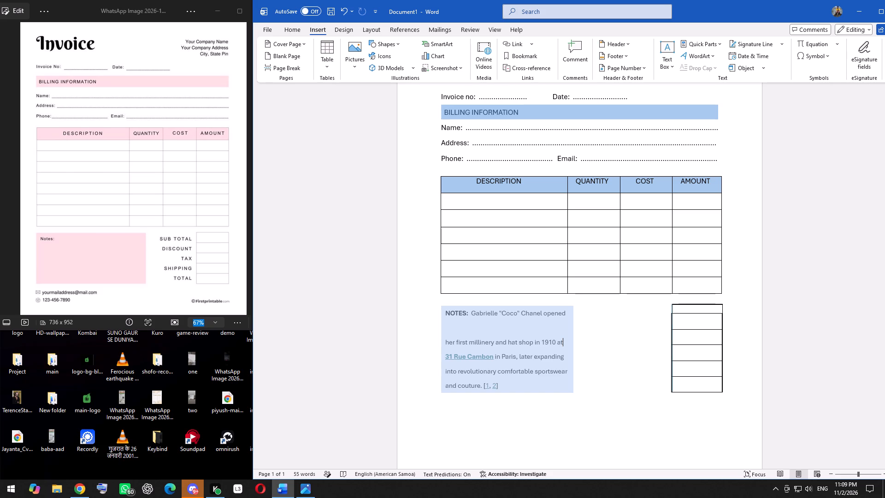
left_click_drag(672, 392, 672, 390)
left_click_drag(672, 390, 672, 393)
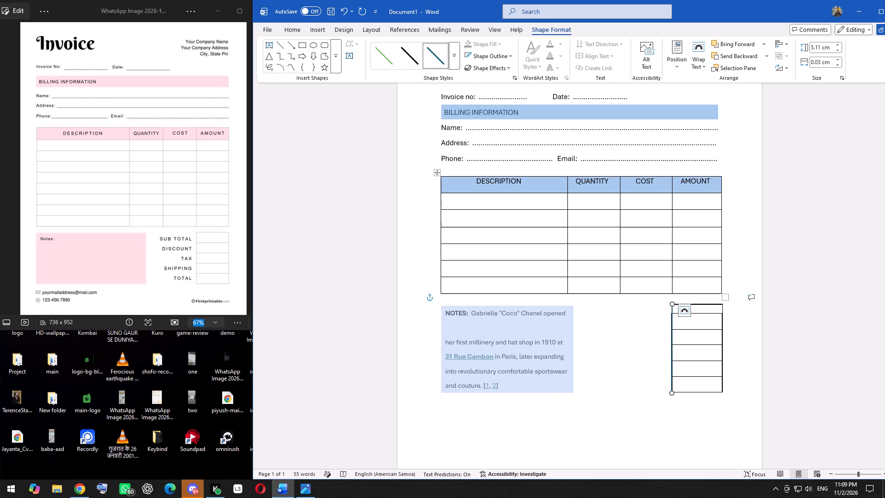
Apply the black preset line style to the line on the totals table's left border.
left_click(409, 55)
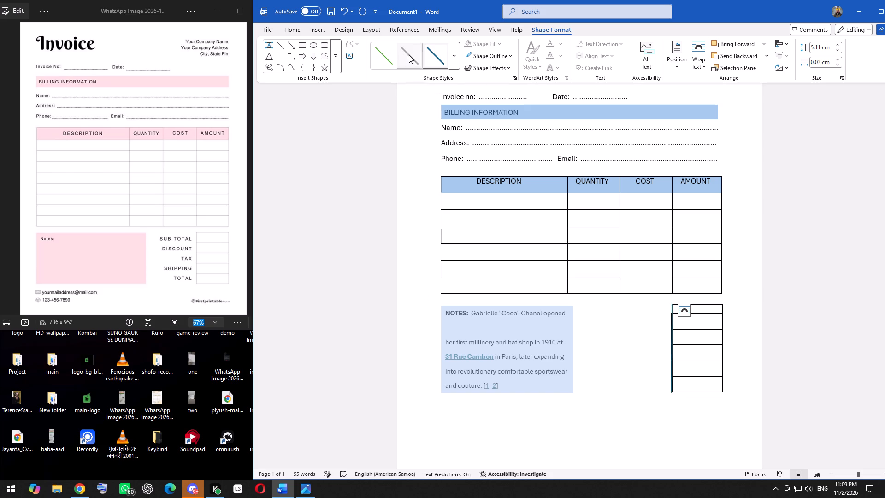
left_click(632, 338)
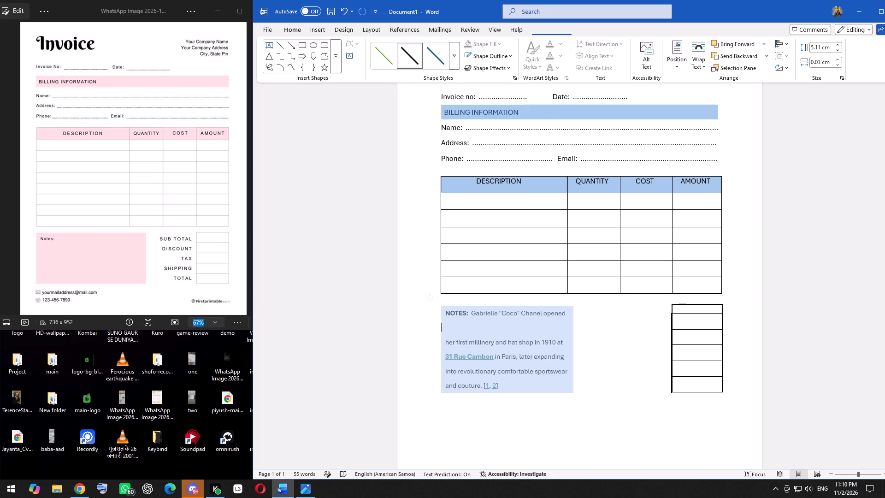
Draw a short vertical line about 0.69 cm long along the left side of the totals box's top row.
left_click(312, 30)
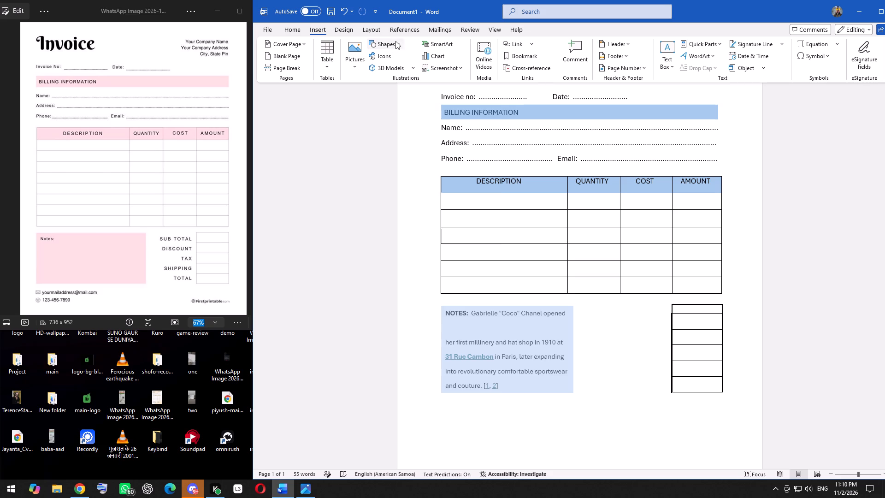
left_click(395, 41)
left_click(385, 67)
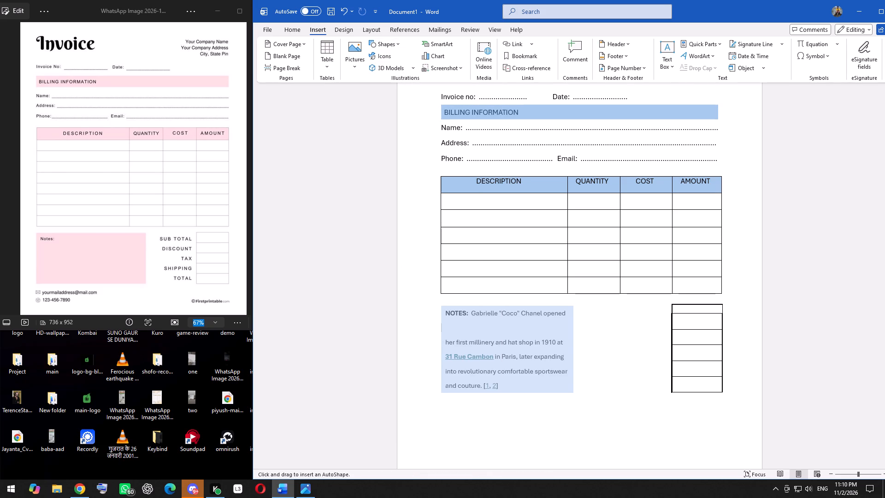
left_click_drag(672, 304, 672, 314)
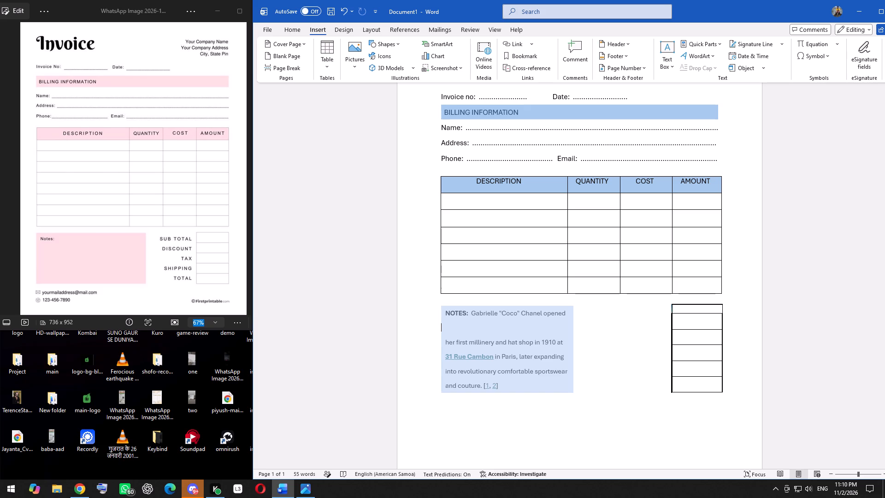
left_click_drag(672, 314, 674, 314)
left_click_drag(674, 314, 673, 314)
left_click_drag(673, 314, 670, 318)
left_click_drag(670, 318, 672, 316)
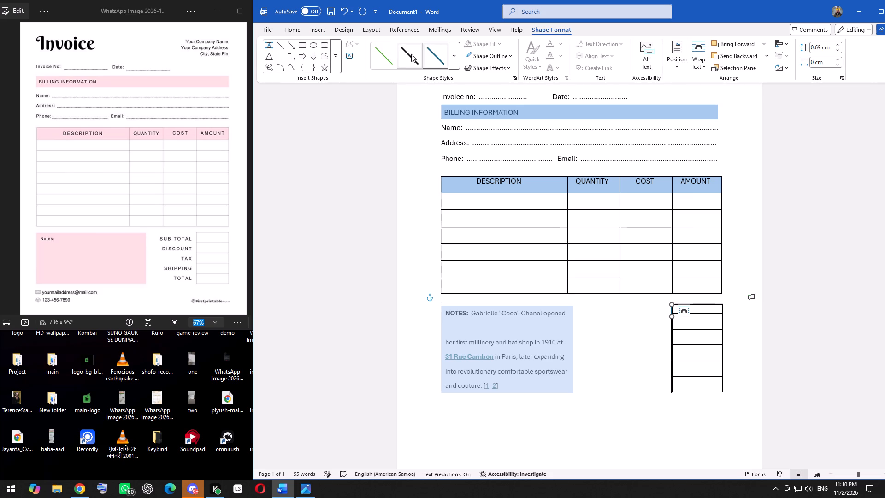
Apply the black preset line style to the short line beside the totals box's top row.
left_click(411, 53)
left_click(629, 419)
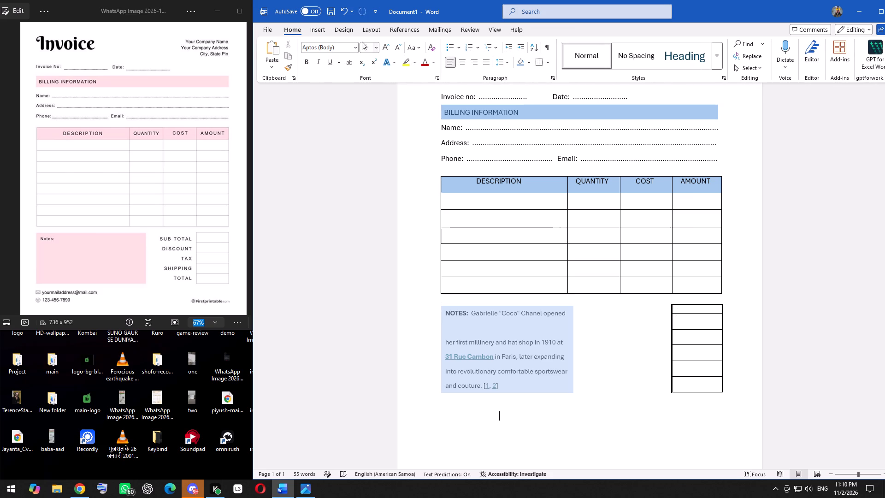
Start drawing another straight line with the Line shape.
left_click(314, 30)
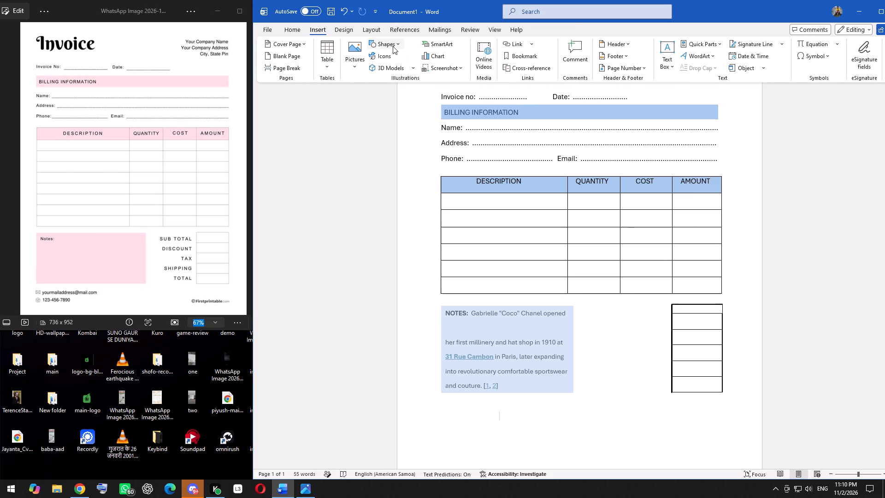
left_click(395, 41)
left_click(387, 69)
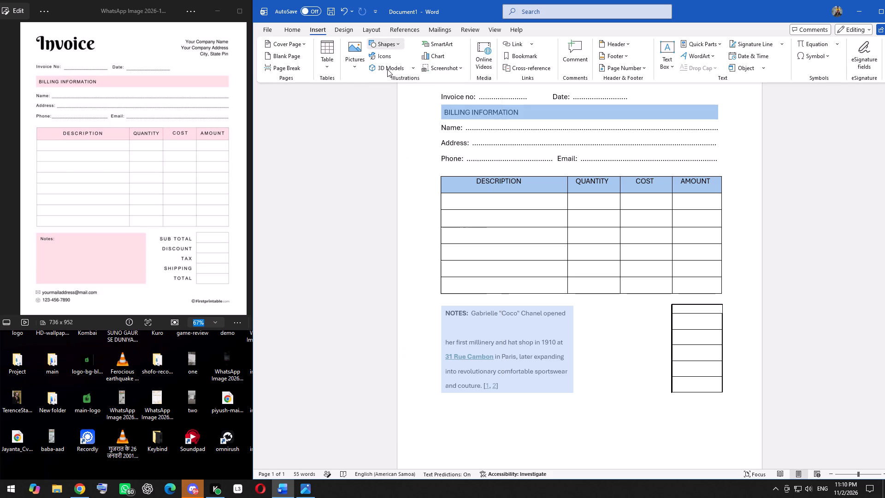
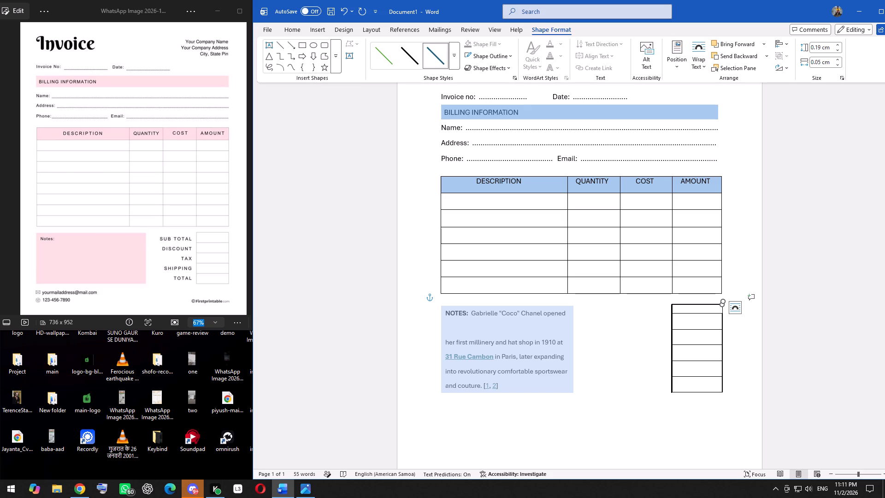
Undo the tiny line drawn at the upper-right corner of the totals grid beside the notes.
key("ctrl+z")
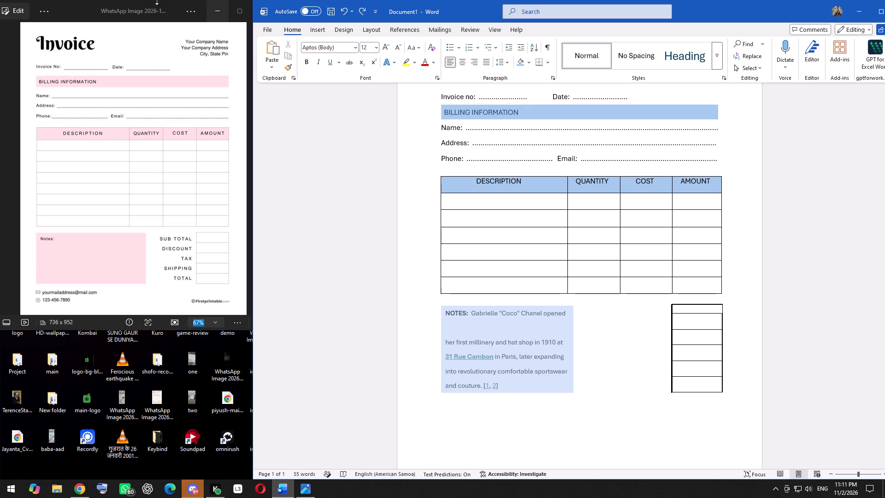
Draw a vertical line about 5 cm long down the totals grid's right edge and apply the black line style.
left_click(319, 31)
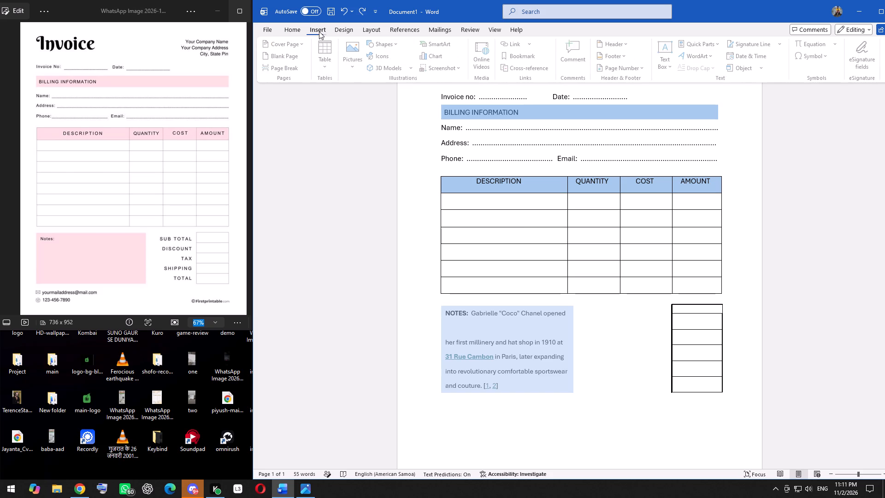
left_click(394, 40)
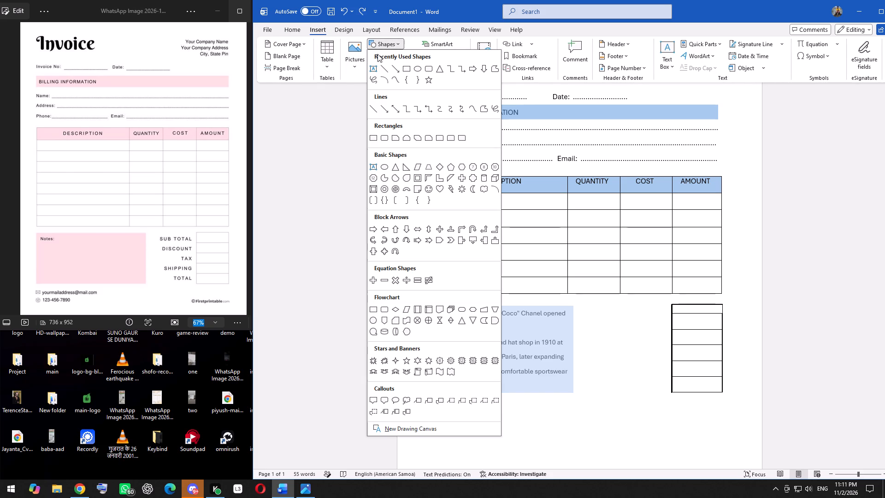
left_click(385, 65)
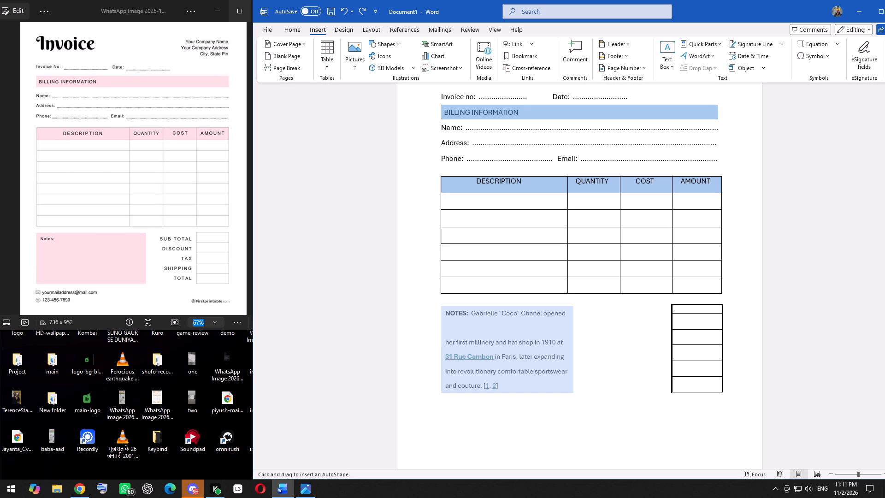
left_click_drag(723, 304, 716, 404)
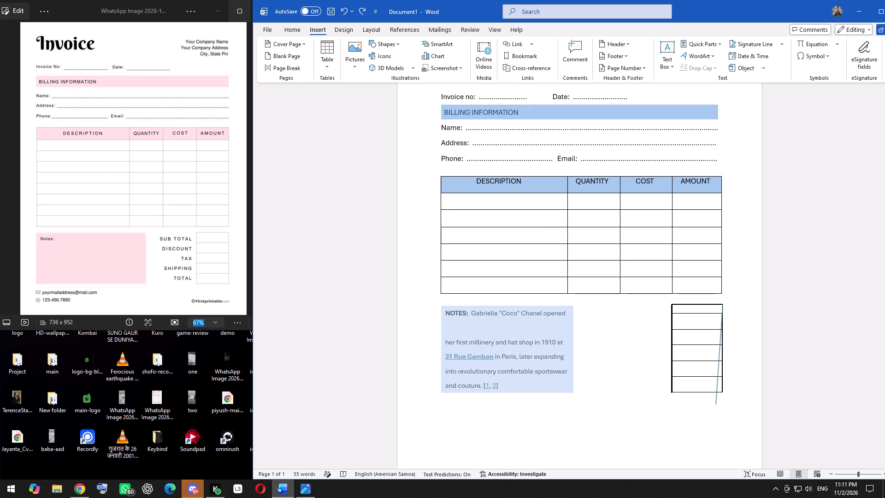
left_click_drag(716, 404, 722, 392)
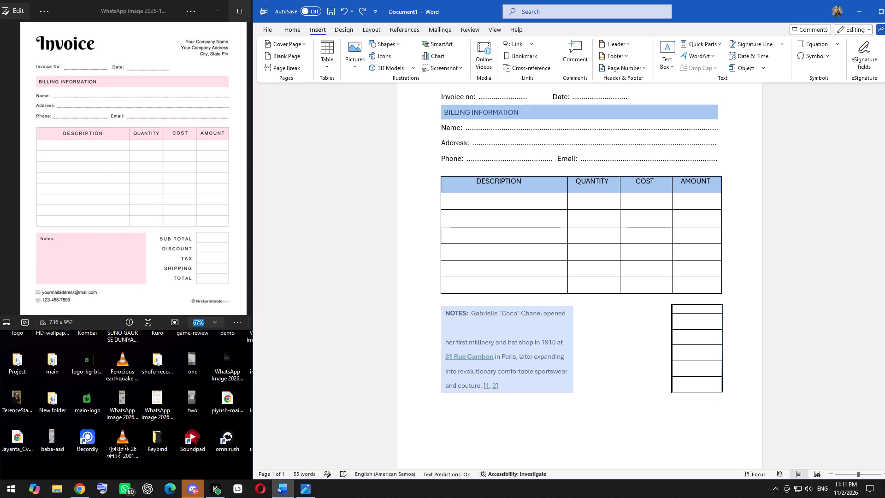
left_click_drag(722, 392, 722, 391)
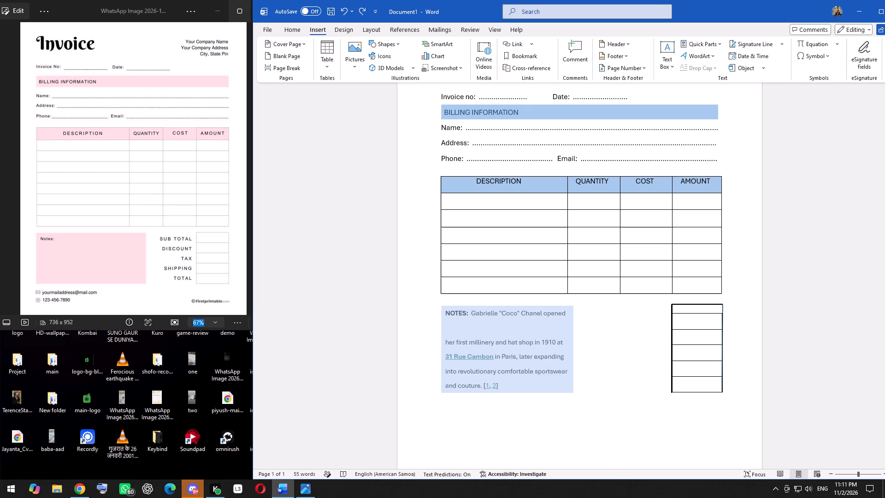
left_click_drag(722, 391, 722, 391)
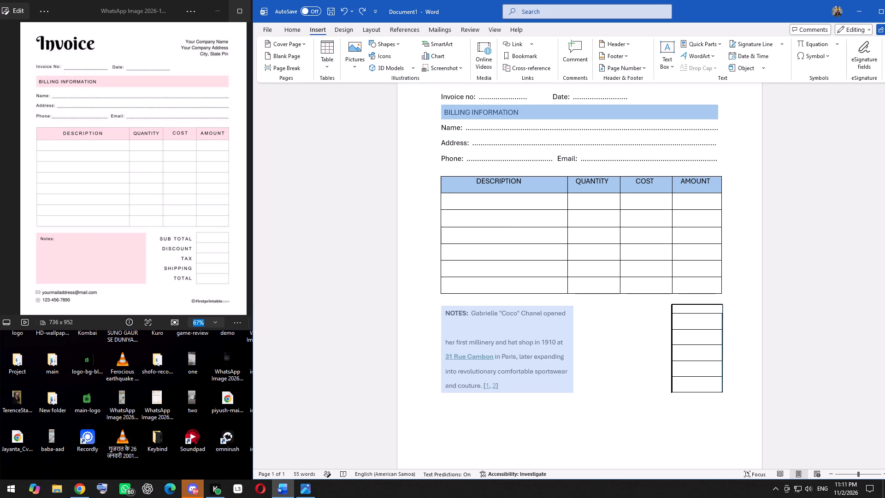
left_click_drag(722, 391, 723, 391)
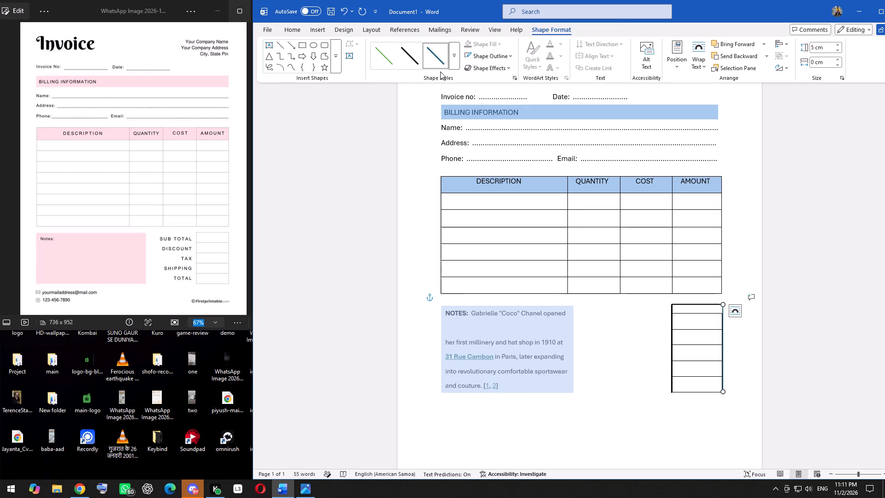
left_click(406, 52)
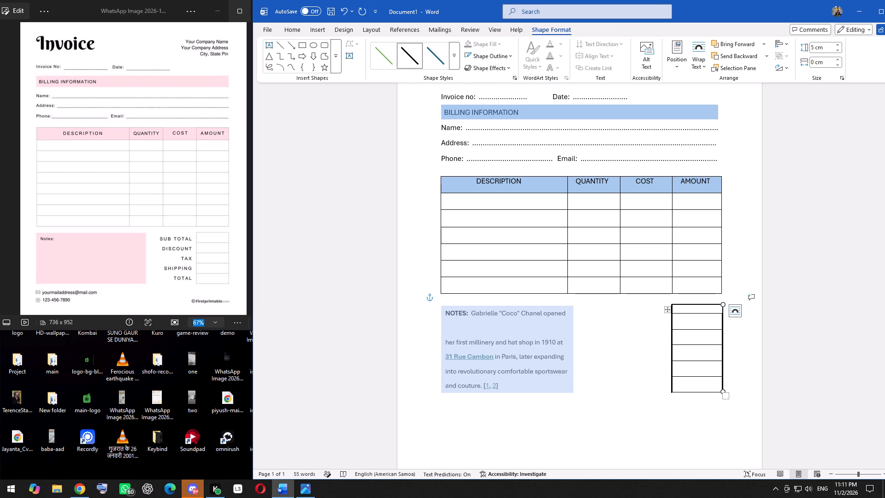
left_click(753, 365)
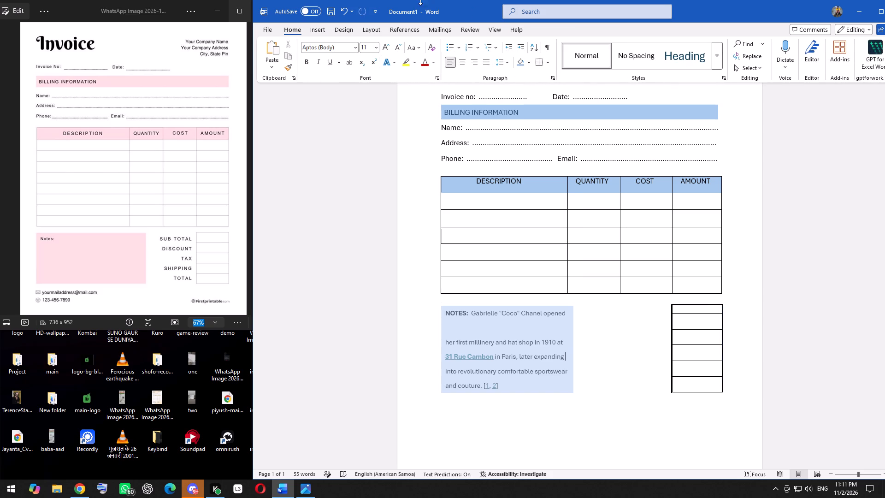
Draw a vertical line about 1.1 cm long over the top of the totals grid's right edge and apply the black line style.
left_click(314, 28)
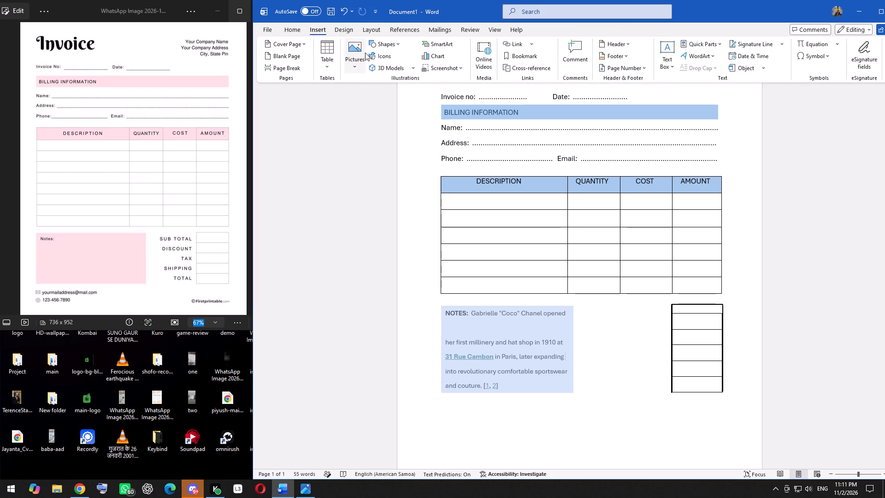
left_click(395, 42)
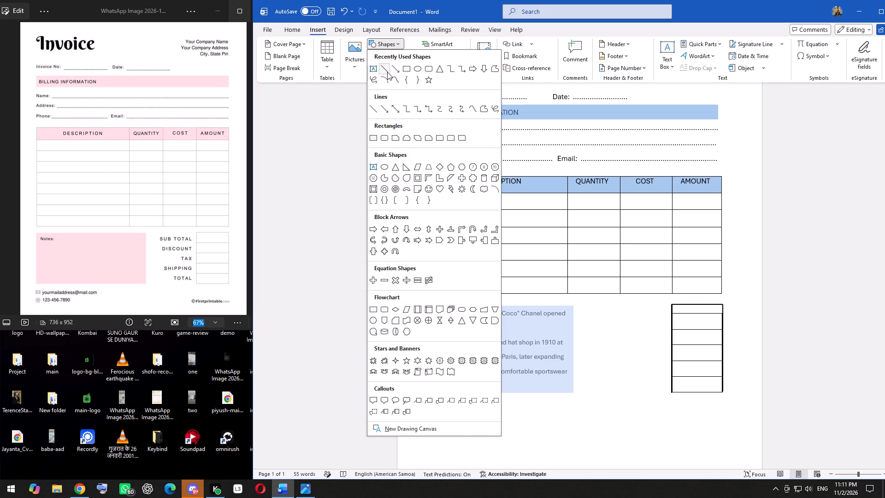
left_click(386, 71)
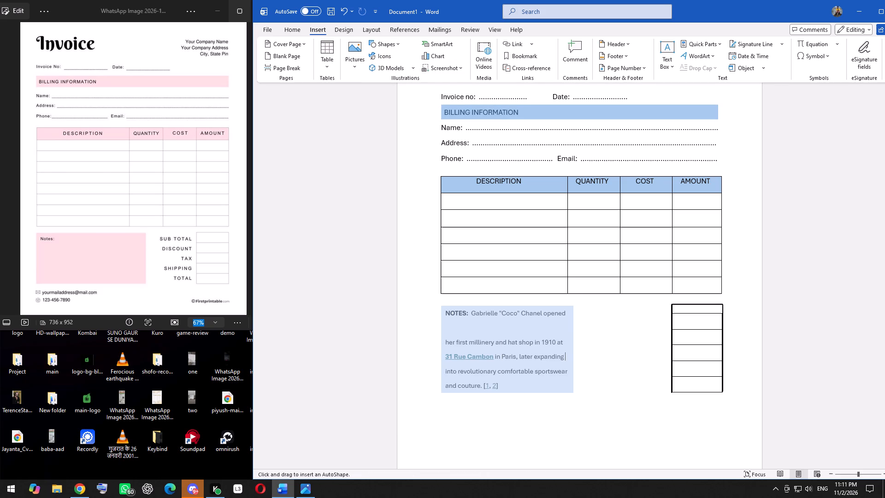
left_click_drag(722, 320, 723, 307)
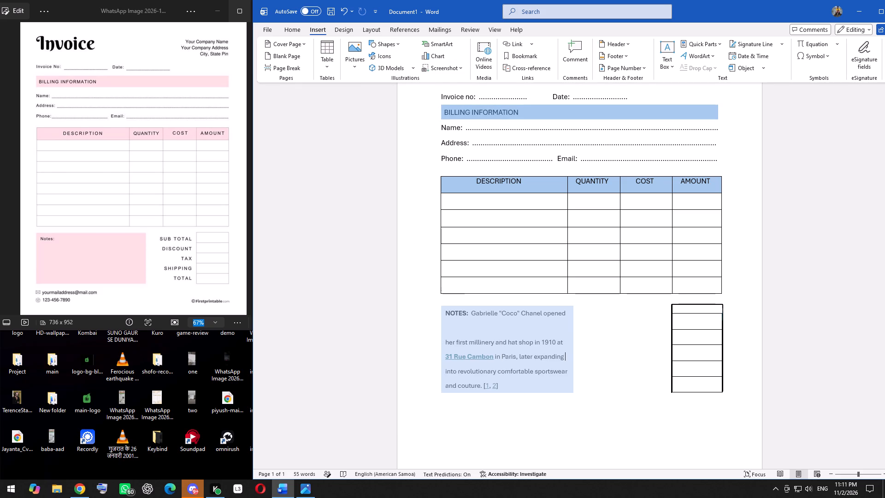
left_click_drag(723, 307, 723, 308)
left_click_drag(723, 308, 722, 303)
left_click_drag(722, 303, 723, 305)
left_click_drag(723, 305, 722, 301)
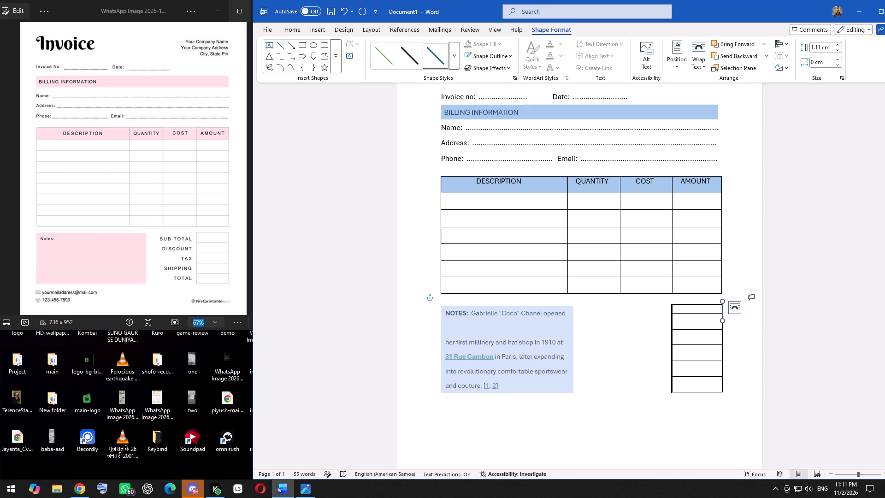
left_click(409, 55)
left_click(746, 250)
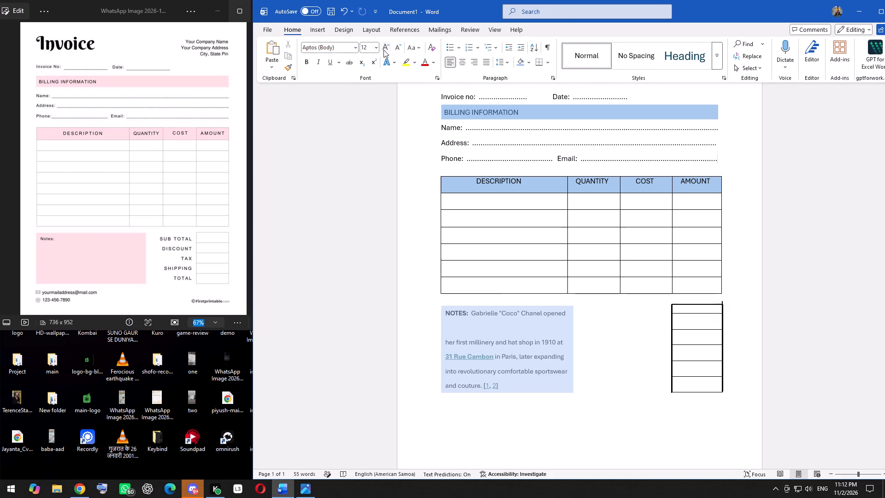
Draw a horizontal line about 3.1 cm long along the totals grid's bottom edge and apply the black line style.
left_click(316, 28)
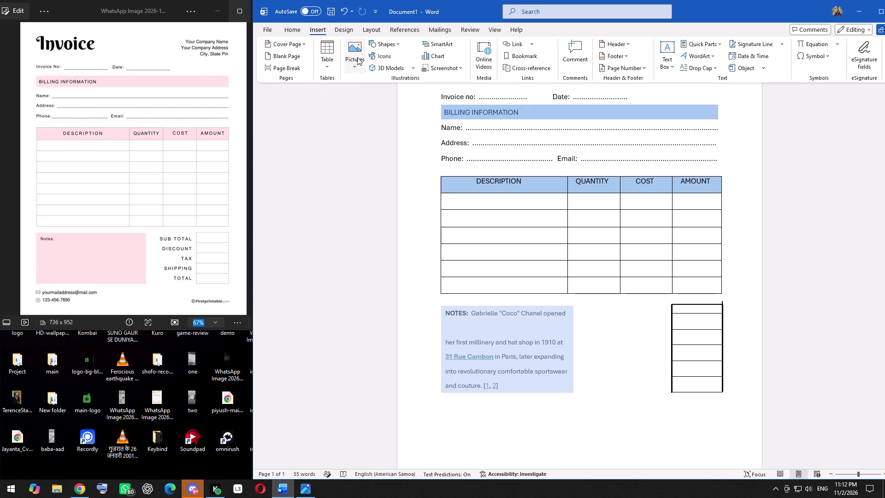
left_click(397, 41)
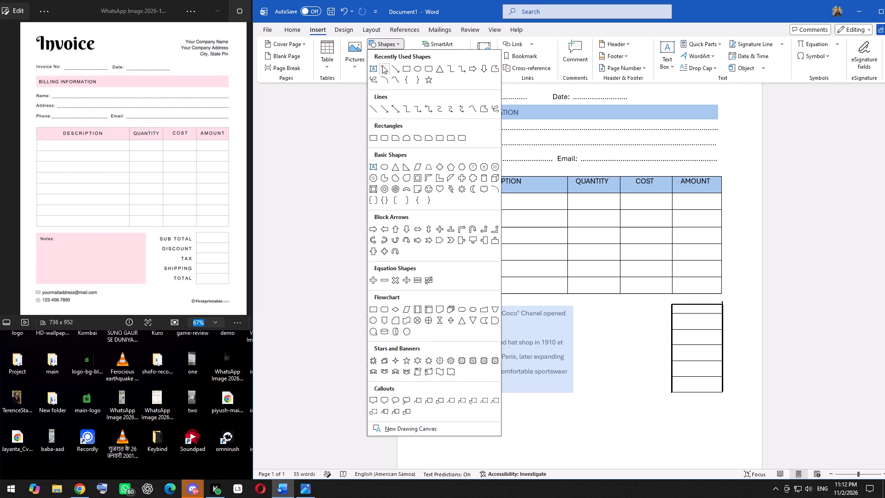
left_click(382, 65)
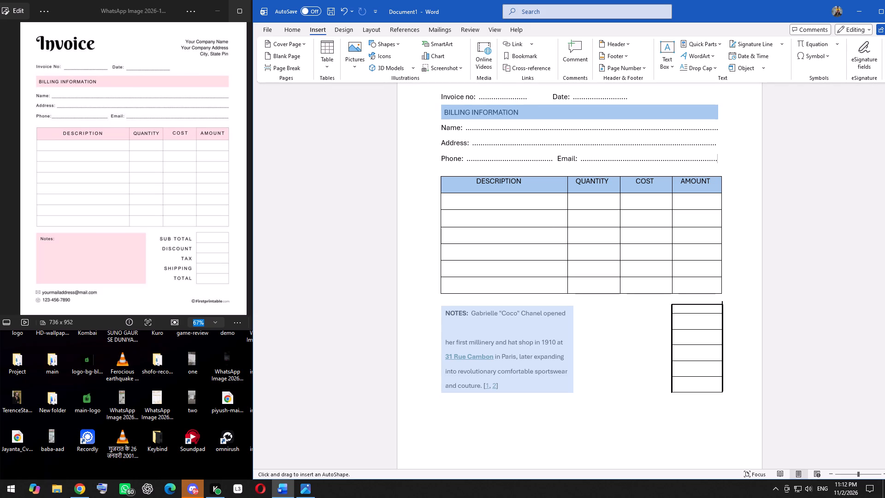
left_click_drag(722, 391, 691, 396)
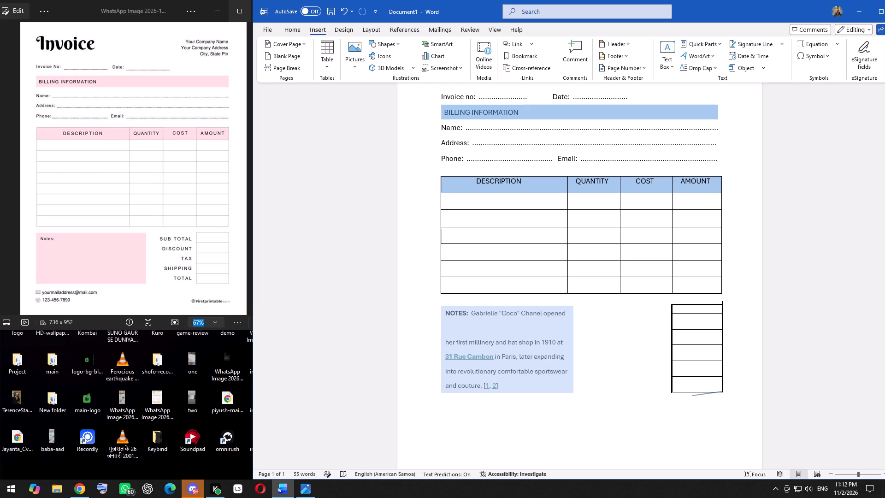
left_click_drag(691, 396, 671, 392)
left_click_drag(671, 392, 668, 392)
left_click_drag(668, 392, 667, 393)
left_click_drag(667, 393, 668, 393)
left_click_drag(668, 393, 668, 391)
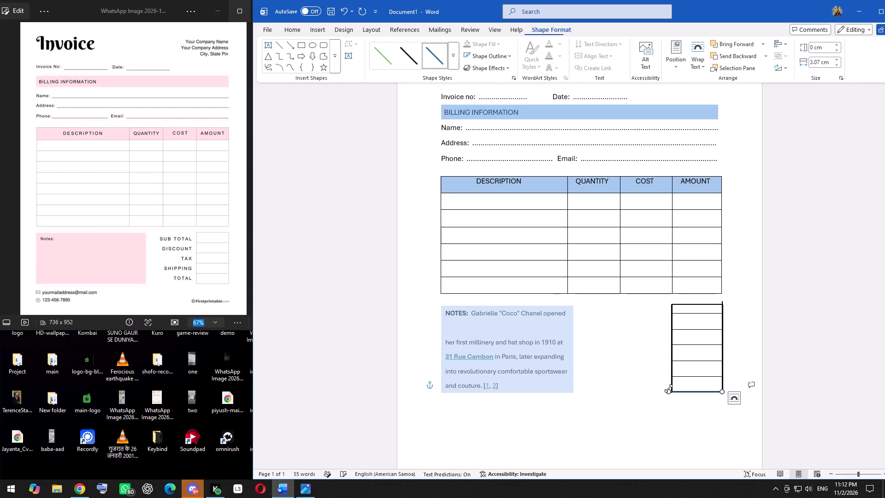
left_click(409, 53)
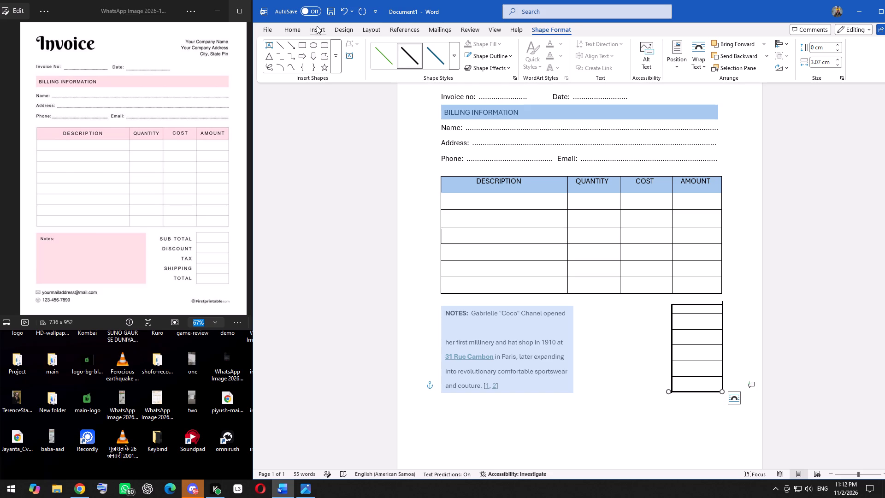
Draw a small rectangle about 1.59 cm high and 0.64 cm wide near the totals grid's lower-left corner.
left_click(317, 26)
left_click(394, 41)
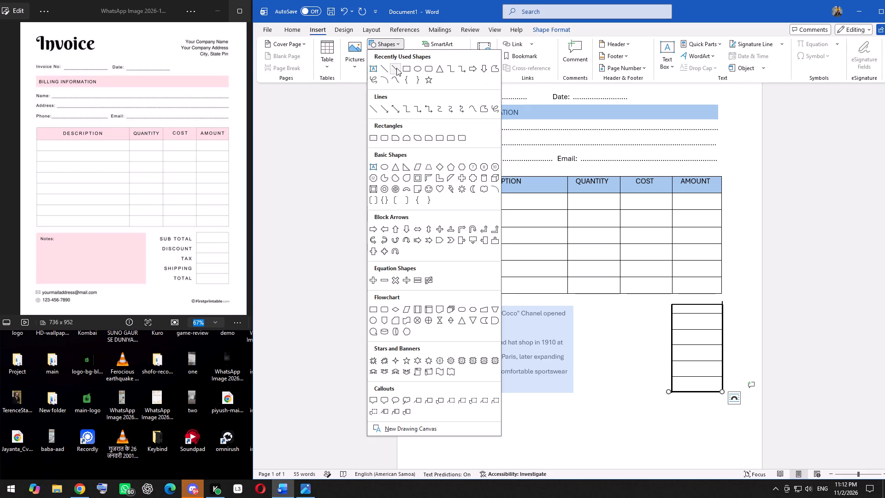
left_click(403, 68)
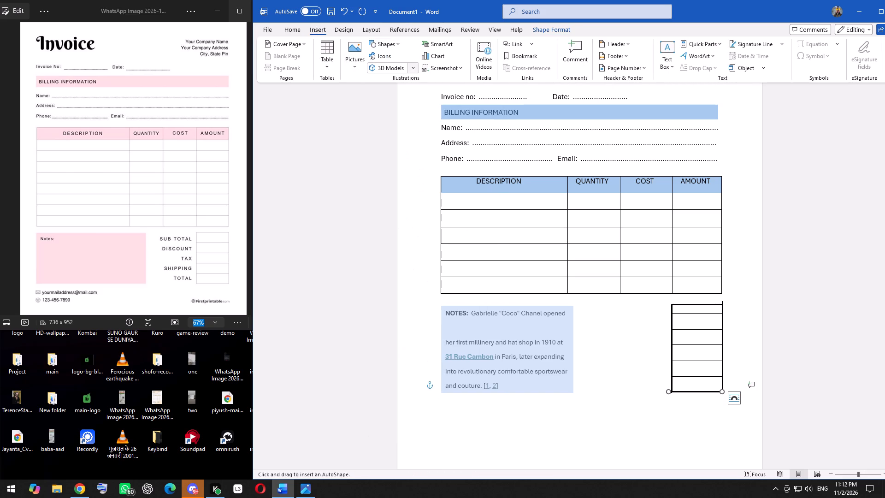
left_click_drag(617, 344, 662, 411)
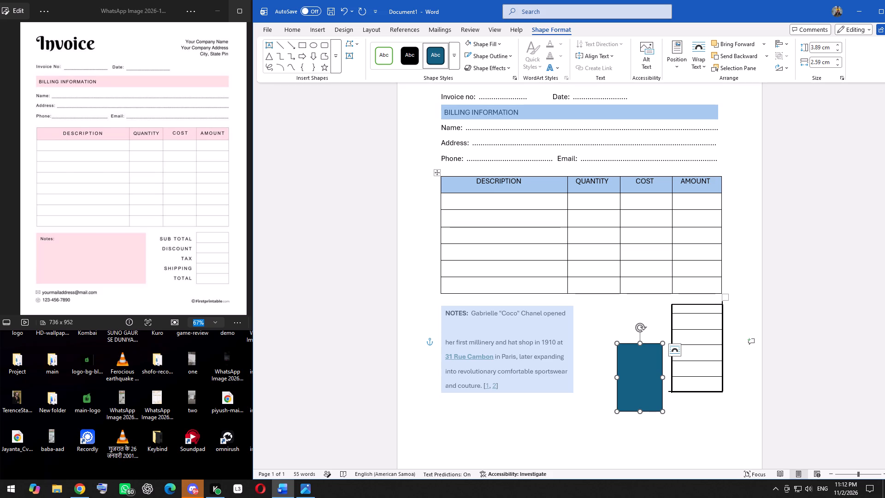
left_click_drag(616, 342, 643, 394)
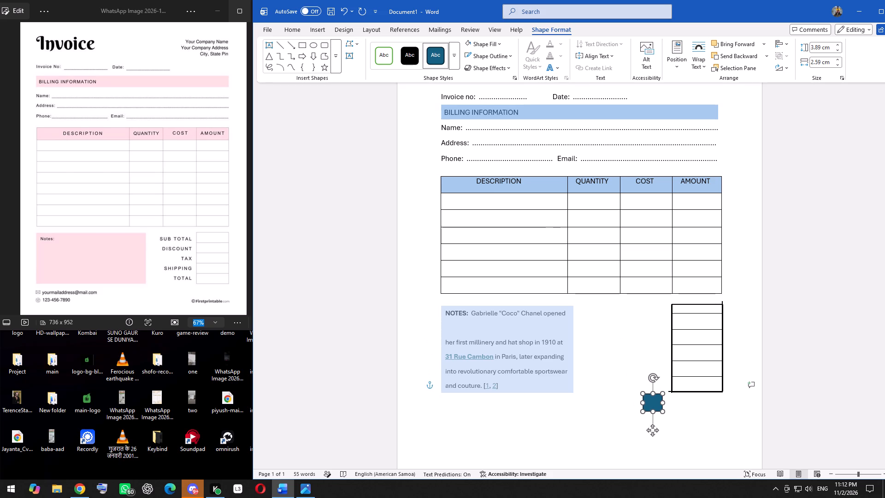
left_click_drag(643, 394, 651, 384)
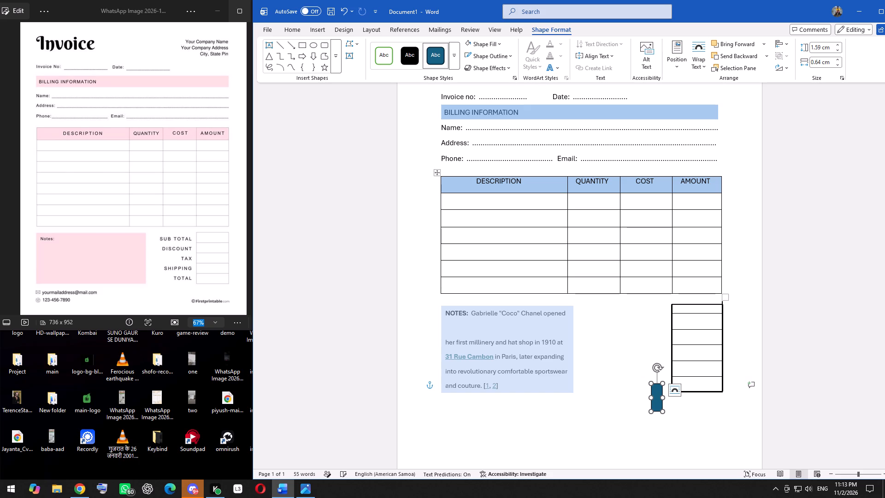
Give the small rectangle beside the totals grid a white fill and a white outline.
left_click(498, 41)
left_click(471, 86)
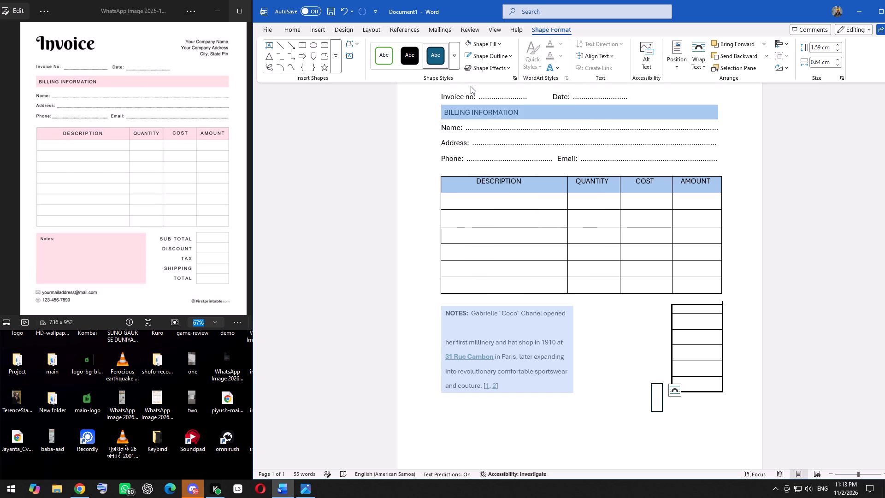
left_click(511, 54)
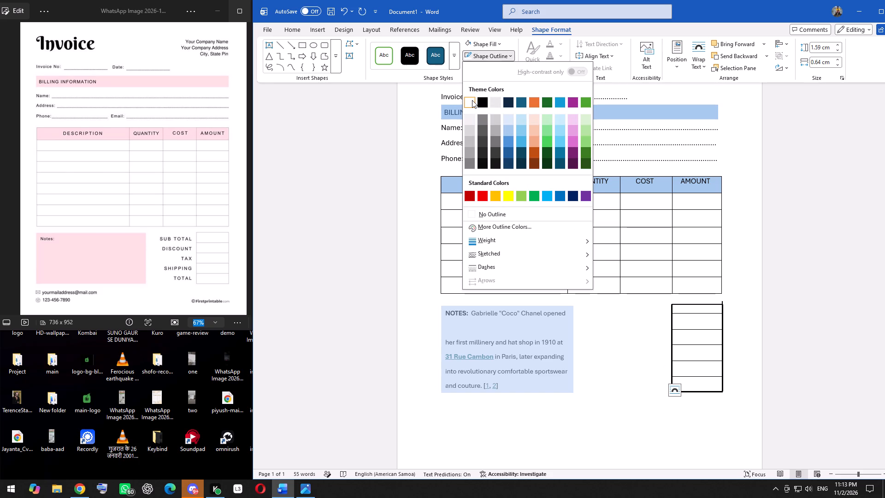
left_click(472, 100)
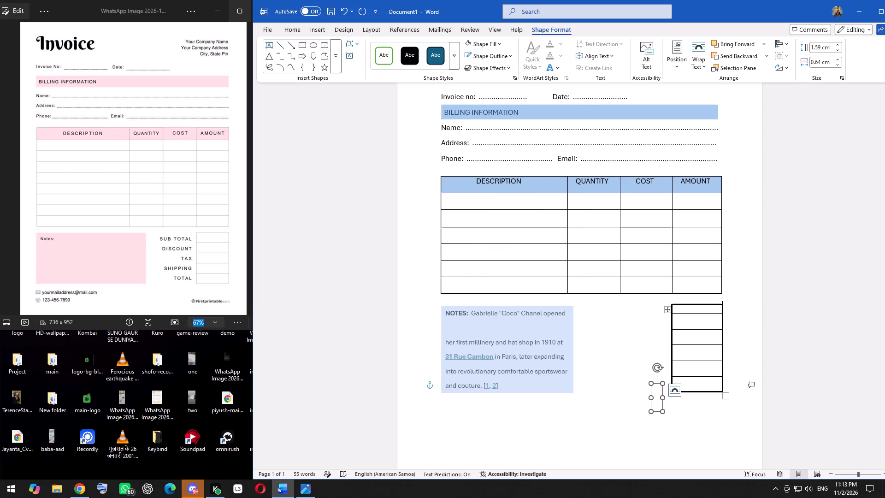
Move the white rectangle against the lower end of the totals grid's left edge to mask the overhanging line.
left_click_drag(657, 392, 665, 380)
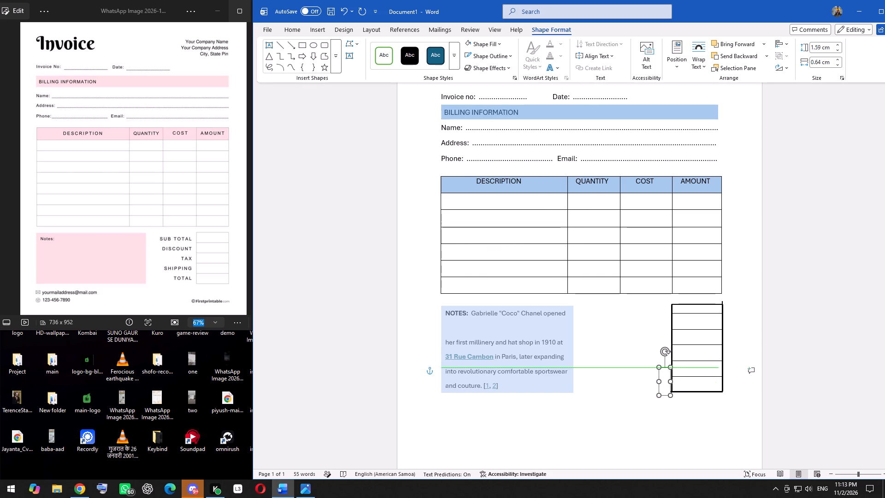
left_click_drag(665, 380, 666, 382)
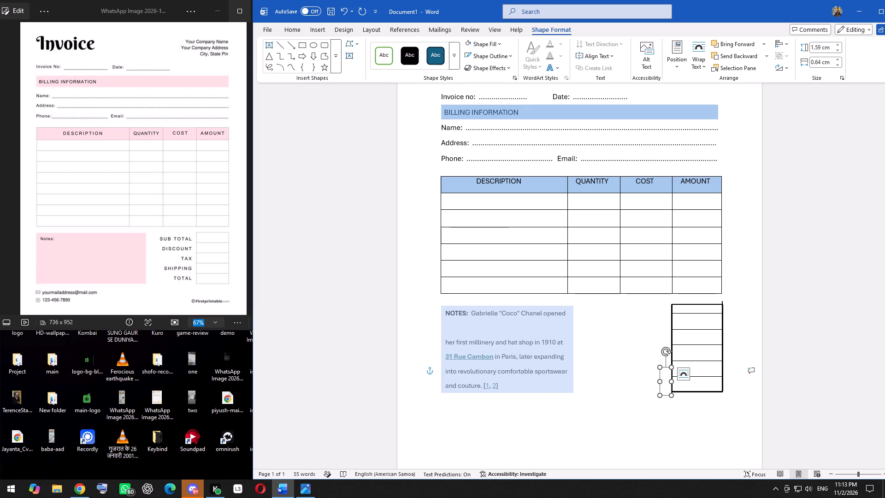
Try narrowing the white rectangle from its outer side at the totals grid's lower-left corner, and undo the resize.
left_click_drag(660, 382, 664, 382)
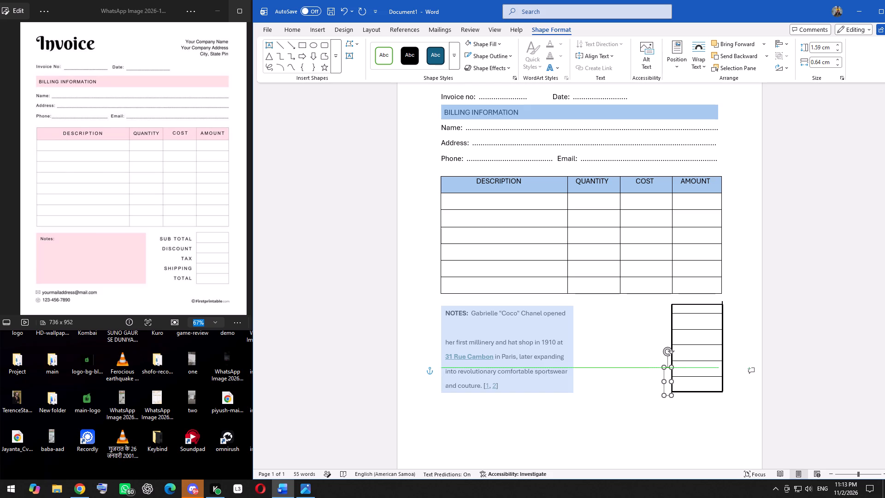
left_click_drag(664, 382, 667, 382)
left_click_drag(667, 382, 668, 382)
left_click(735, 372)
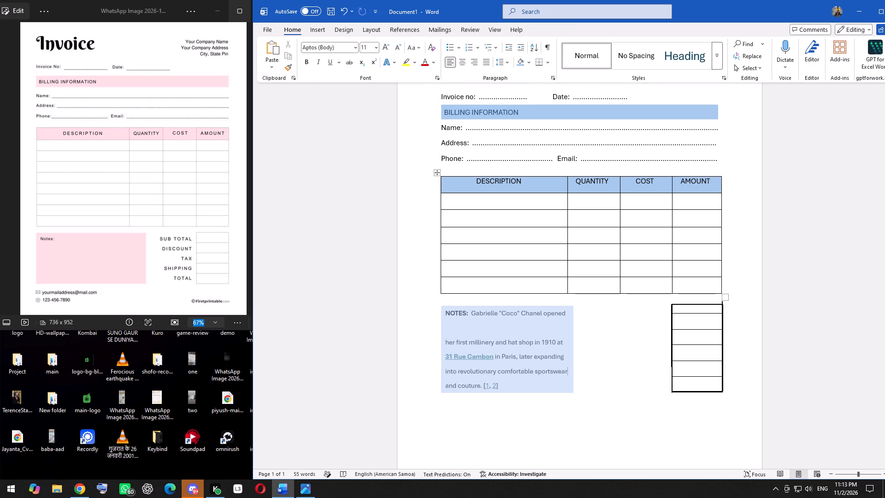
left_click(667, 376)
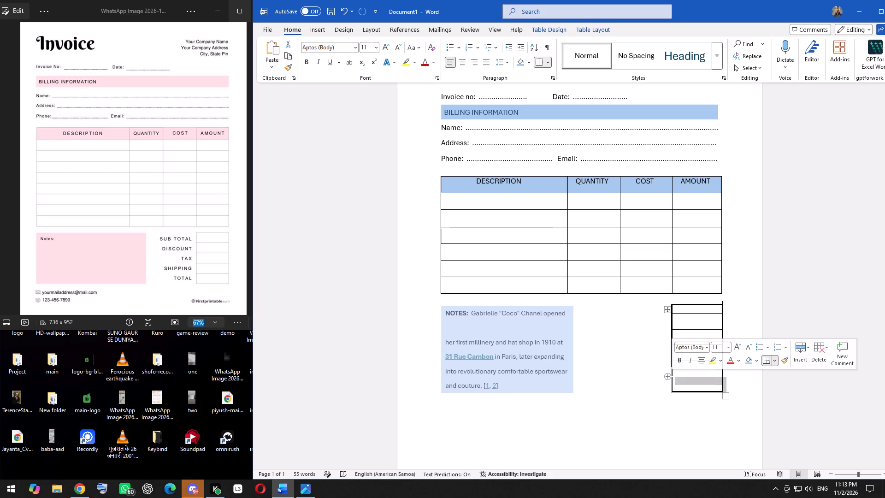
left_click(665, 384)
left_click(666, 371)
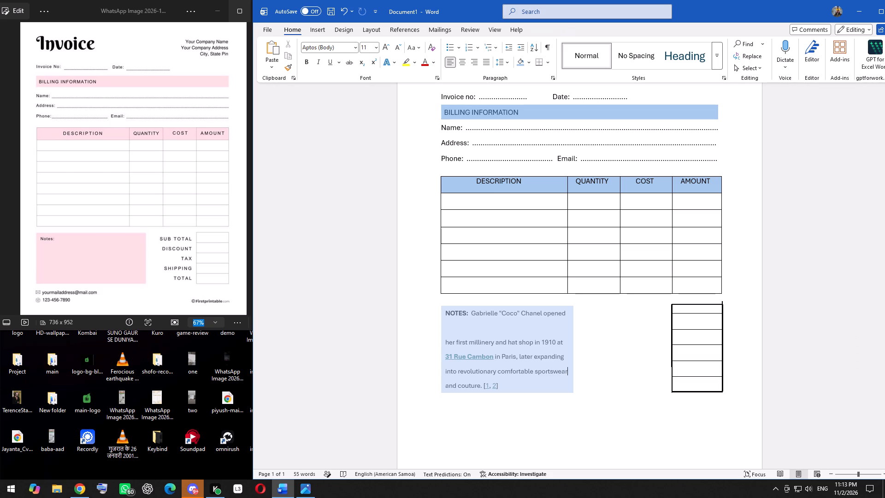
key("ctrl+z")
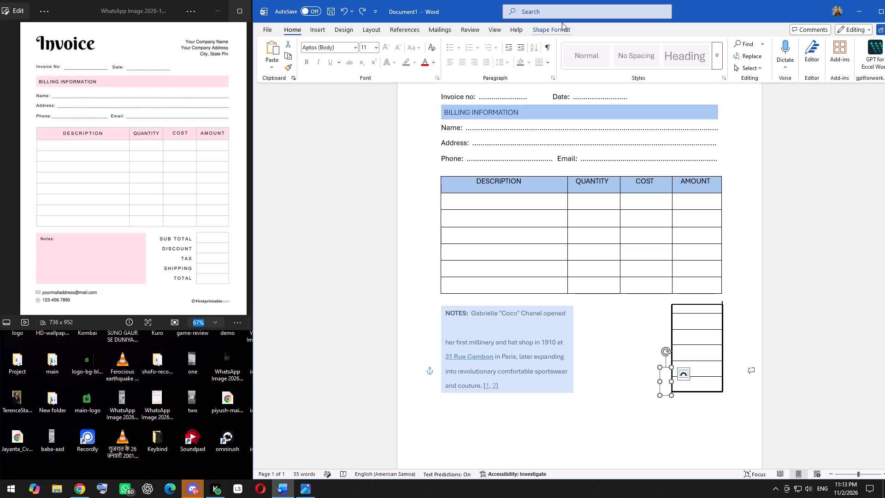
Shift the white rectangle slightly up and outward from the totals grid's left edge so it does not cover the border.
left_click(665, 387)
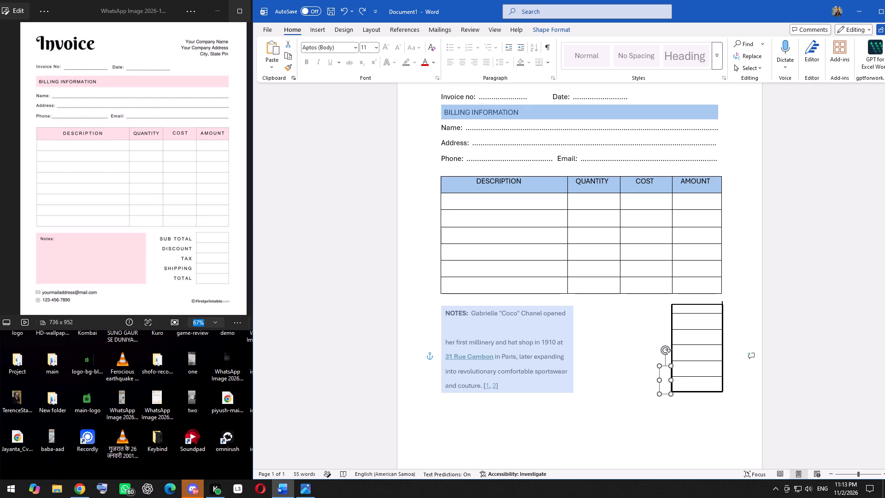
left_click(738, 330)
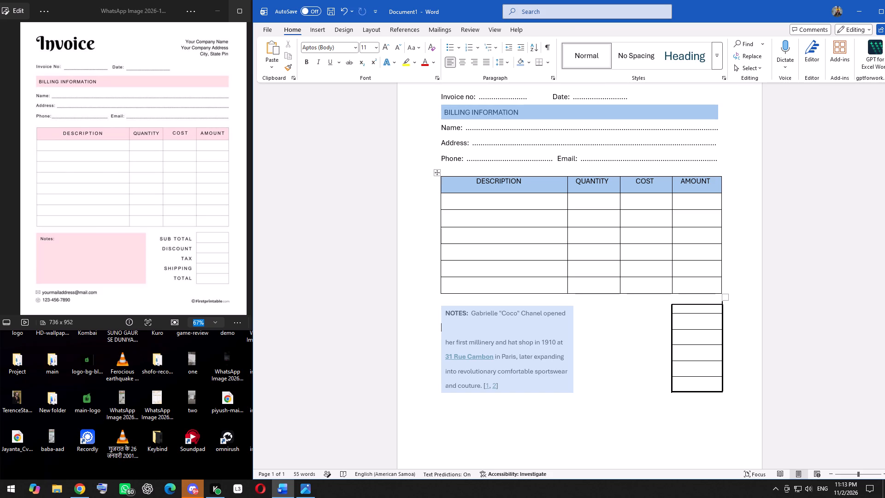
Draw a rectangle about 0.9 cm high and 3.52 cm wide just below the totals grid.
left_click(319, 29)
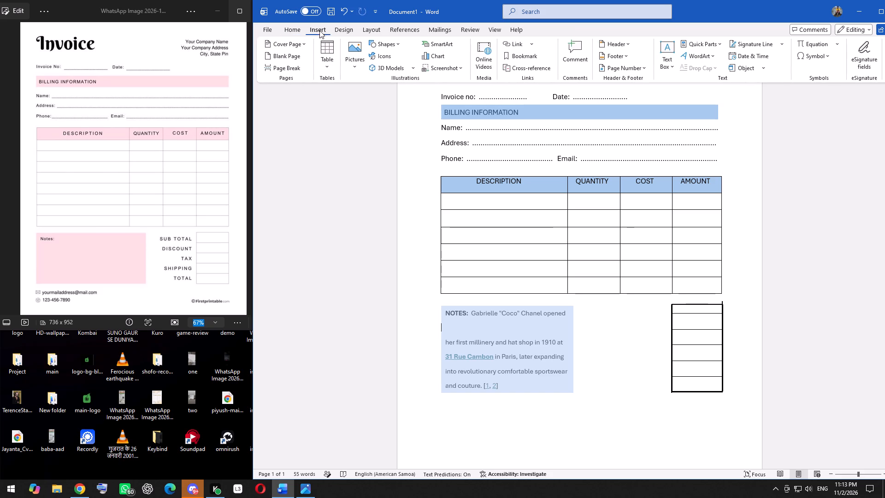
left_click(395, 43)
left_click(409, 67)
left_click_drag(673, 400, 728, 443)
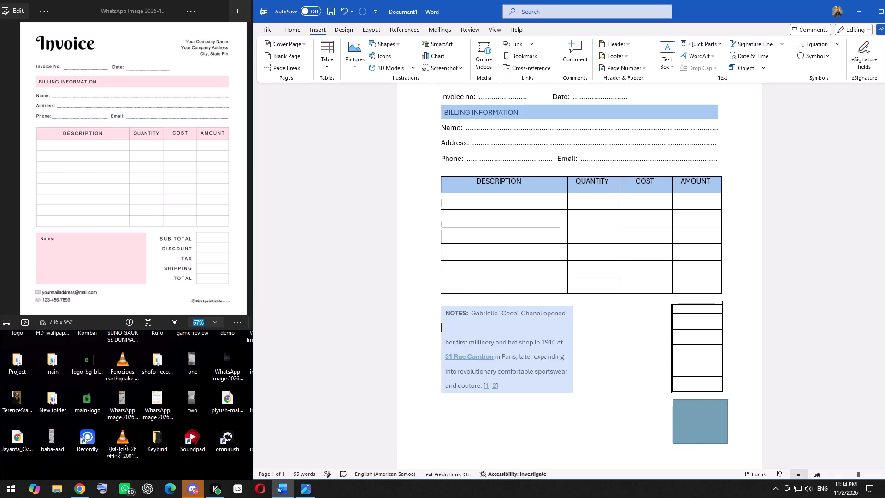
left_click_drag(728, 443, 734, 409)
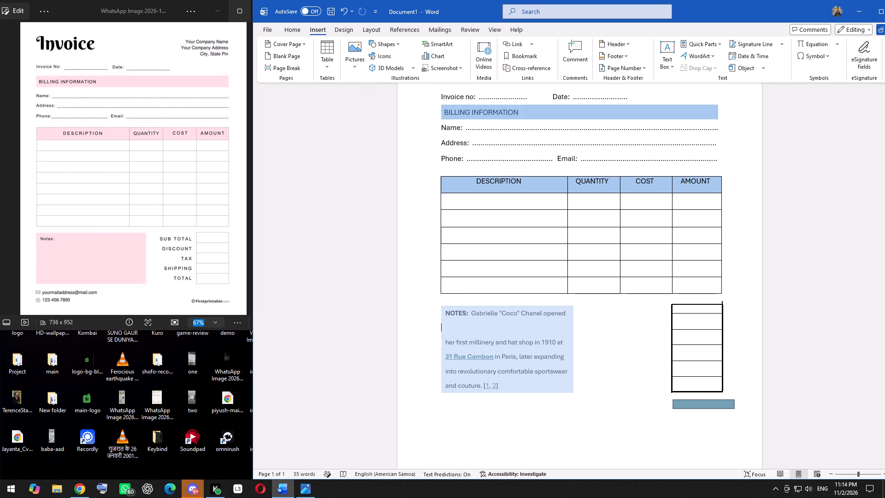
left_click_drag(734, 409, 734, 415)
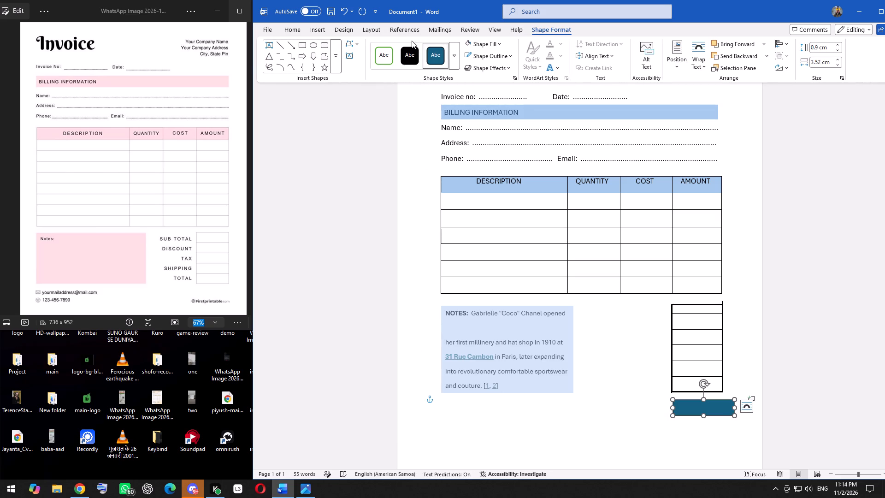
Give the rectangle below the totals grid a white fill and a white outline.
left_click(497, 38)
left_click(497, 41)
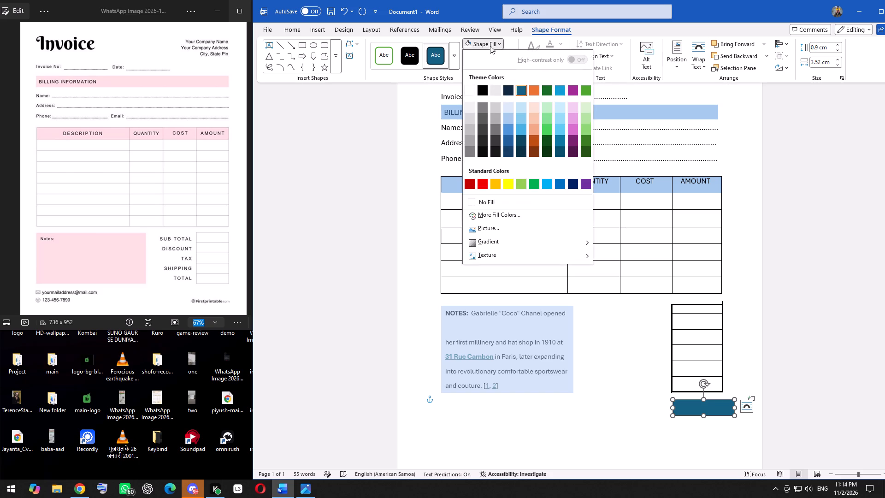
left_click(468, 88)
left_click(509, 54)
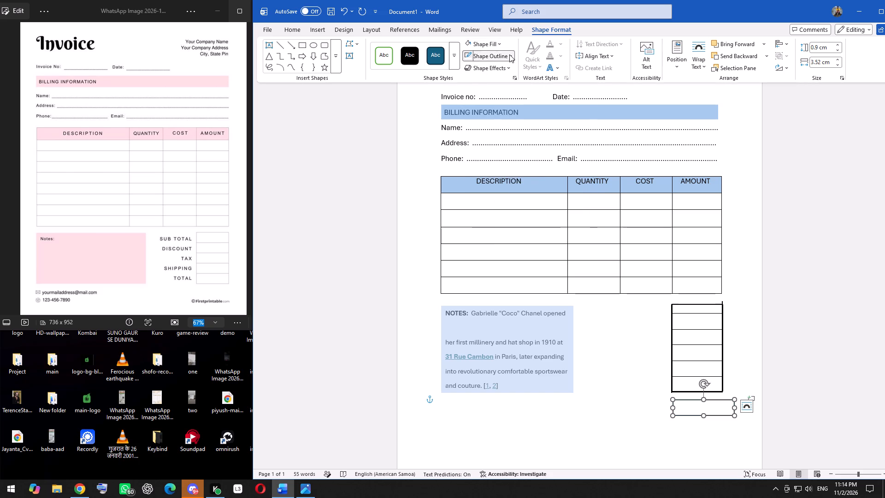
left_click(474, 102)
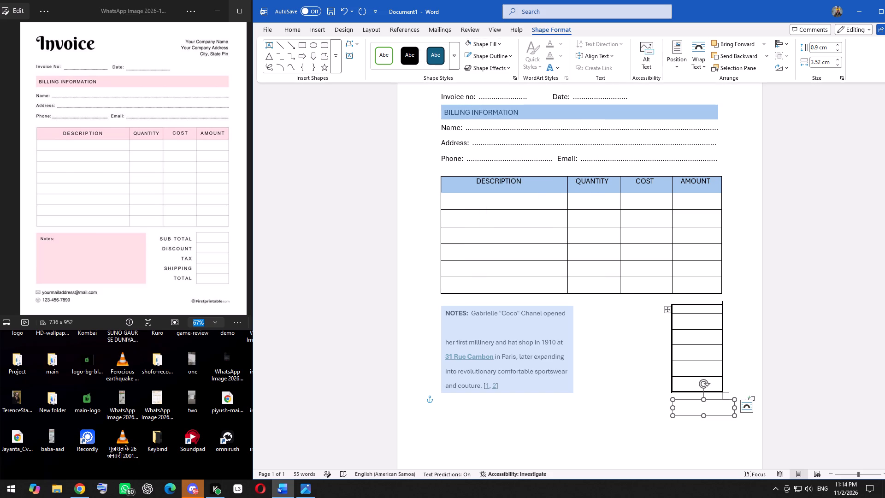
Move the white rectangle up against the totals grid's bottom edge to mask the line ends extending past it.
left_click_drag(713, 402, 709, 395)
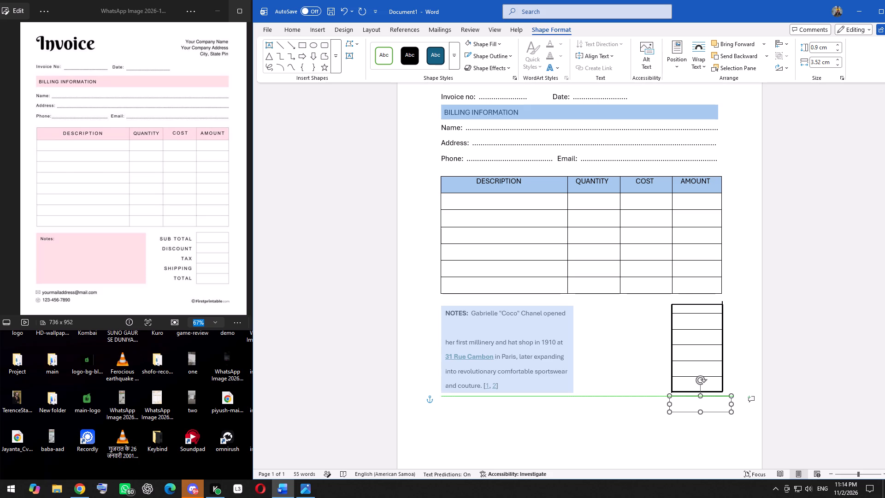
left_click_drag(709, 395, 706, 395)
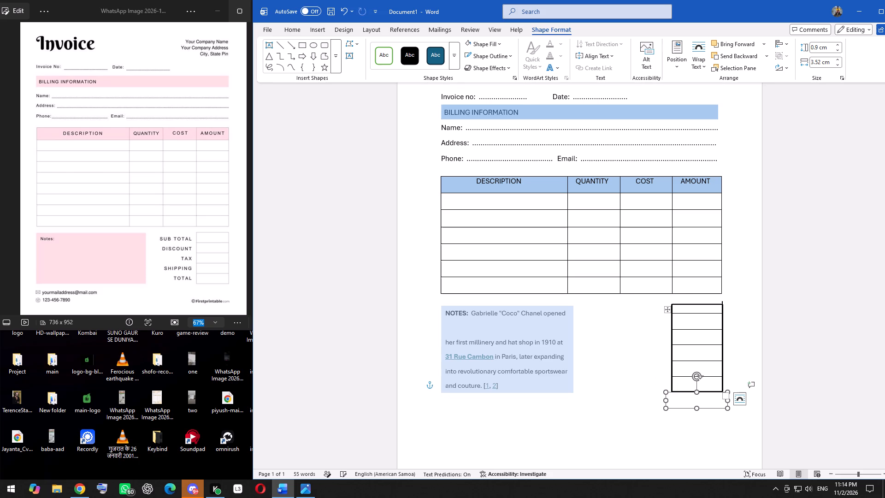
left_click(737, 364)
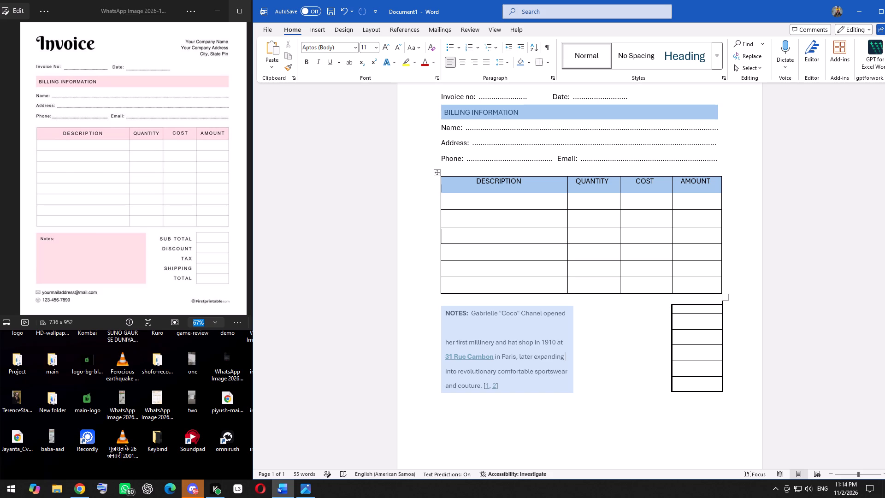
Draw a rectangle about 1.51 cm high and 1.46 cm wide in the margin just right of the items table.
left_click(310, 28)
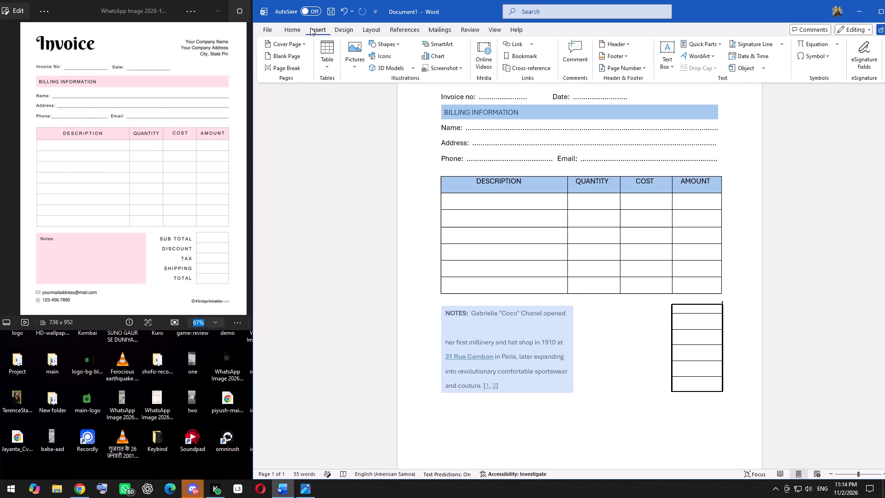
left_click(401, 46)
left_click(409, 67)
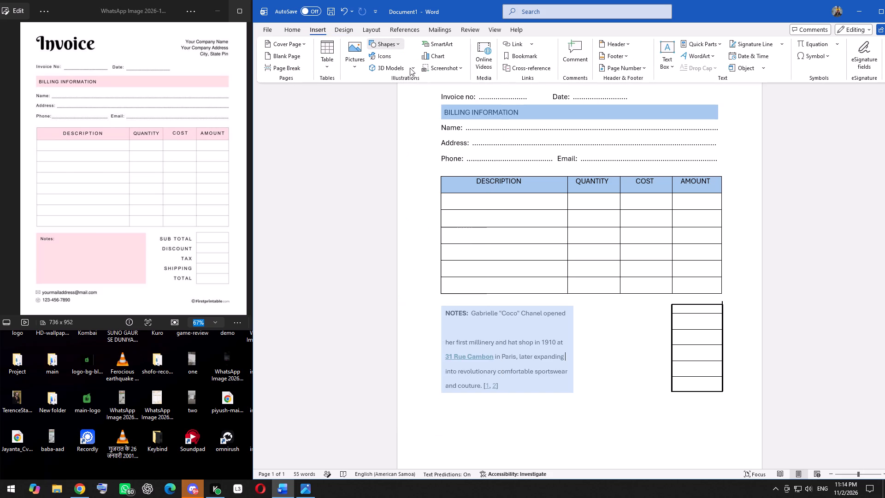
left_click_drag(731, 247, 746, 281)
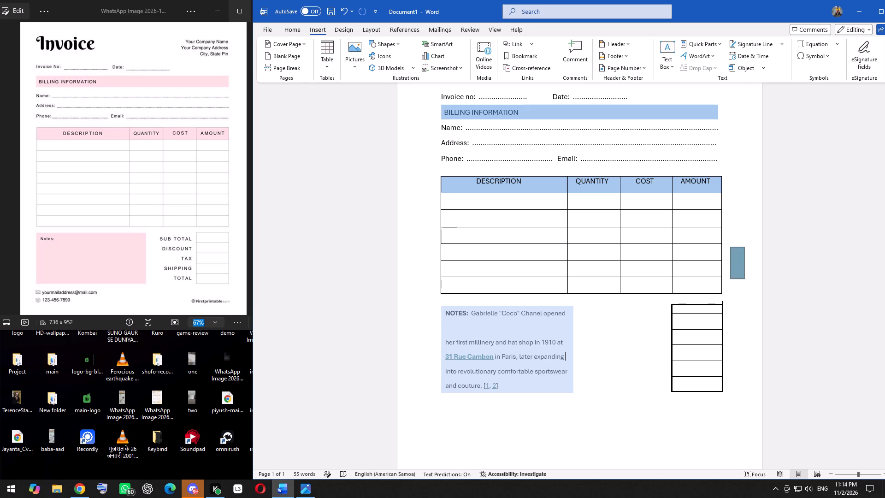
left_click_drag(746, 281, 756, 273)
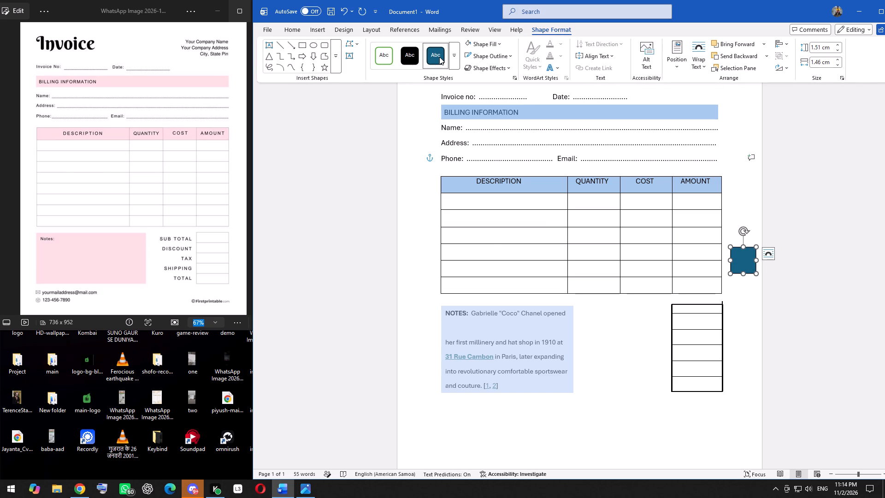
Give the new rectangle beside the items table a white fill and a white outline.
left_click(498, 42)
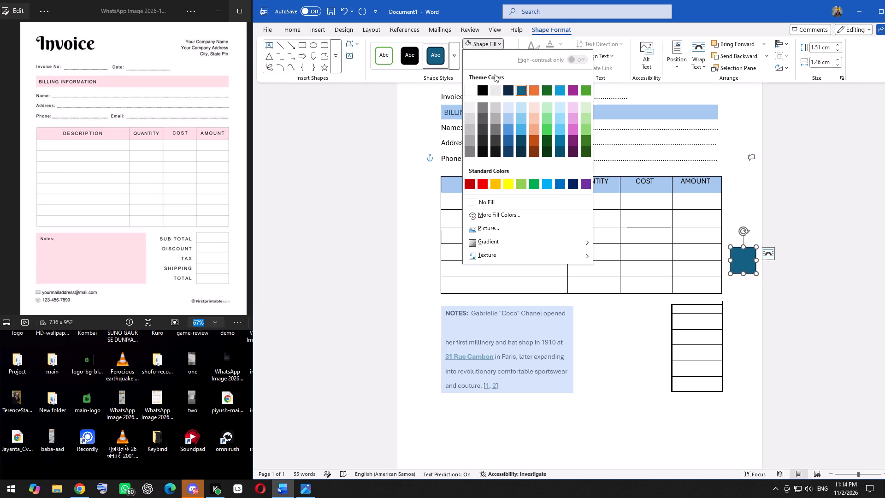
left_click(469, 88)
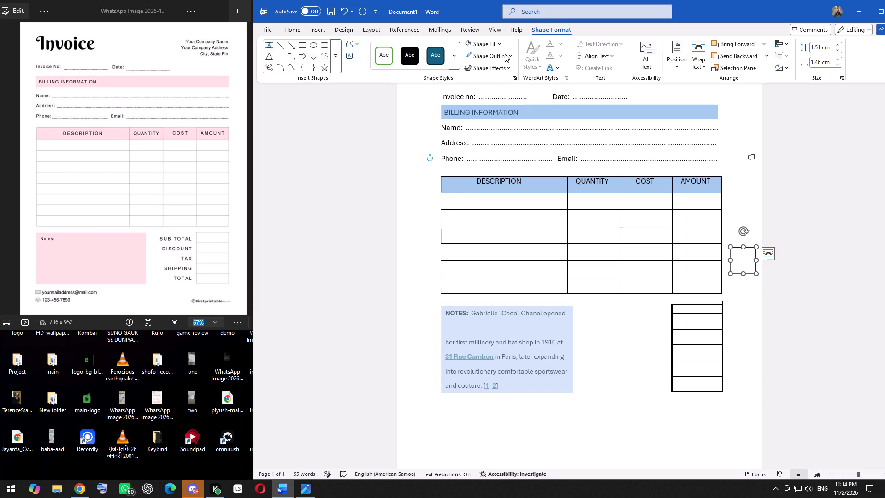
left_click(506, 54)
left_click(472, 99)
Shrink the white rectangle beside the items table to a height of about 0.37 cm.
left_click_drag(744, 245, 746, 254)
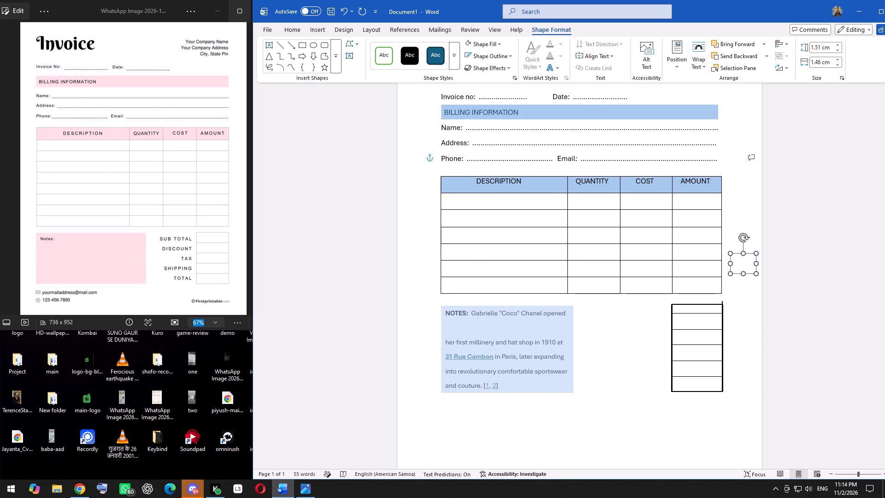
left_click_drag(746, 254, 750, 267)
Move the small white rectangle over the line end projecting above the totals grid's top-right corner, just below the items table.
left_click_drag(746, 270, 723, 290)
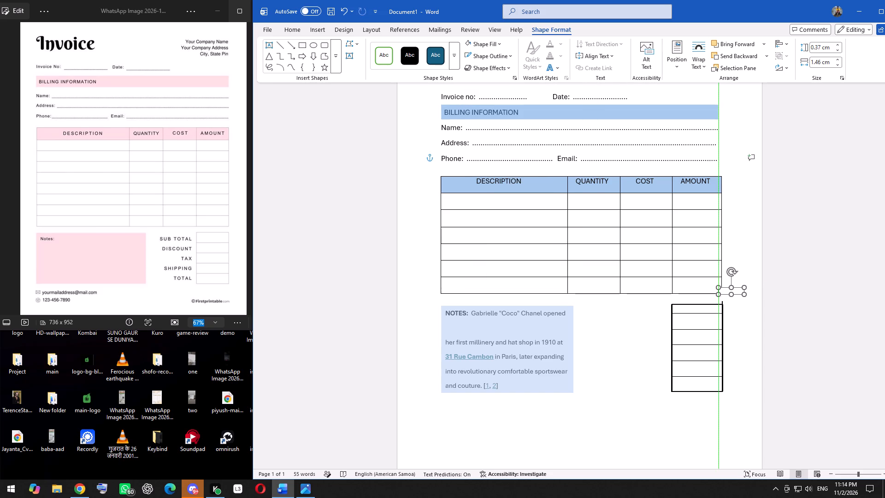
left_click_drag(723, 290, 723, 306)
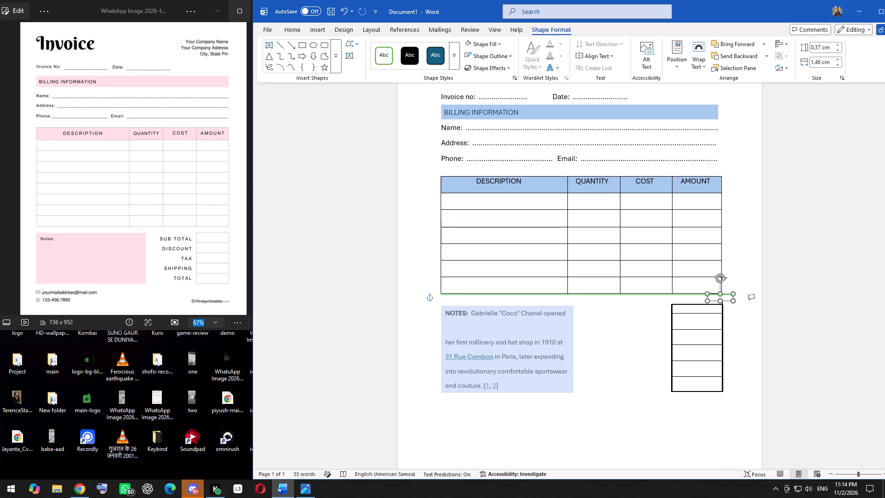
left_click_drag(723, 306, 736, 299)
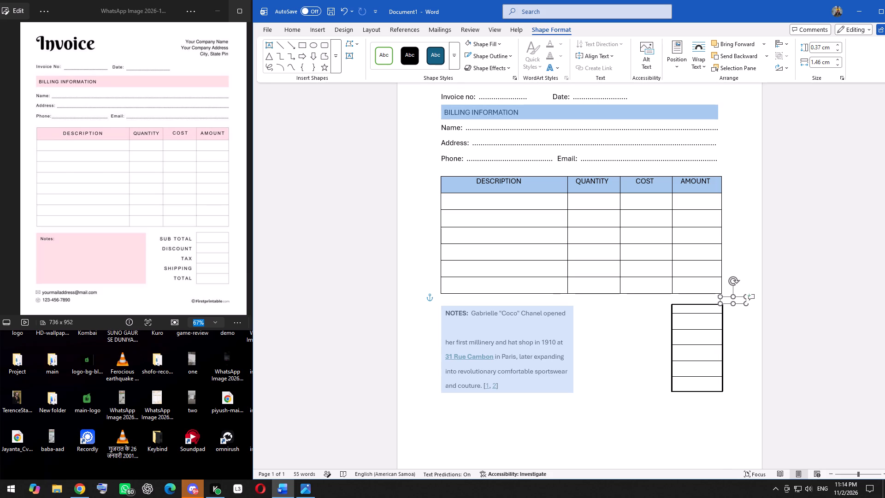
left_click_drag(736, 299, 736, 300)
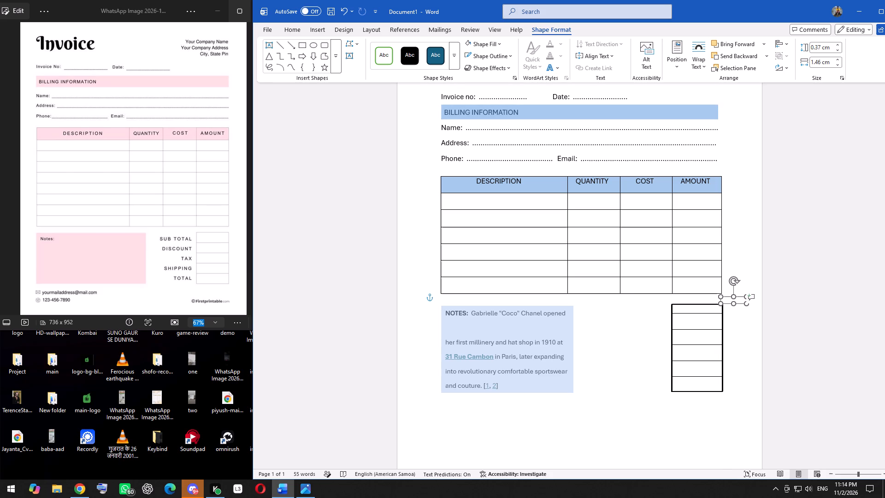
left_click_drag(736, 300, 728, 302)
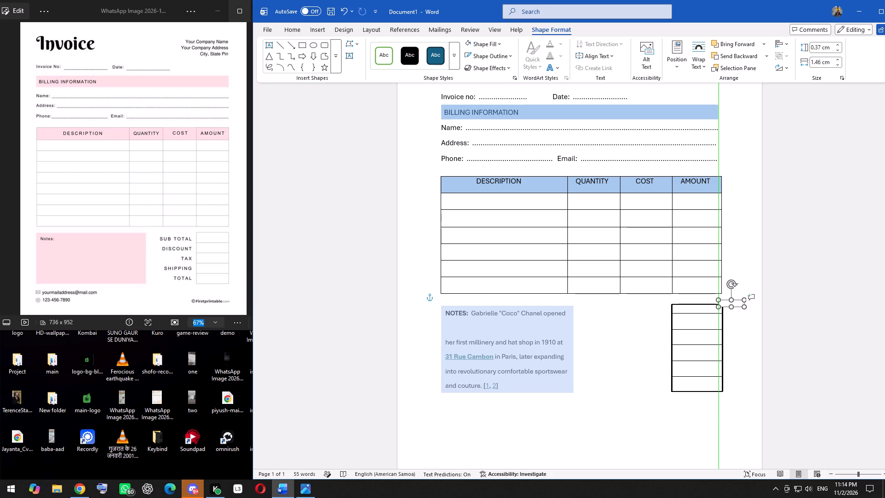
left_click_drag(728, 302, 728, 300)
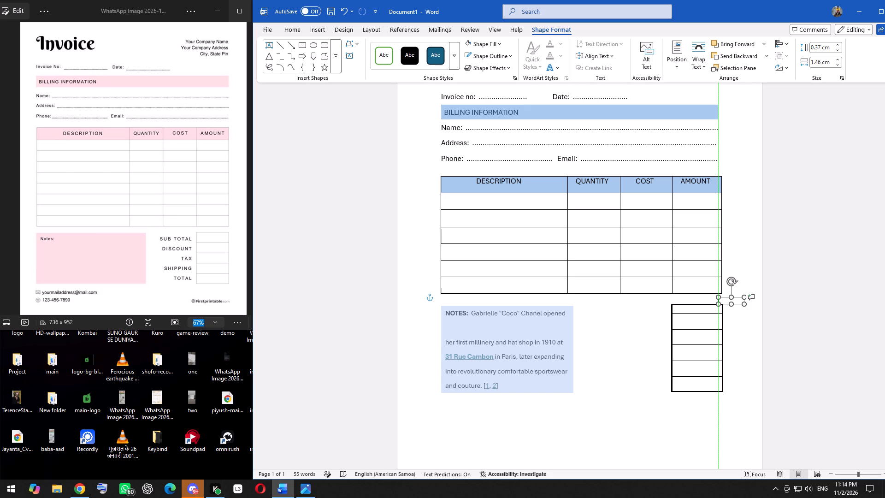
left_click_drag(728, 300, 727, 299)
left_click_drag(727, 299, 727, 301)
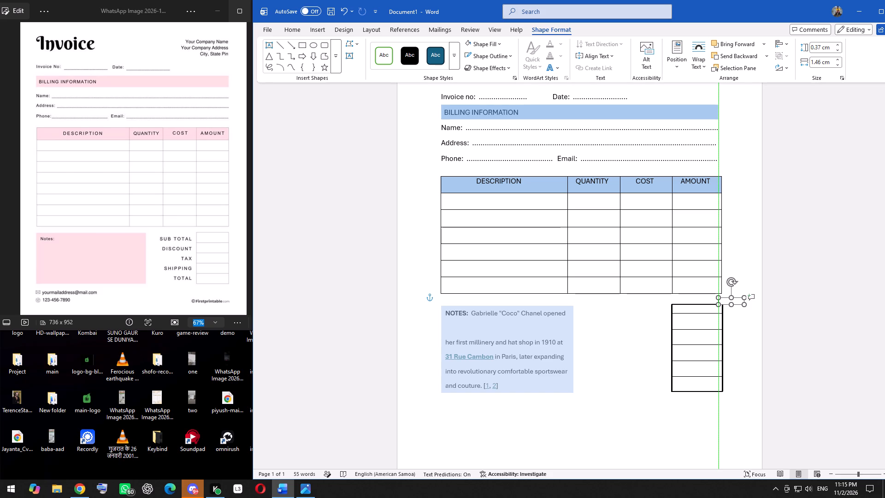
left_click_drag(727, 301, 727, 302)
left_click_drag(727, 302, 727, 298)
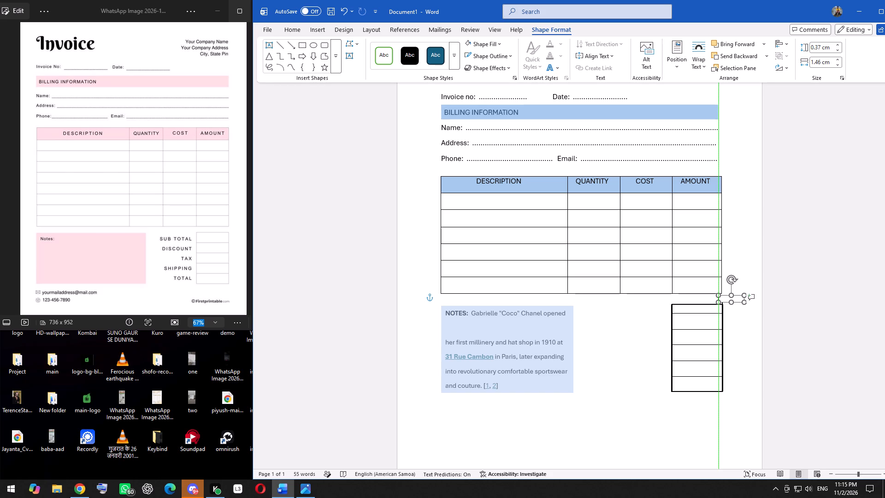
left_click_drag(727, 298, 726, 300)
left_click_drag(726, 300, 726, 300)
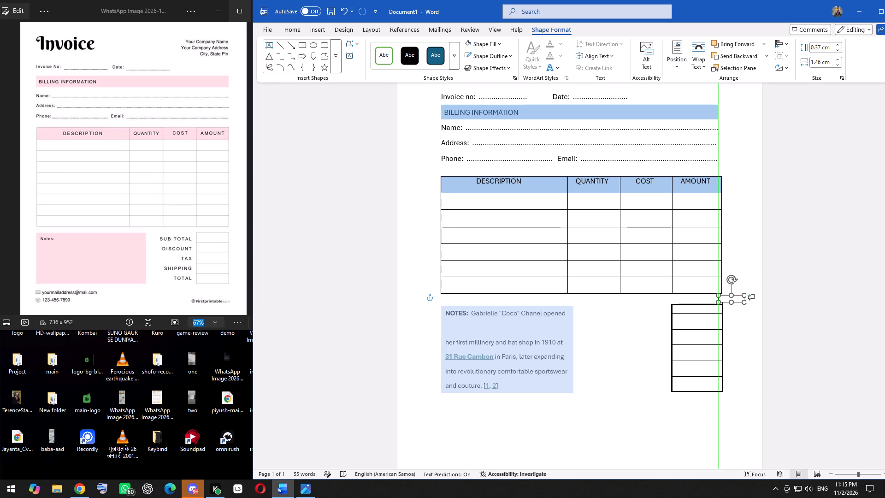
left_click_drag(726, 300, 725, 304)
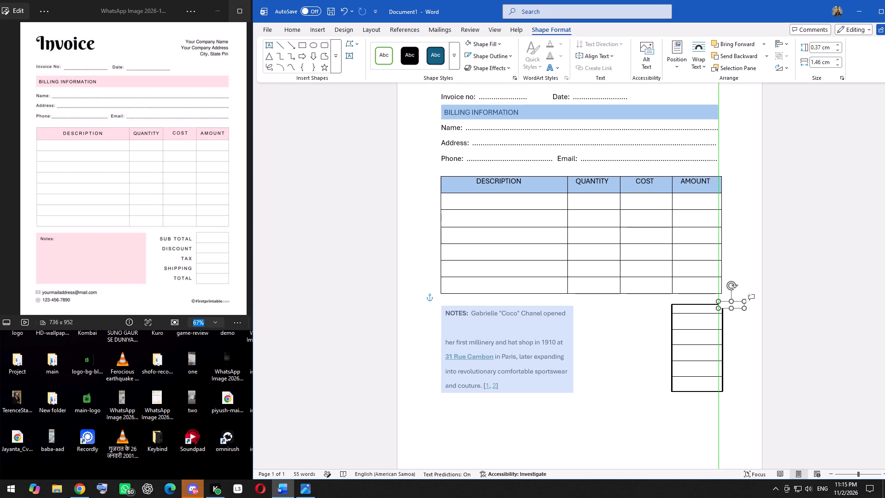
left_click_drag(725, 304, 725, 300)
left_click_drag(725, 300, 704, 296)
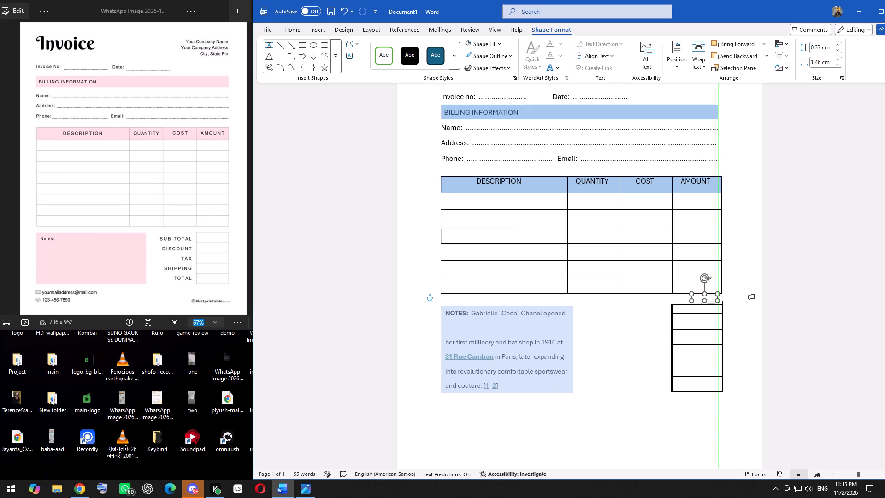
left_click_drag(704, 296, 724, 300)
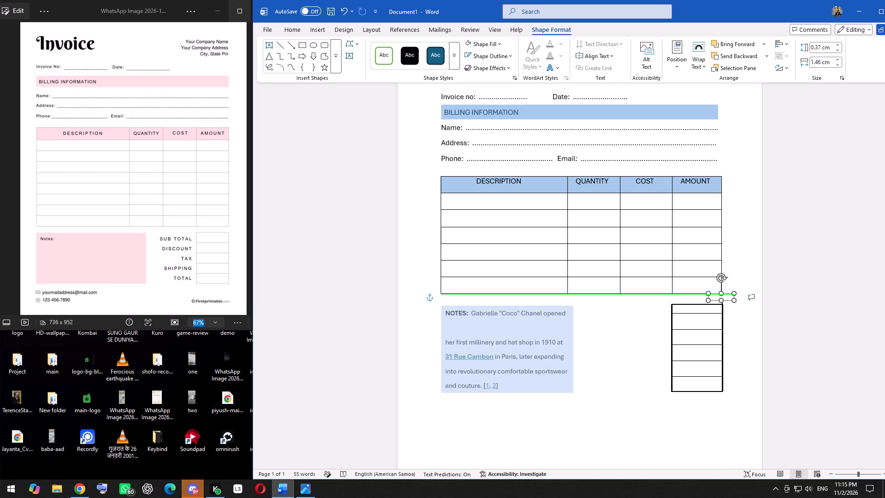
left_click_drag(724, 300, 730, 304)
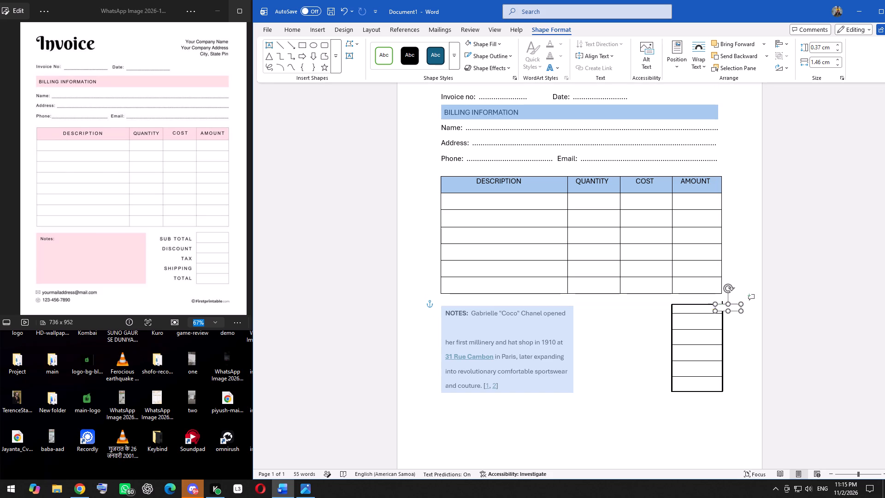
left_click_drag(730, 304, 730, 297)
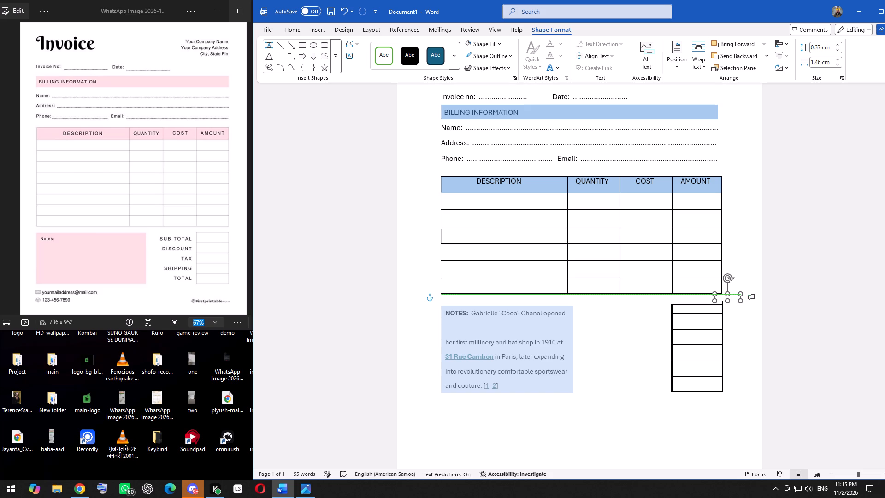
left_click_drag(730, 297, 730, 298)
Extend the white rectangle down to the totals grid's top edge, making it about 0.53 cm high, and deselect it.
left_click(726, 301)
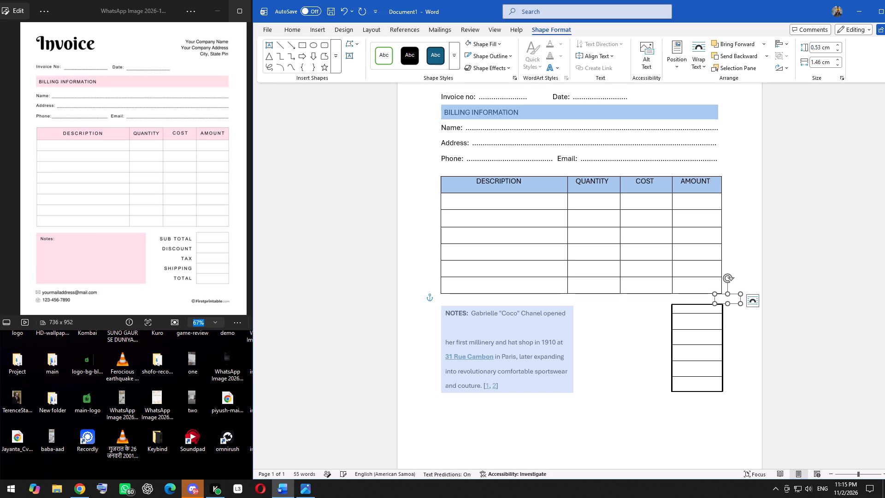
left_click(740, 250)
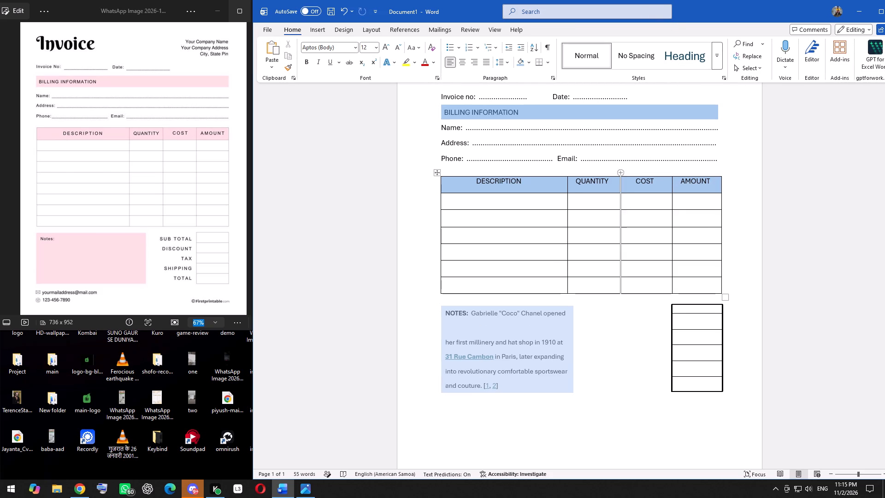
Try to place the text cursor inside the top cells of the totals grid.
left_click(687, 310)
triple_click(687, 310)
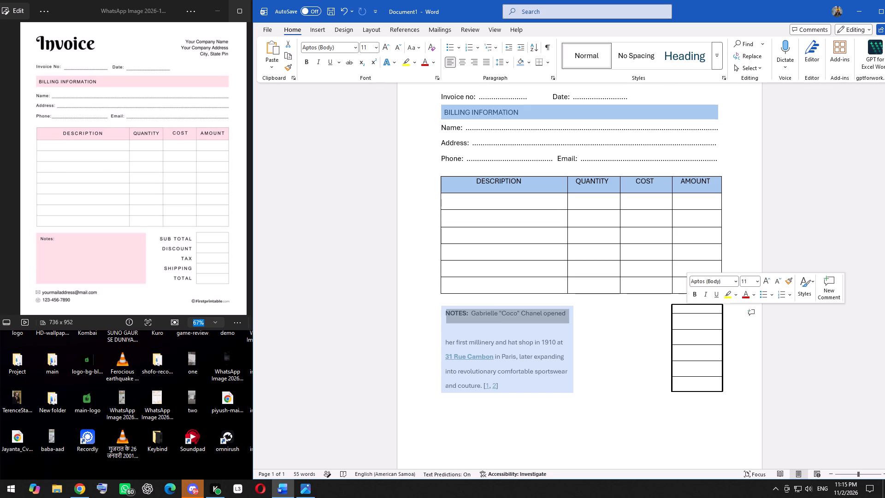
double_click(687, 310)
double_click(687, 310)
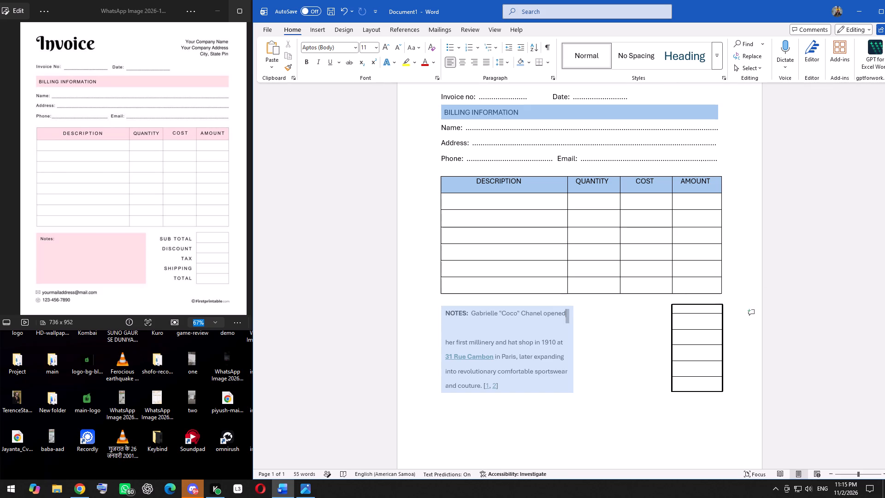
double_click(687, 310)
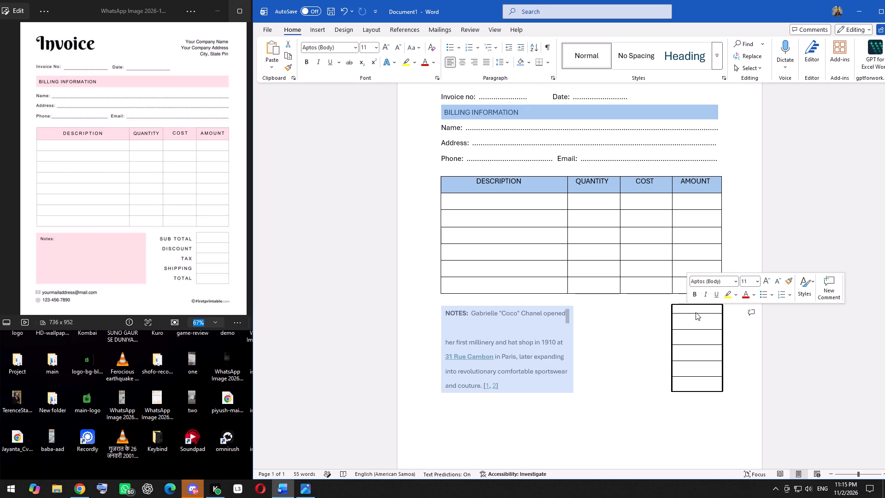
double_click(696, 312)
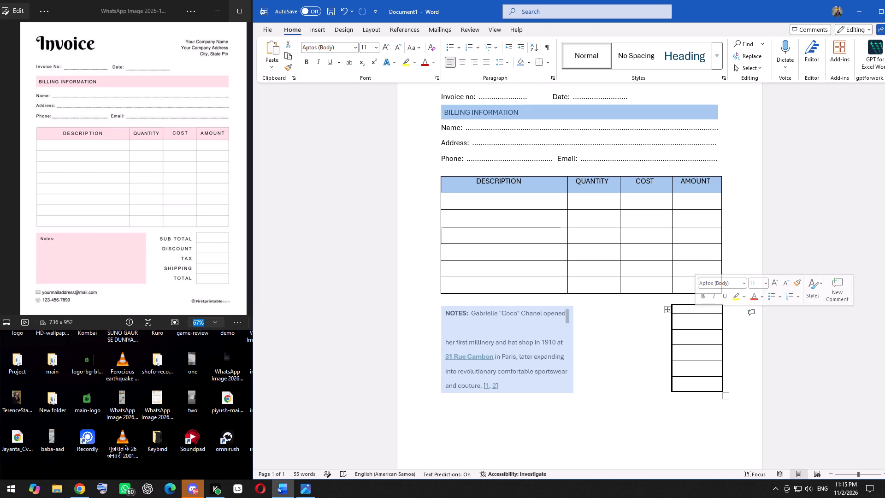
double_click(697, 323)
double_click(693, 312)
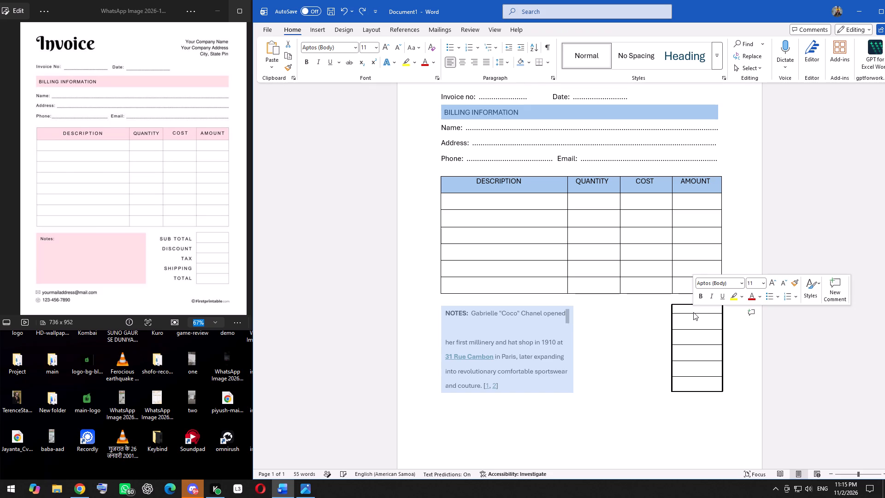
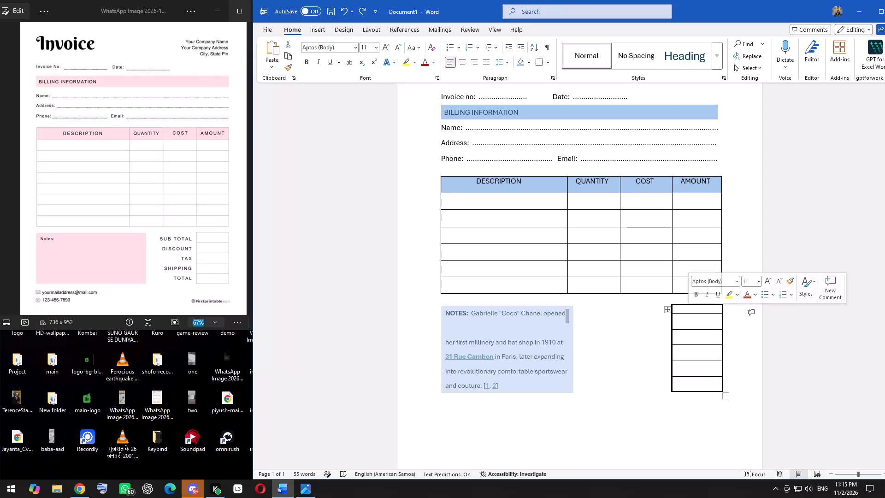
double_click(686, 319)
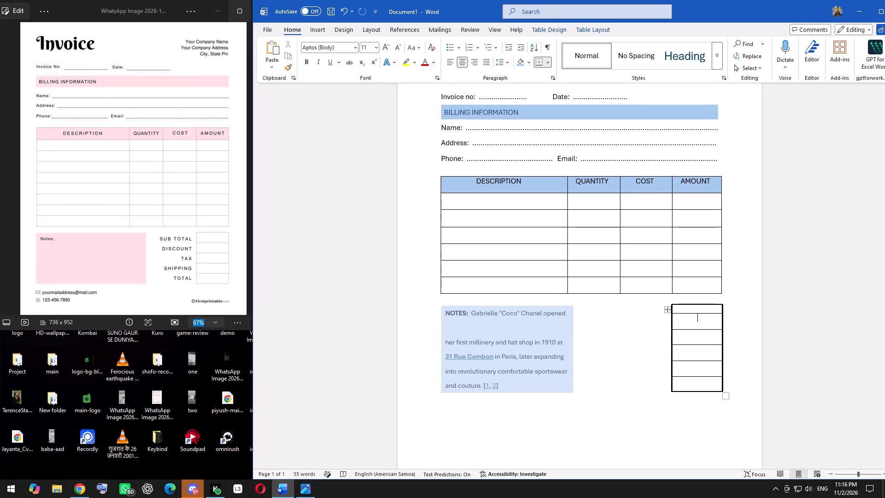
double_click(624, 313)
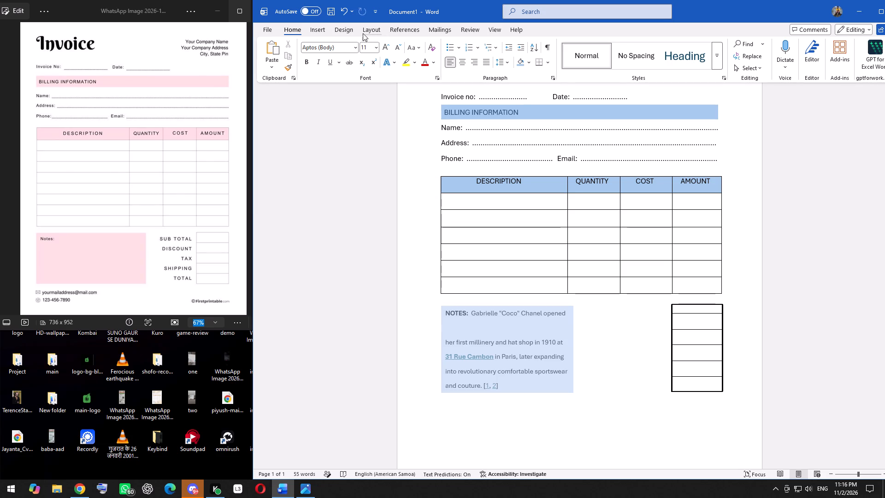
Lower the top edge of the rectangle outlining the totals grid to just above the grid's first inner line, and deselect it.
left_click(691, 304)
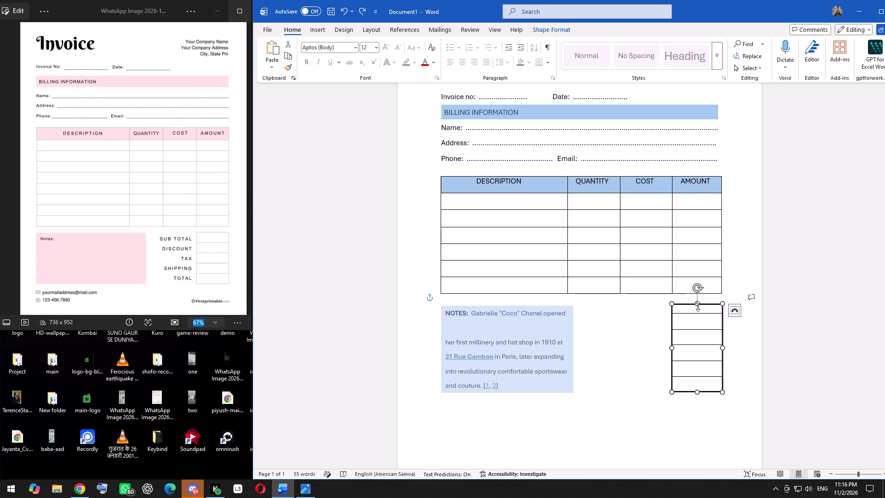
left_click_drag(698, 303, 697, 314)
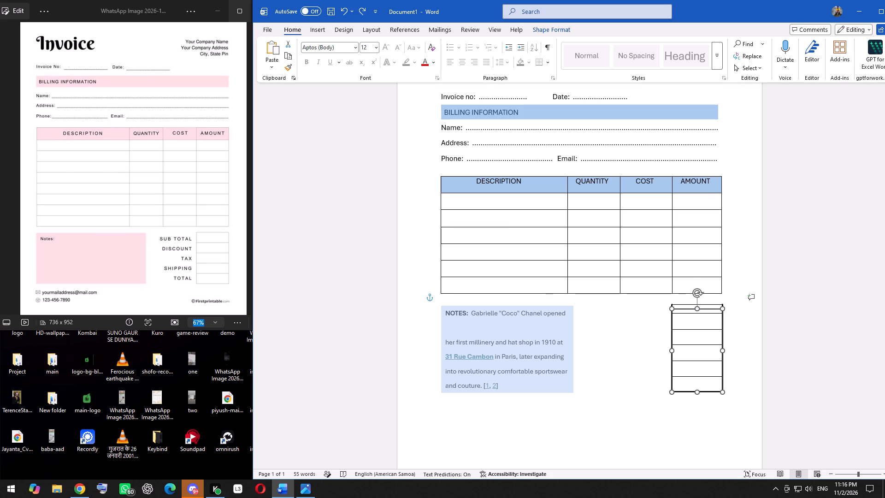
left_click_drag(697, 314, 705, 304)
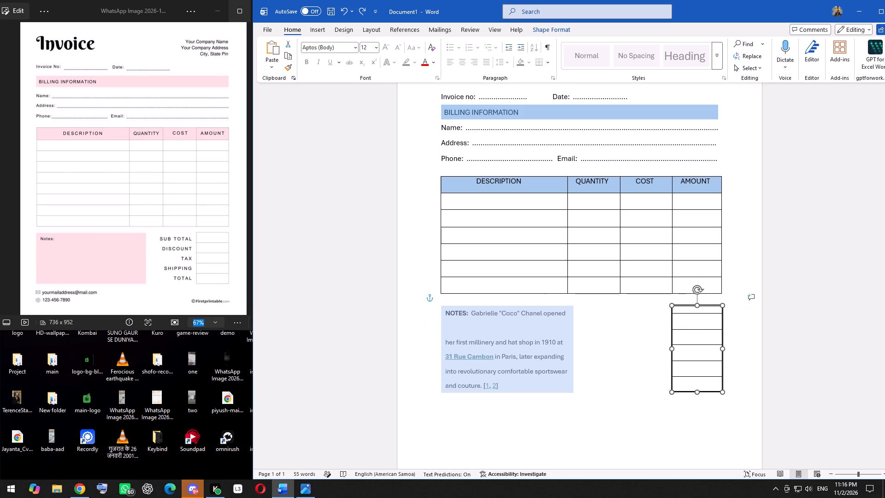
left_click_drag(705, 304, 706, 318)
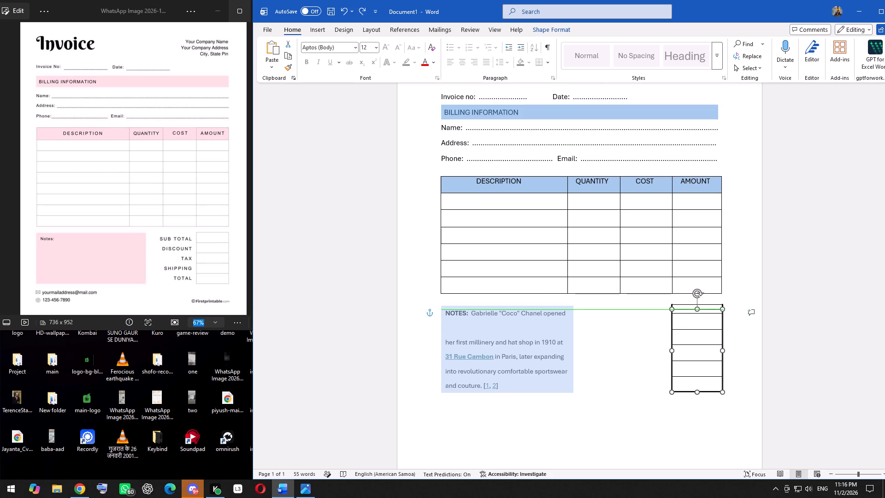
left_click_drag(706, 318, 702, 319)
left_click_drag(702, 319, 703, 314)
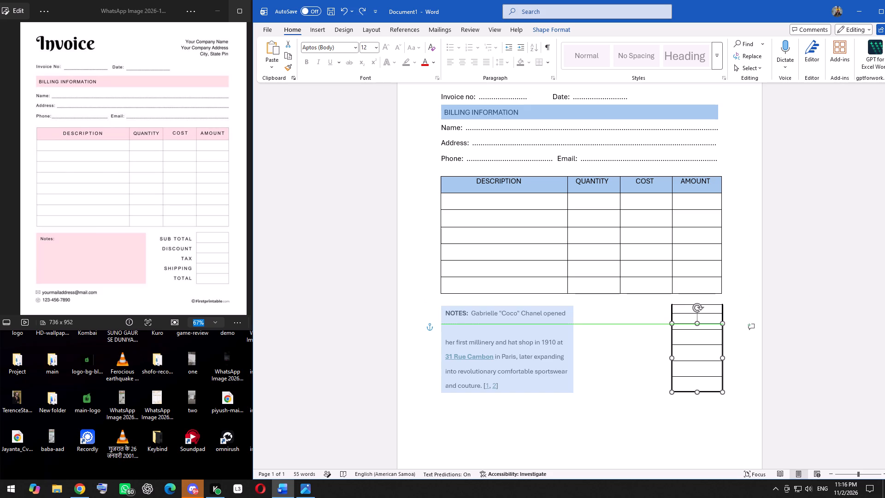
left_click_drag(703, 314, 708, 315)
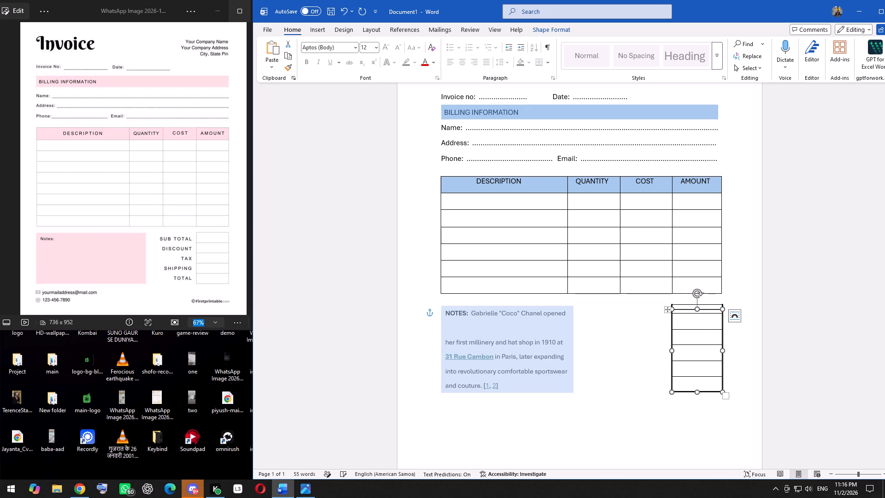
left_click_drag(699, 308, 698, 309)
left_click_drag(698, 309, 700, 323)
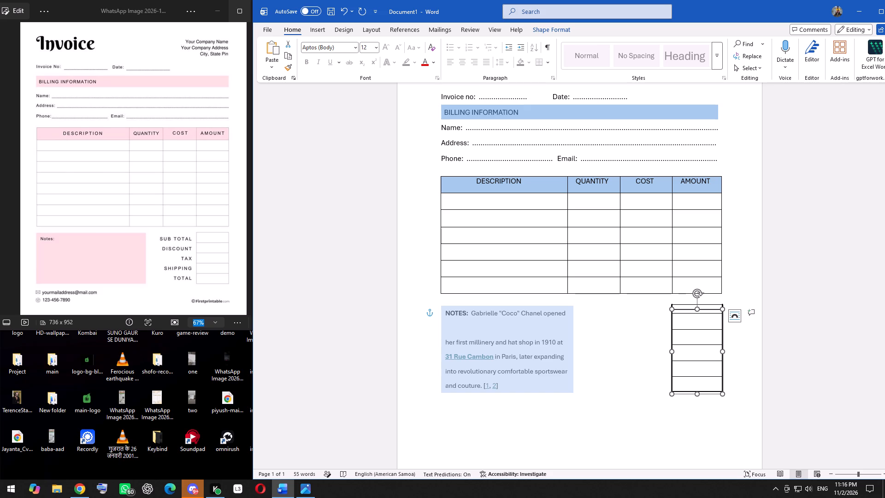
left_click(702, 317)
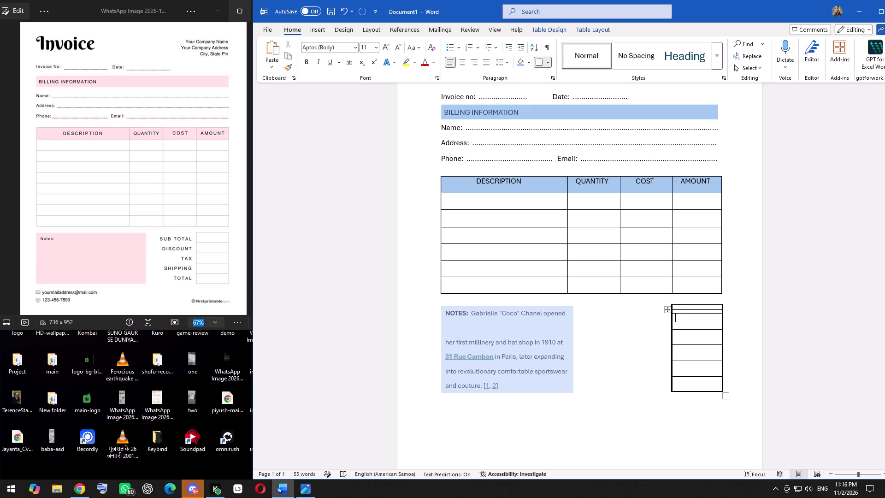
left_click(702, 318)
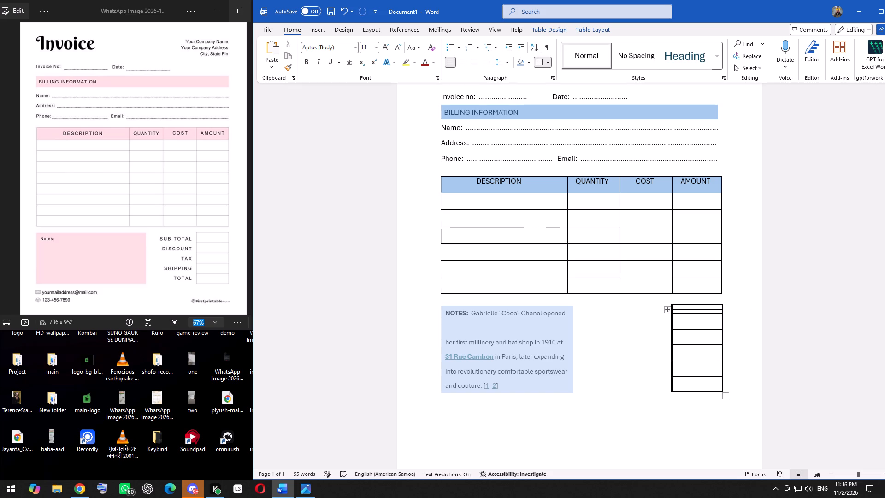
left_click(708, 319)
Draw a rectangle about 0.69 cm high and 5.19 cm wide across the top row of the totals grid, overhanging both sides.
left_click(311, 28)
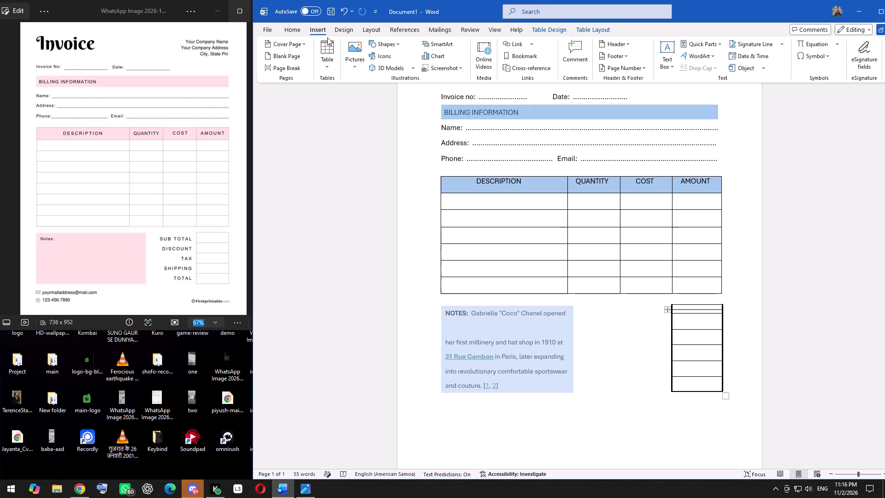
left_click(399, 38)
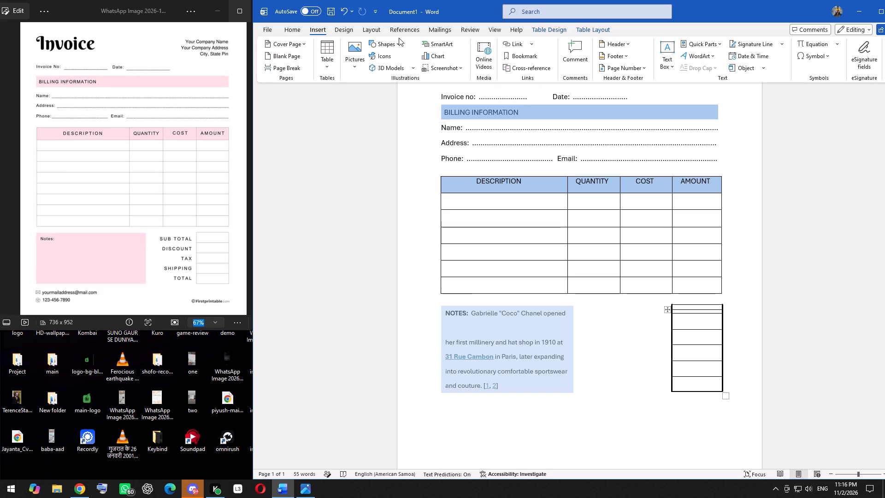
left_click(397, 46)
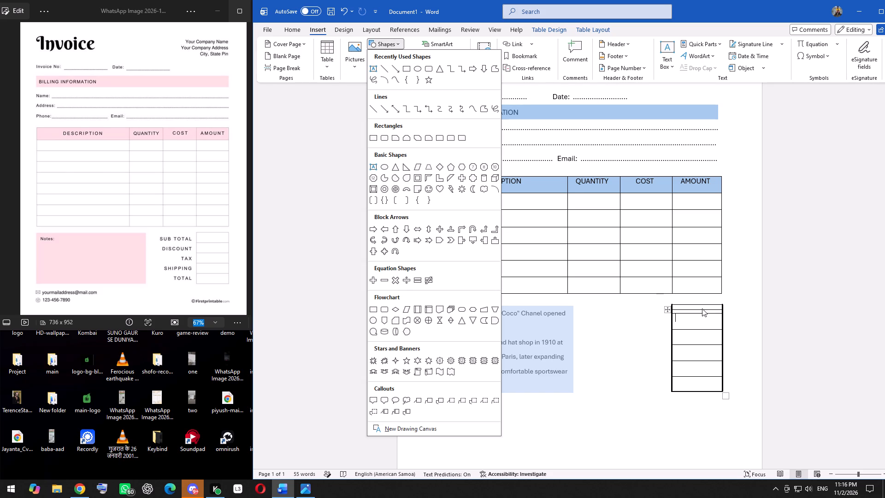
left_click(403, 68)
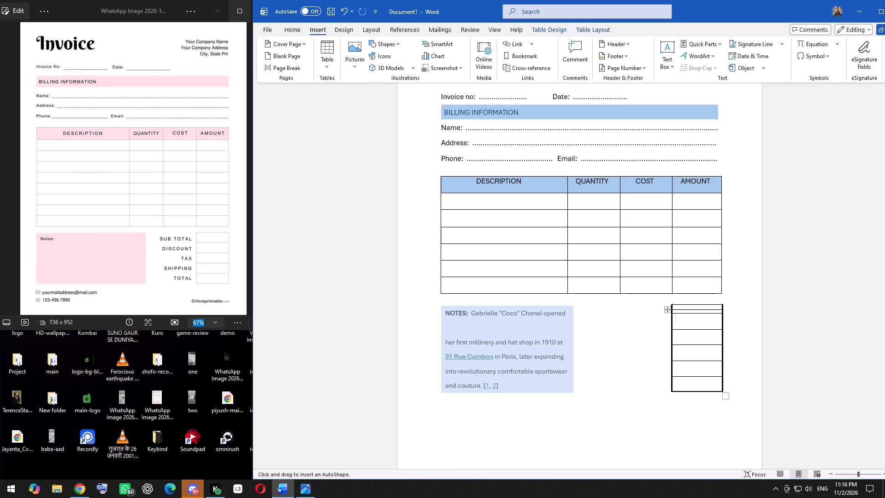
left_click_drag(666, 301, 754, 318)
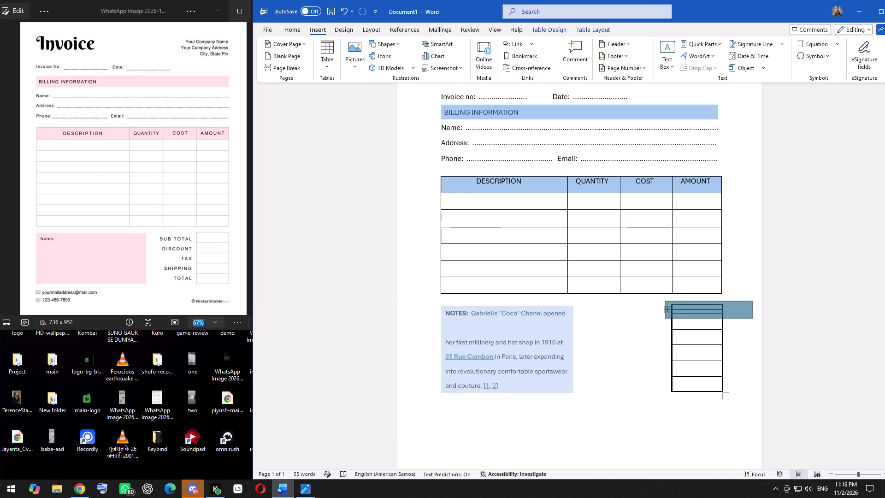
left_click_drag(754, 318, 755, 314)
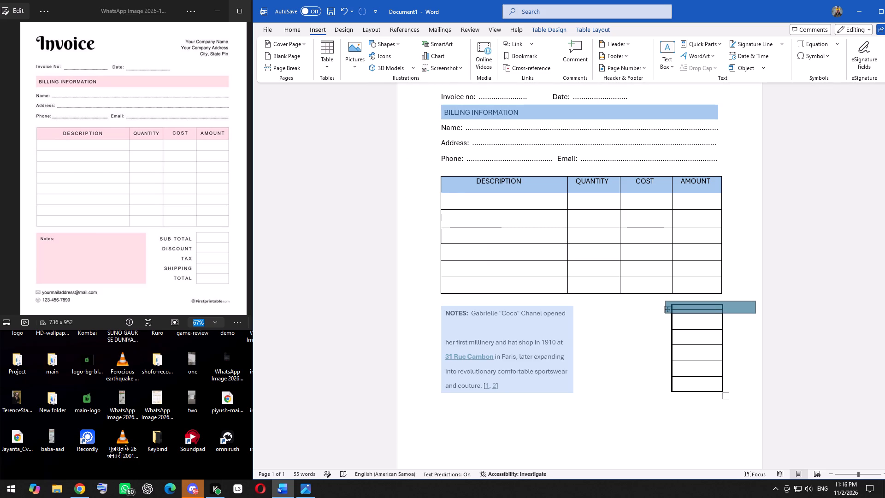
left_click_drag(755, 314, 756, 313)
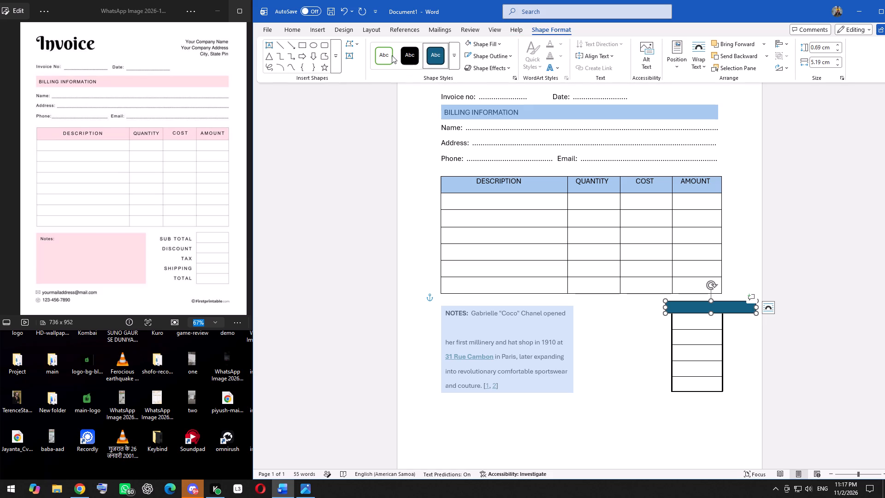
Give the new rectangle across the totals grid's top a white fill and a black outline.
left_click(500, 40)
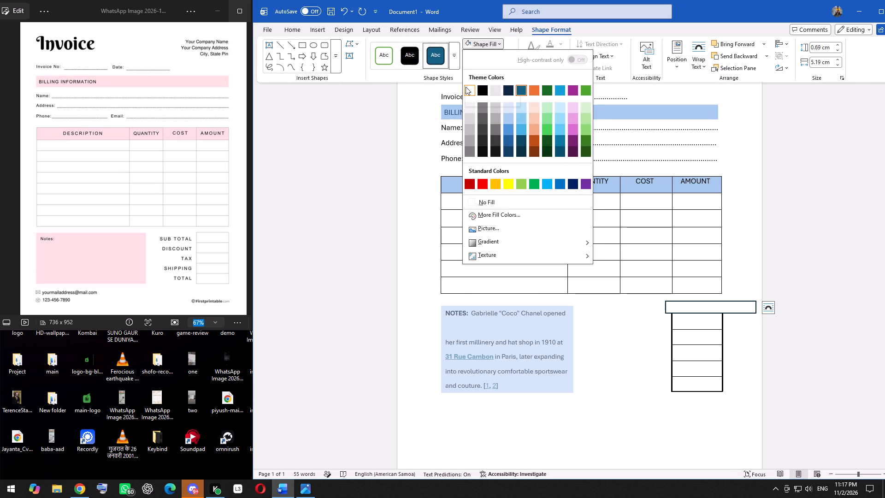
left_click(466, 87)
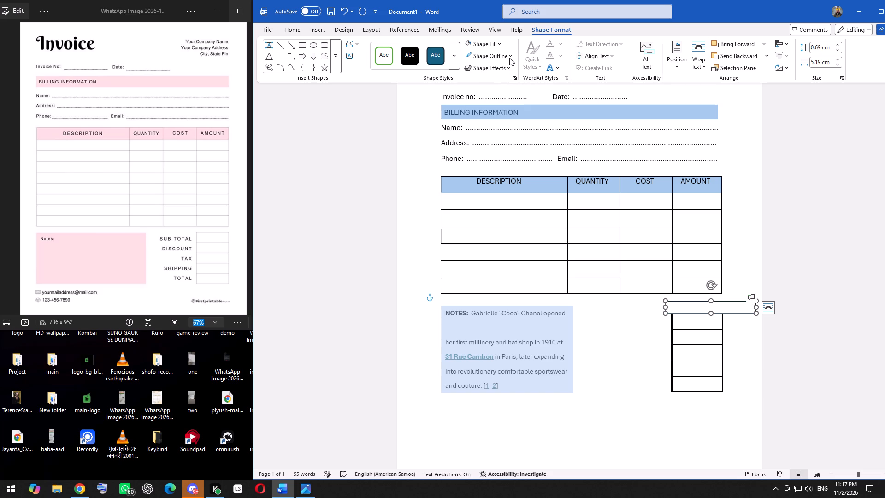
left_click(509, 58)
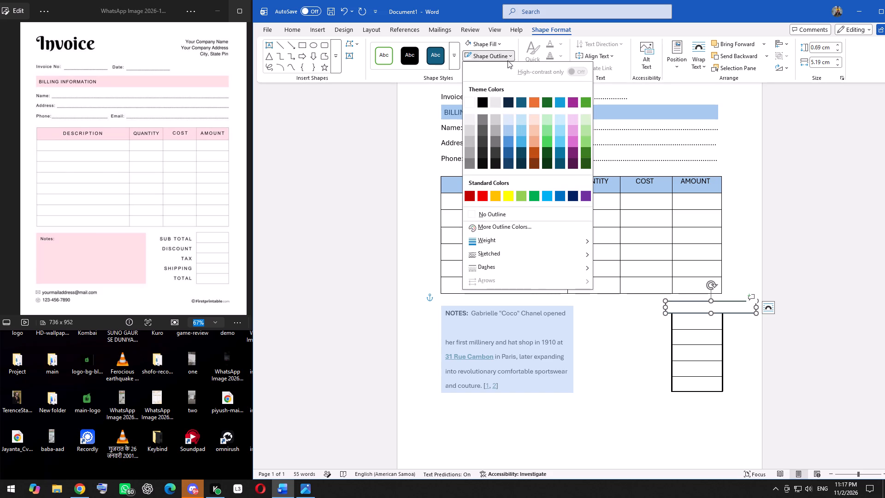
left_click(481, 103)
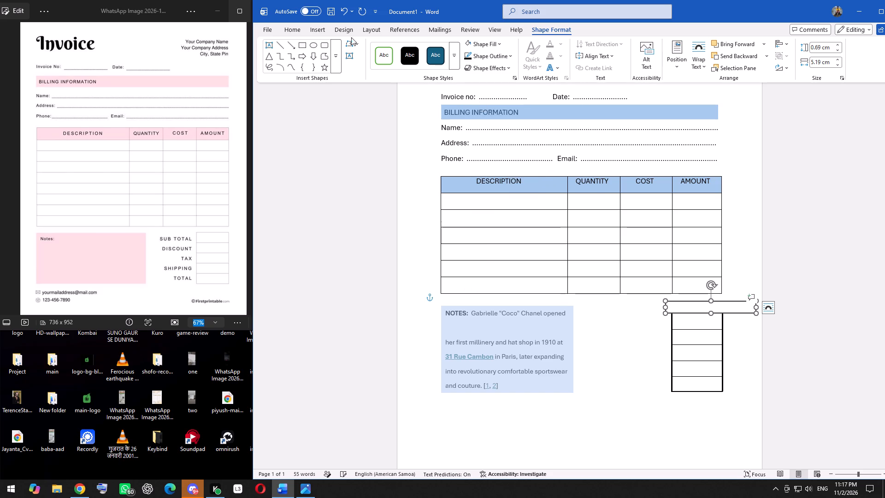
Draw a second rectangle, about 1.91 cm high and 1.11 cm wide, over the white bar's overhang just right of the totals grid.
left_click(298, 28)
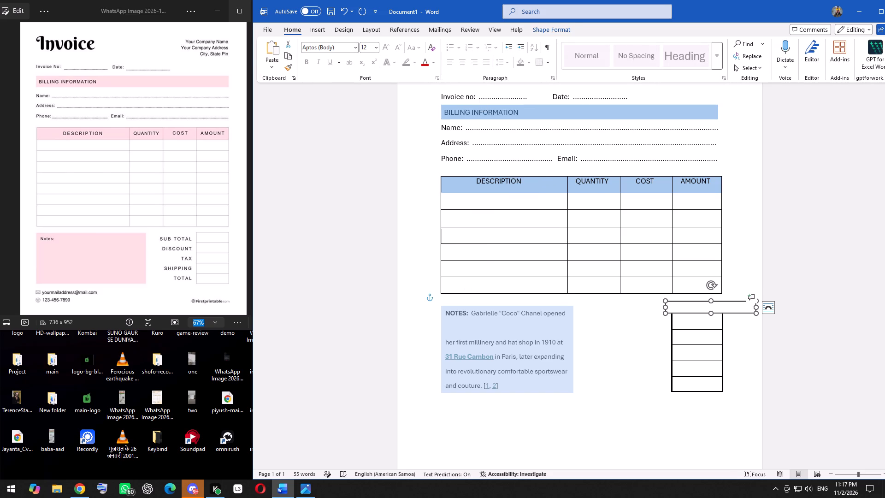
left_click(316, 29)
left_click(401, 42)
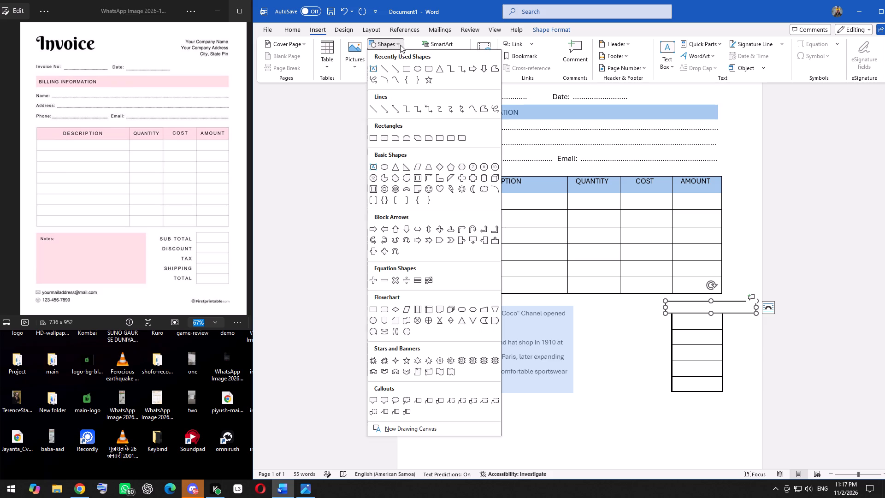
left_click(405, 67)
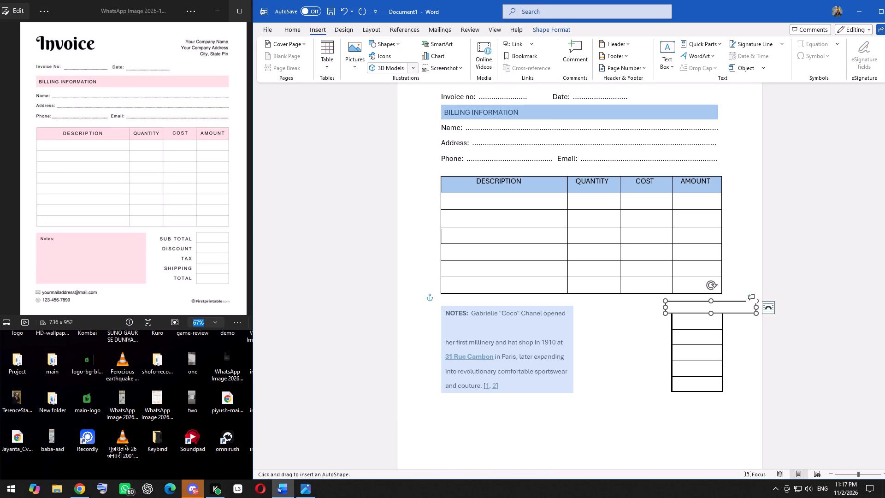
left_click_drag(723, 296, 737, 333)
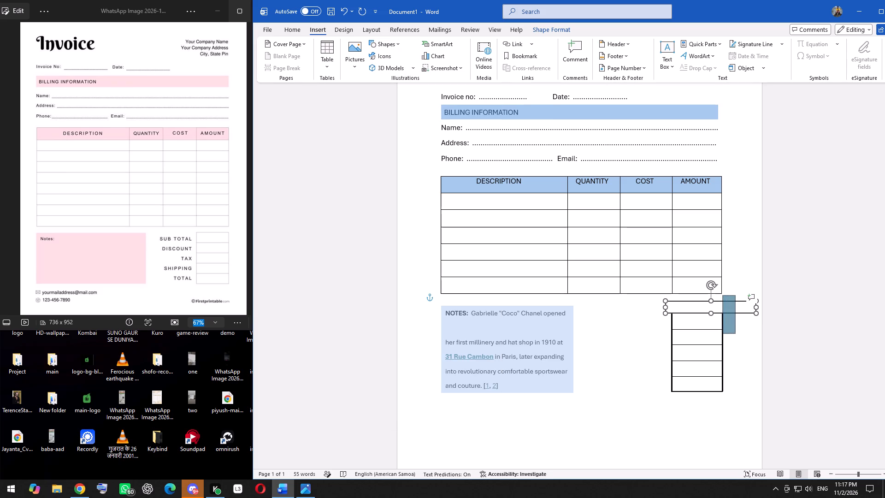
left_click_drag(737, 333, 761, 320)
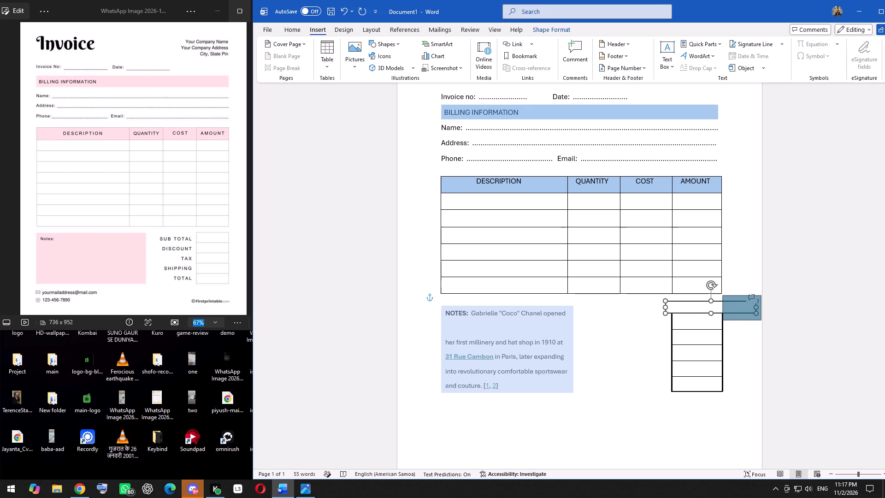
left_click_drag(761, 320, 751, 326)
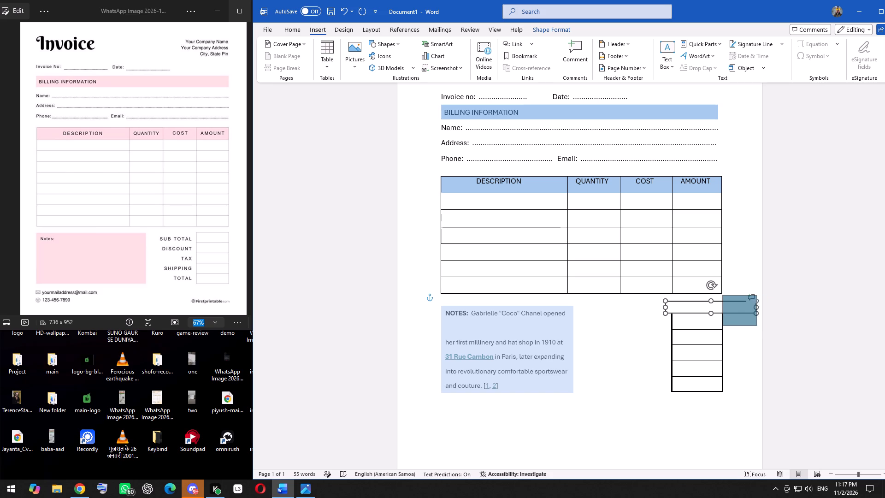
left_click_drag(751, 326, 742, 333)
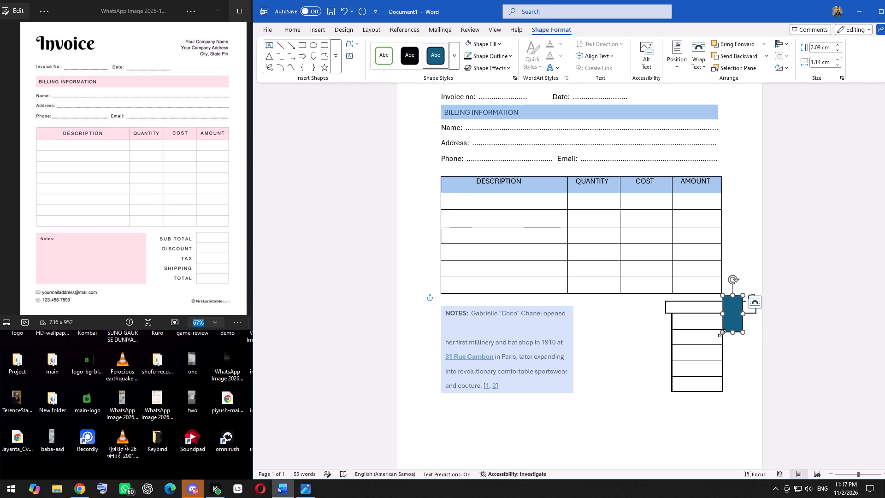
left_click_drag(722, 333, 724, 331)
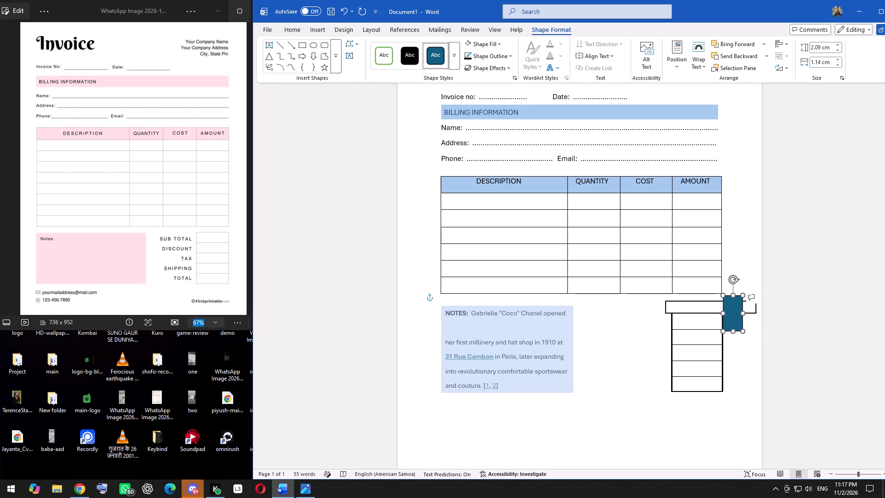
left_click_drag(724, 331, 725, 327)
left_click_drag(725, 327, 723, 329)
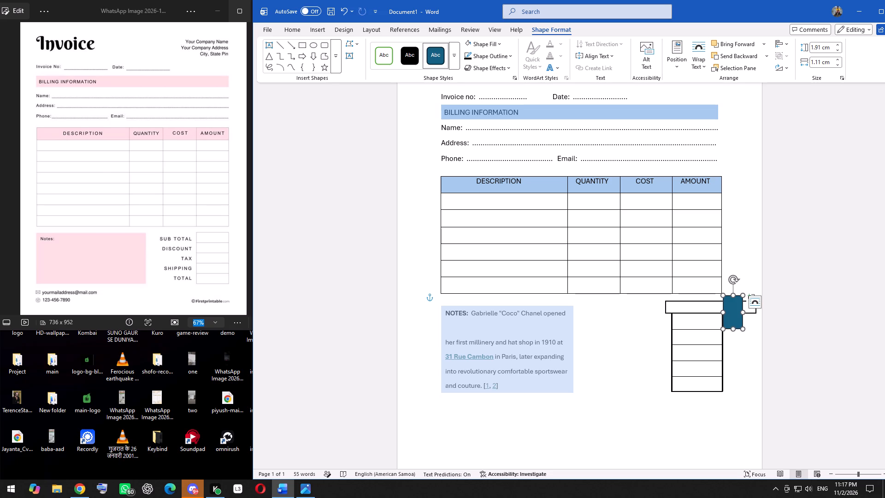
Give the rectangle over the white bar's right overhang a white fill and a white outline.
left_click(742, 349)
left_click(733, 314)
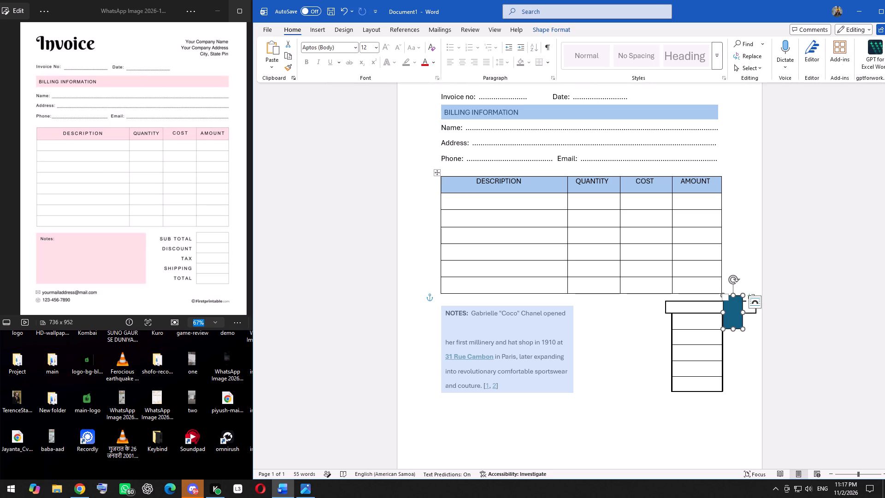
double_click(734, 309)
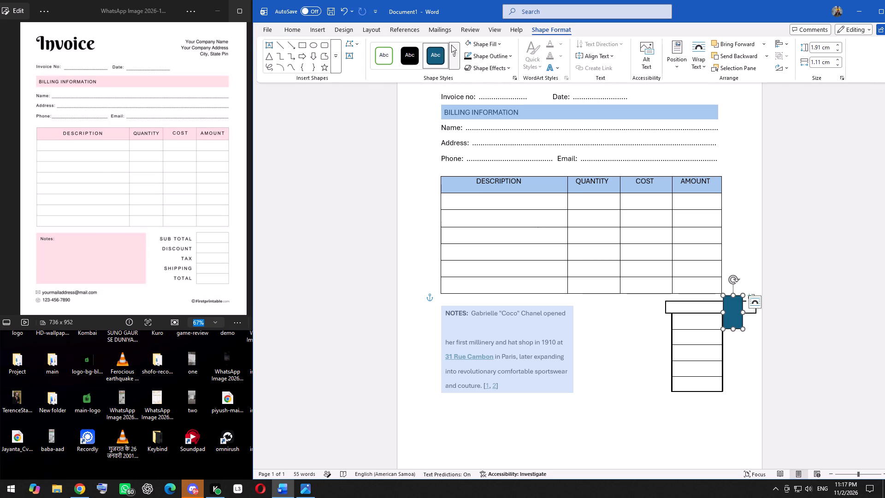
left_click(500, 41)
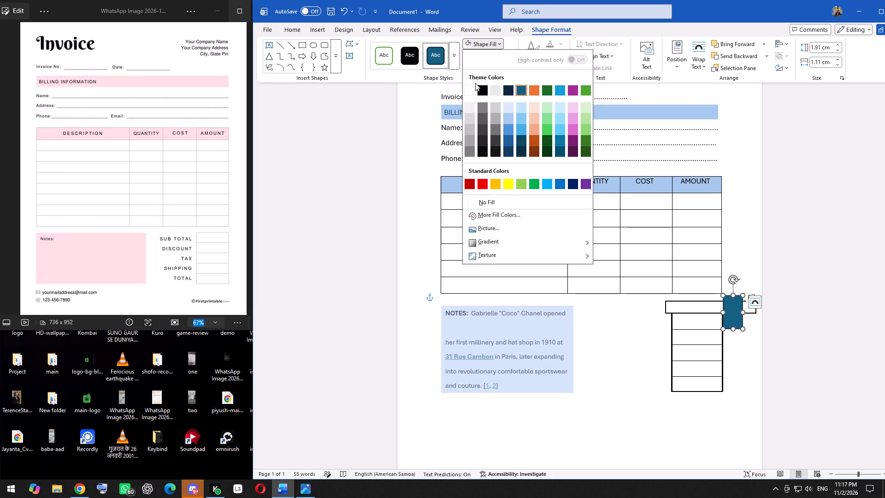
left_click(471, 89)
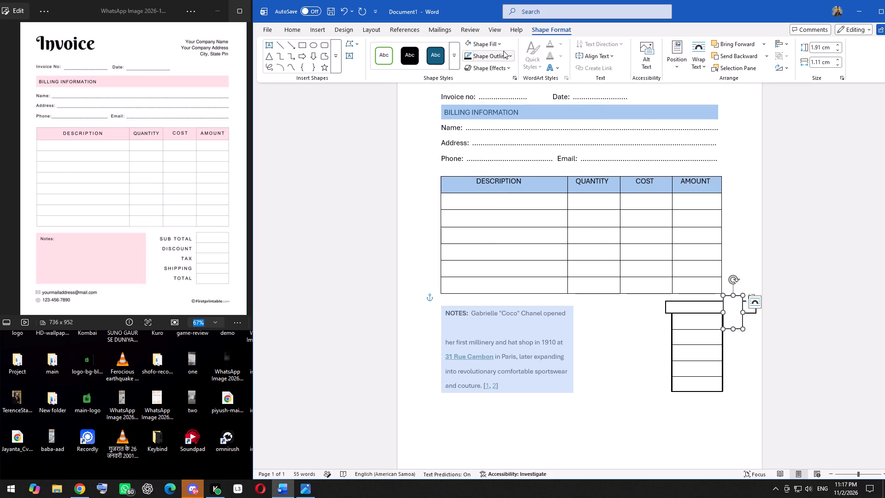
left_click(505, 52)
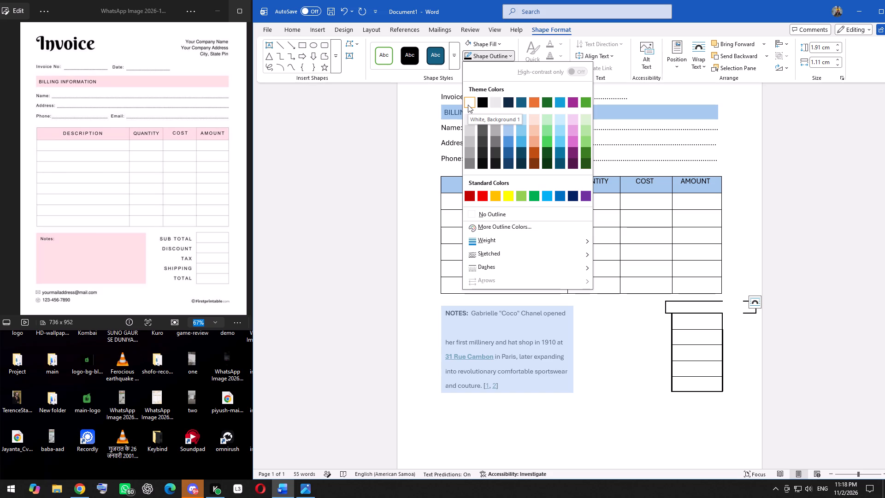
left_click(468, 105)
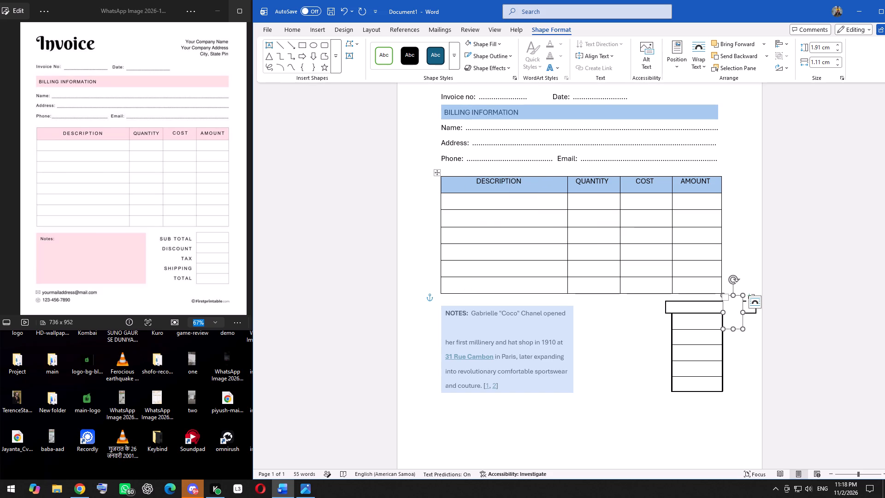
Enlarge the white cover rectangle to about 6.09 cm high and 2.2 cm wide, reaching past the page's right edge, and deselect it.
left_click(723, 311)
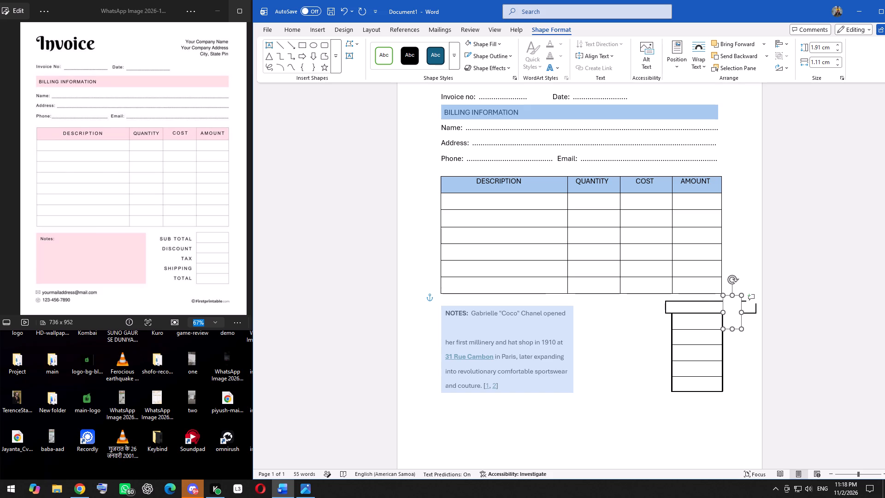
left_click_drag(733, 327, 741, 352)
left_click_drag(741, 352, 741, 402)
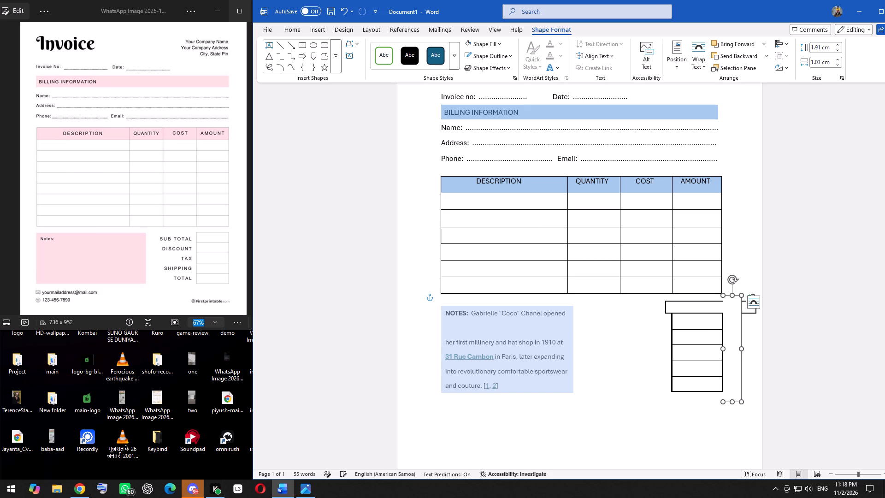
left_click_drag(743, 346, 771, 341)
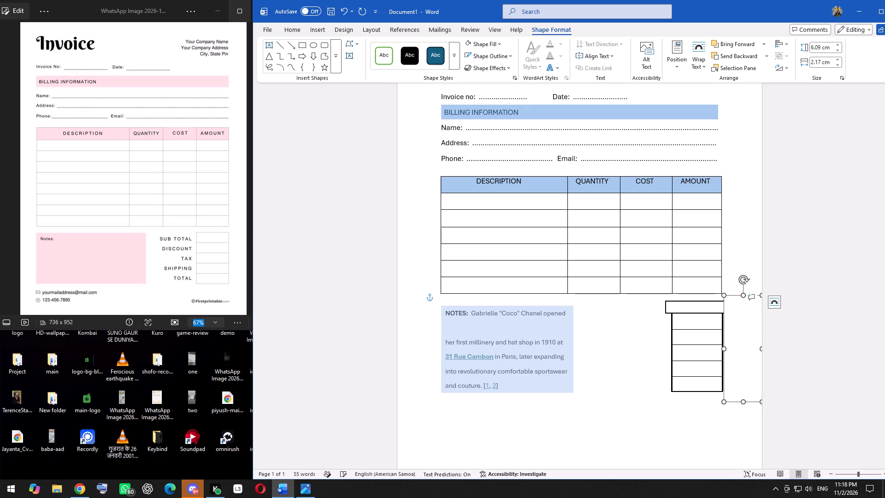
key("ctrl+z")
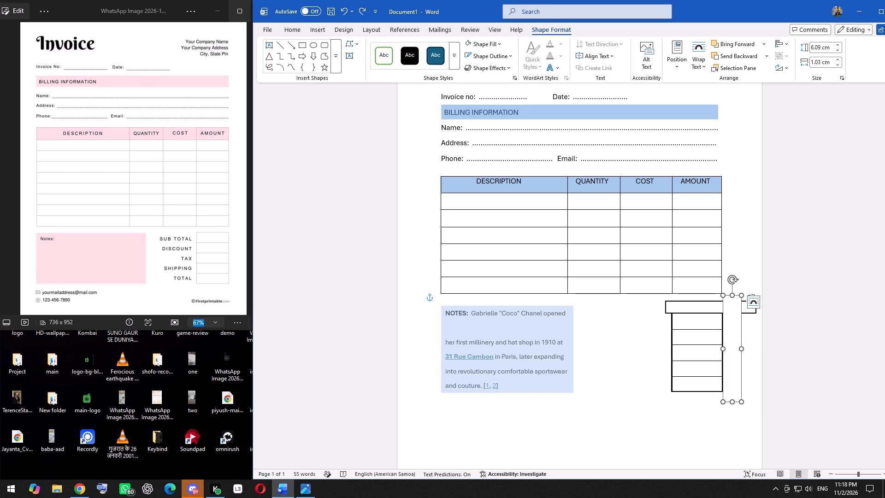
left_click_drag(741, 348, 769, 347)
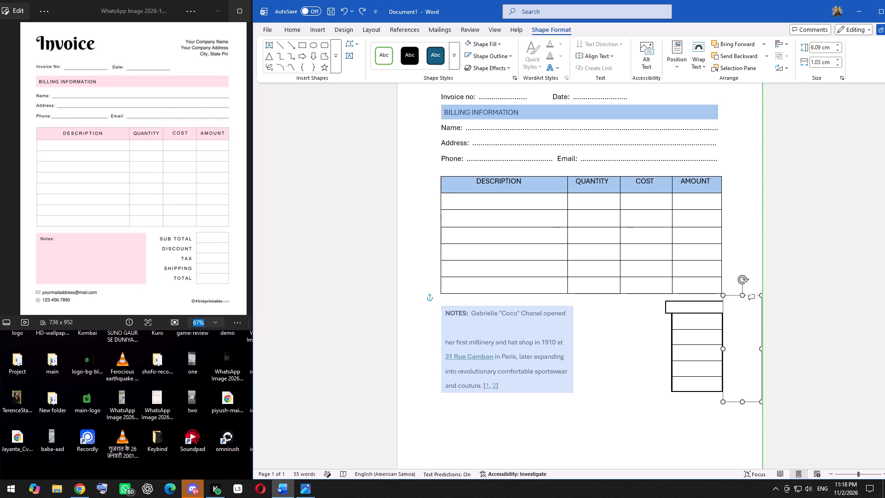
left_click_drag(769, 347, 771, 347)
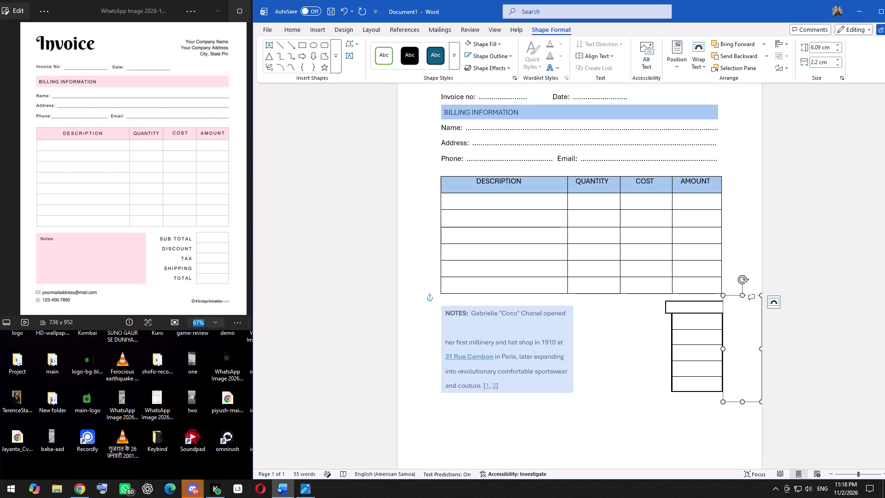
left_click(733, 242)
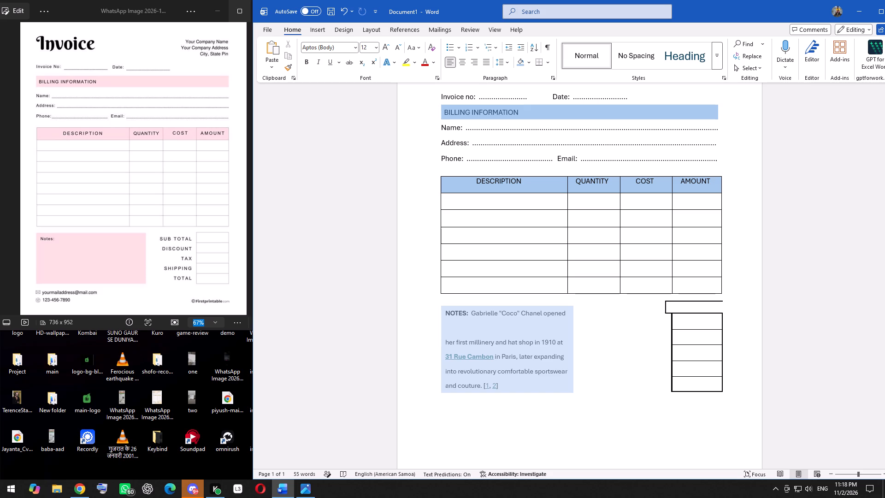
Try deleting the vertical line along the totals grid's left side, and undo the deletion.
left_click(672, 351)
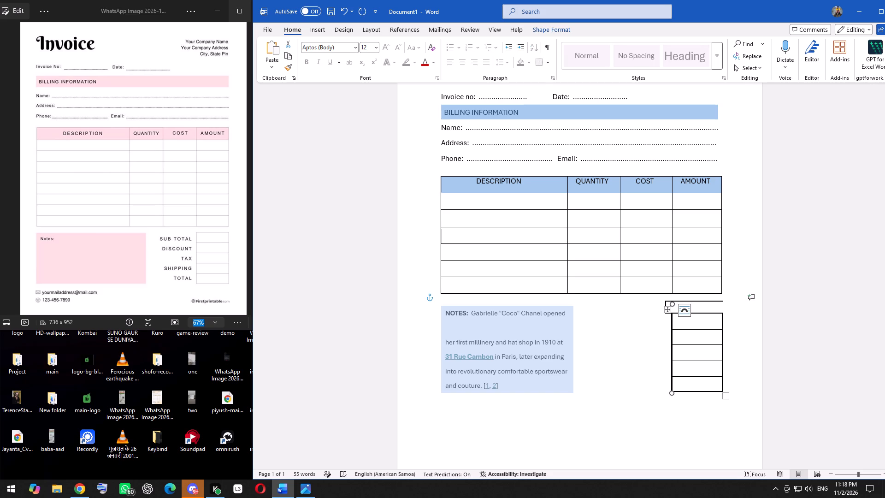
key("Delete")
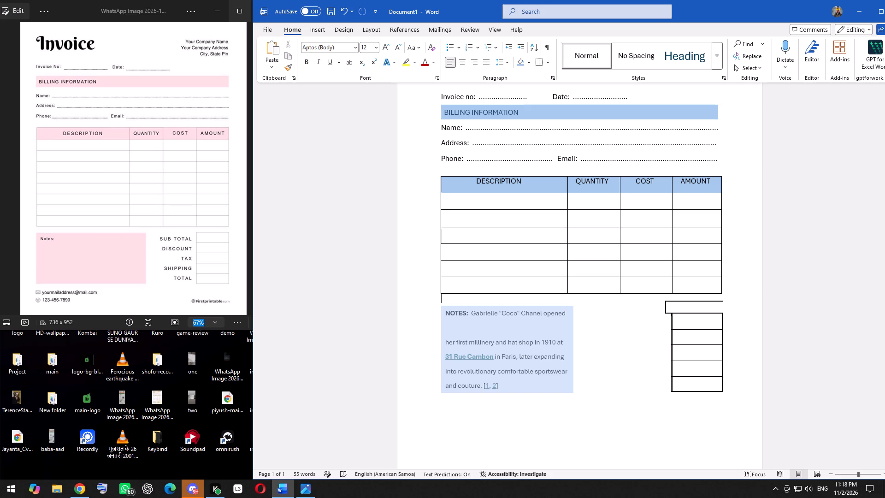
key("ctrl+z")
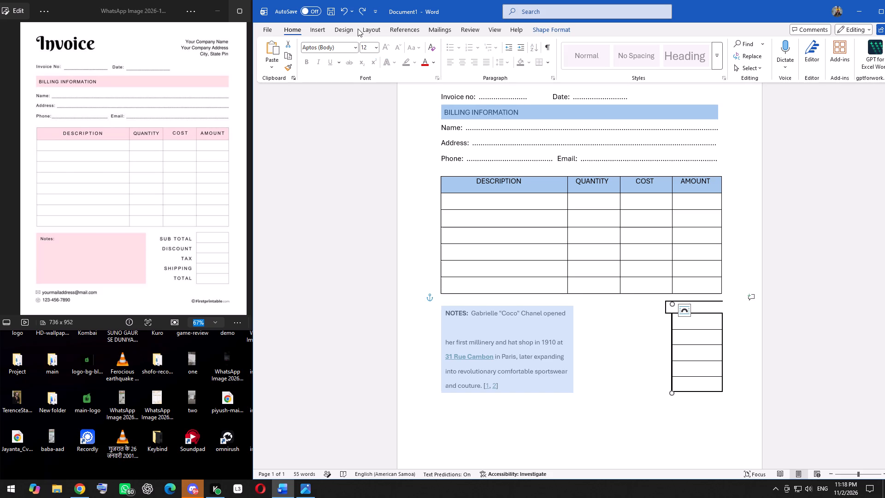
Draw a rectangle about 0.45 cm high and 3.84 cm wide over the top line of the bar above the totals grid.
left_click(315, 29)
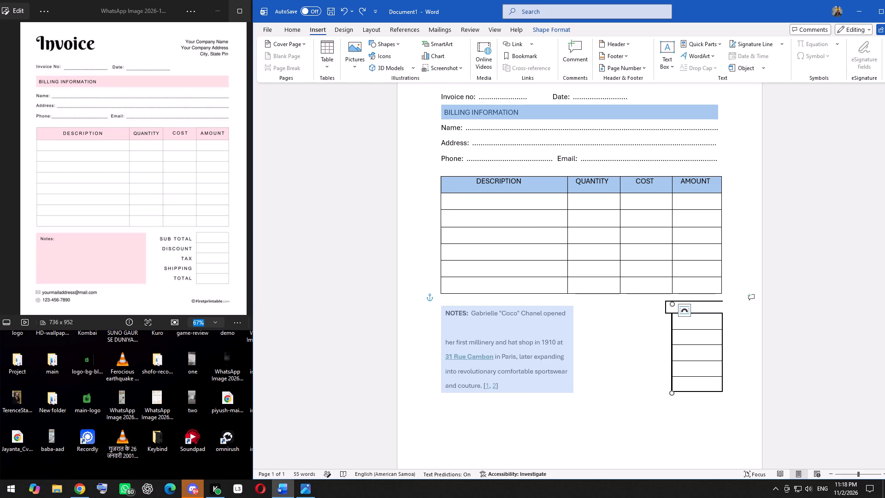
left_click(396, 41)
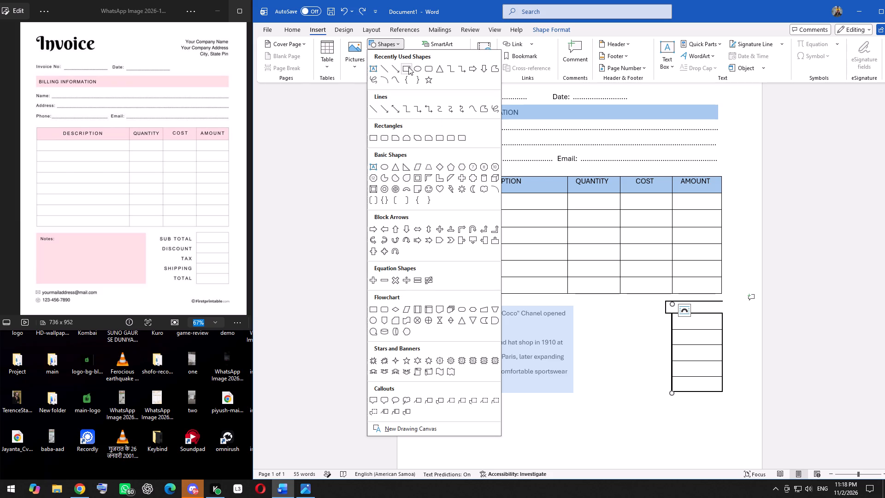
left_click(405, 67)
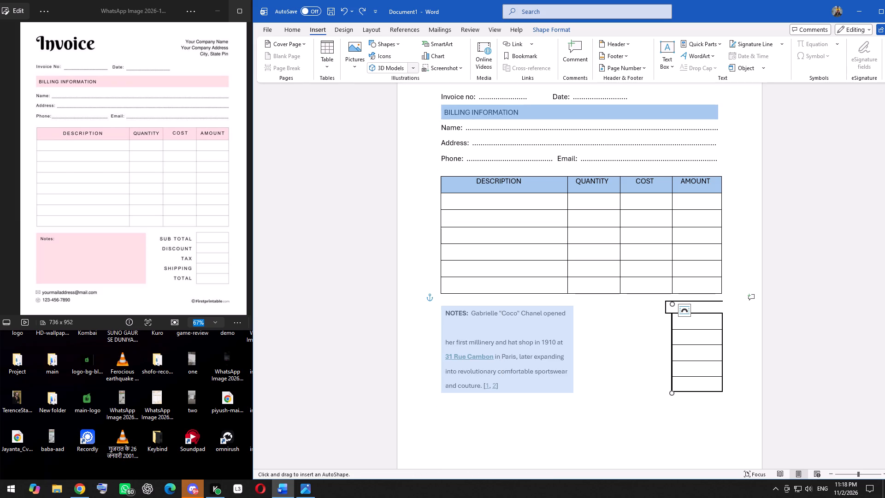
left_click_drag(661, 299, 702, 311)
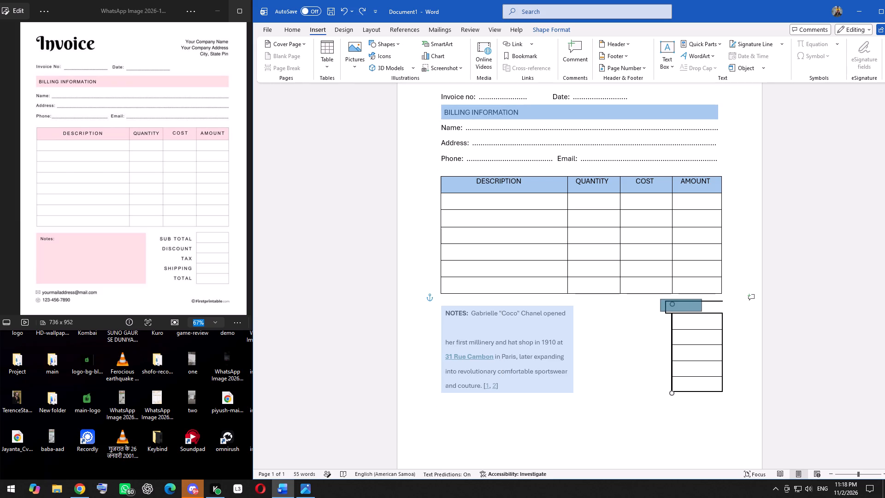
left_click_drag(702, 311, 714, 310)
left_click_drag(714, 310, 725, 306)
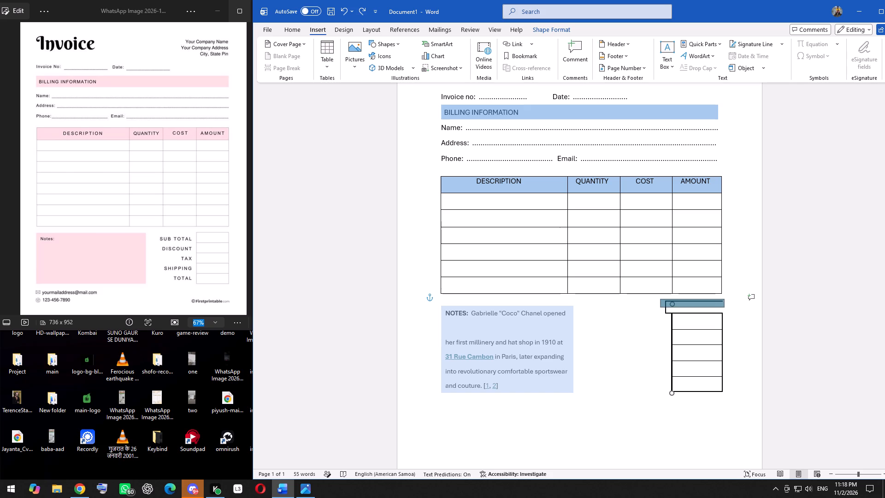
left_click_drag(725, 306, 727, 307)
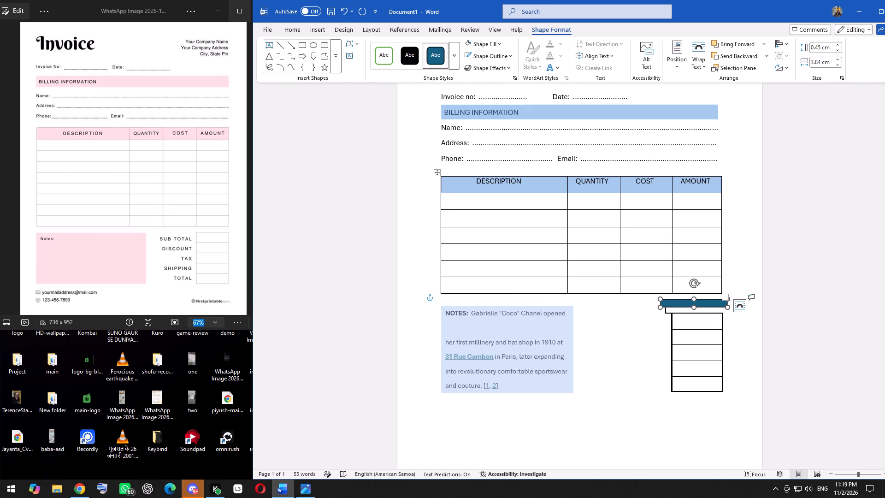
Give the thin rectangle above the totals grid a white fill and a white outline.
left_click(497, 42)
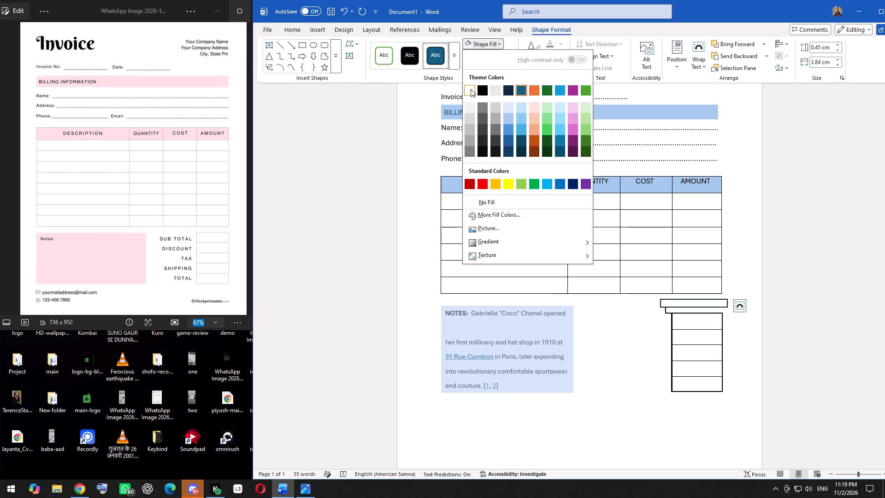
left_click(471, 89)
left_click(505, 52)
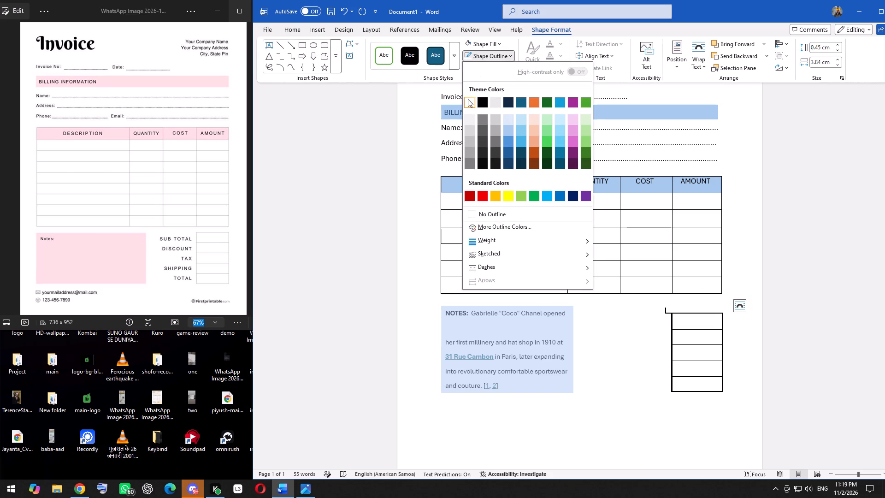
left_click(468, 99)
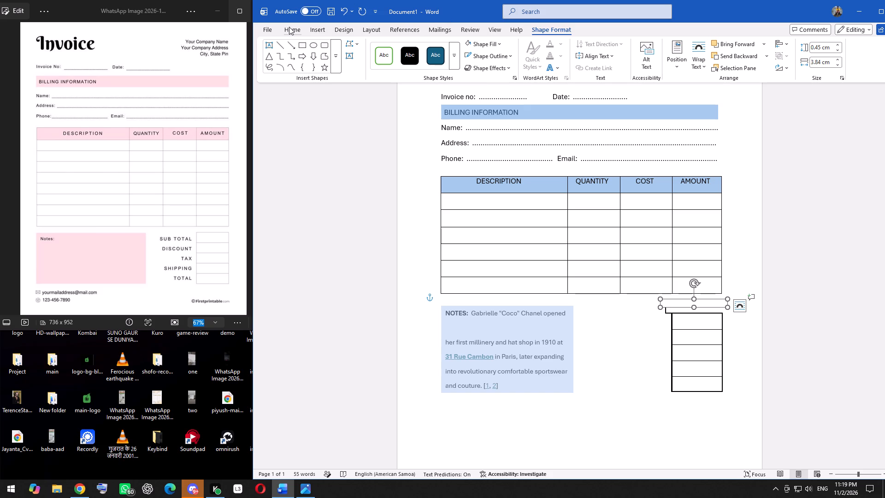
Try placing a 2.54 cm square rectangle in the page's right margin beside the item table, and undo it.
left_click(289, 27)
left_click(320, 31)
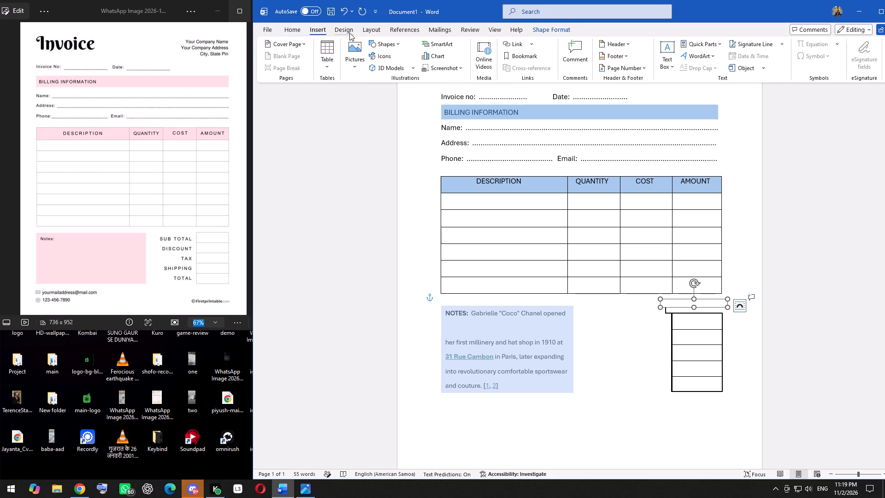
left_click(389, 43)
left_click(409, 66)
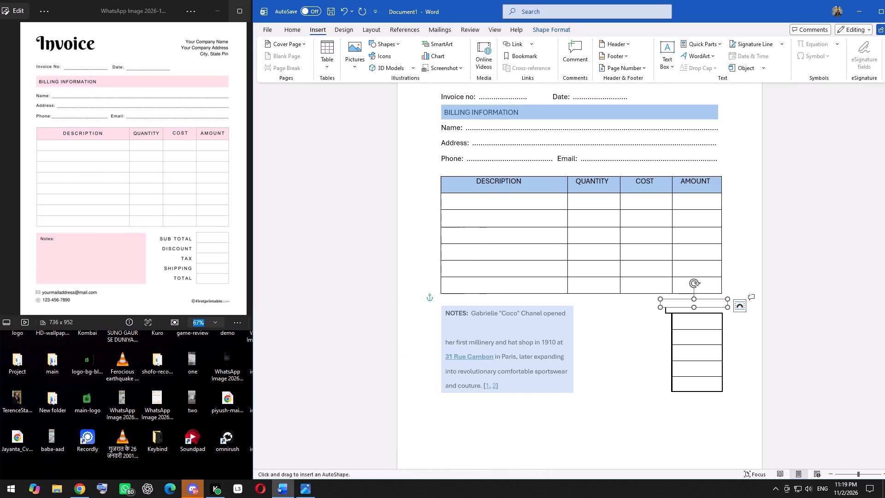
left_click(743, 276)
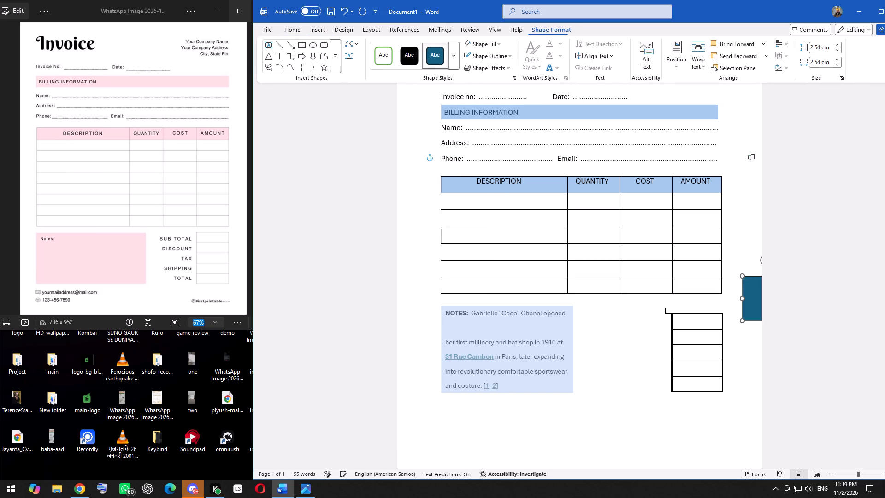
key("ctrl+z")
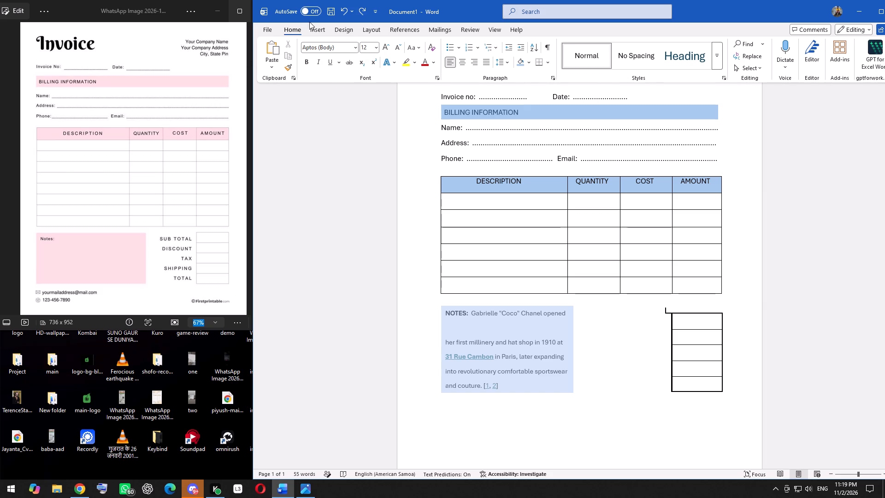
Draw a rectangle about 0.98 cm high and 0.37 cm wide over the leftover corner line just left of the totals grid.
left_click(321, 27)
left_click(399, 39)
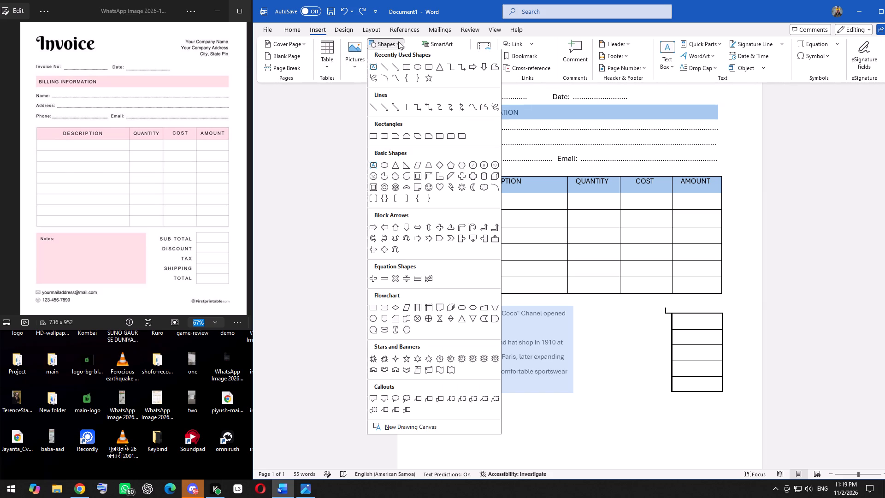
left_click(407, 68)
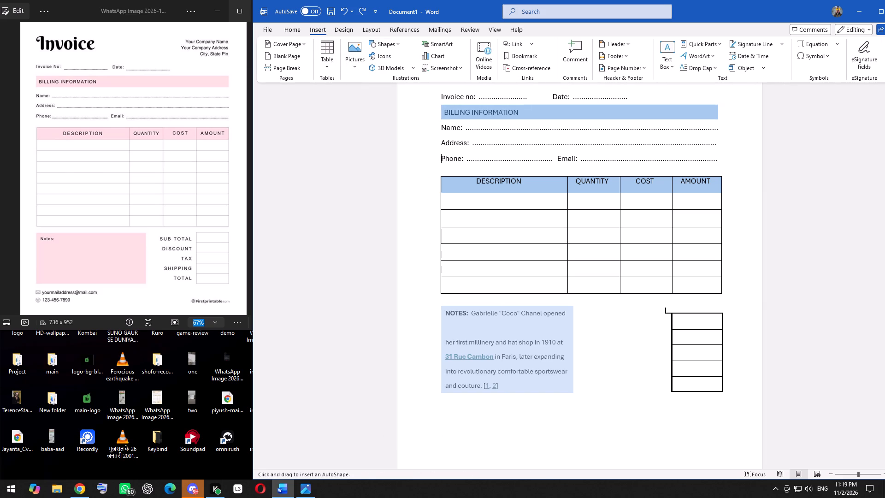
left_click_drag(664, 304, 671, 322)
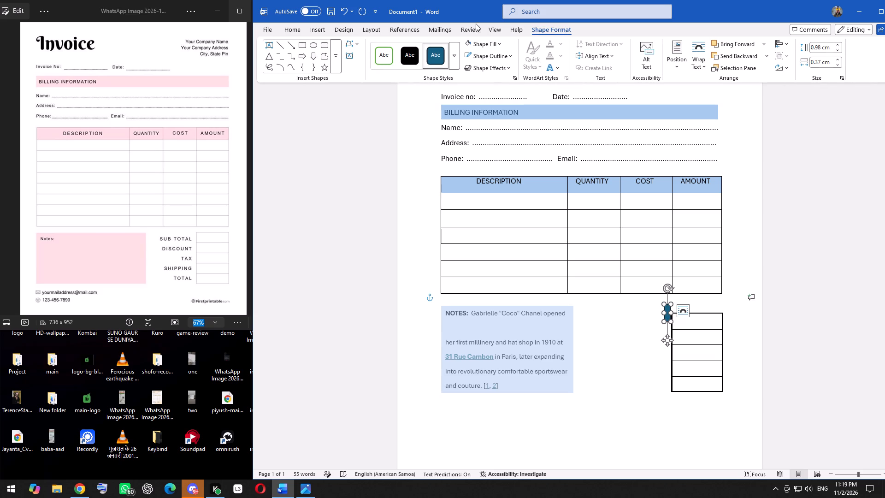
Give the small rectangle over the corner line beside the totals grid a white fill and a white outline.
left_click(500, 40)
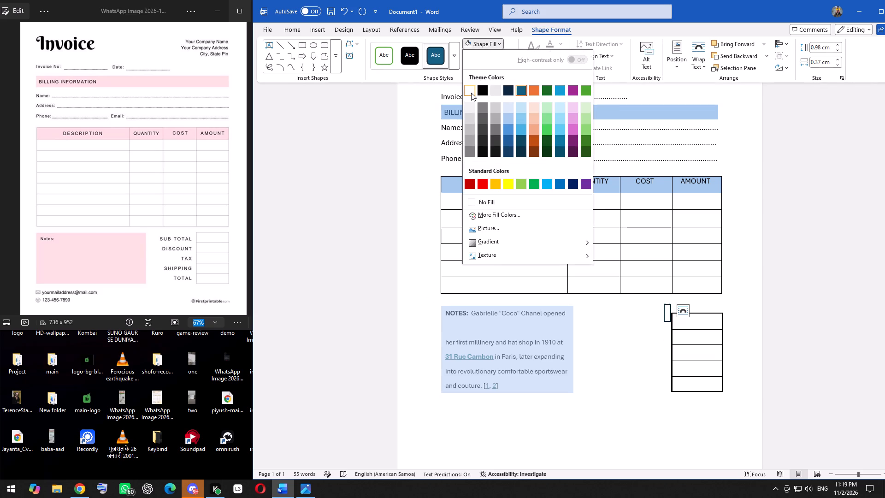
left_click(471, 93)
left_click(510, 55)
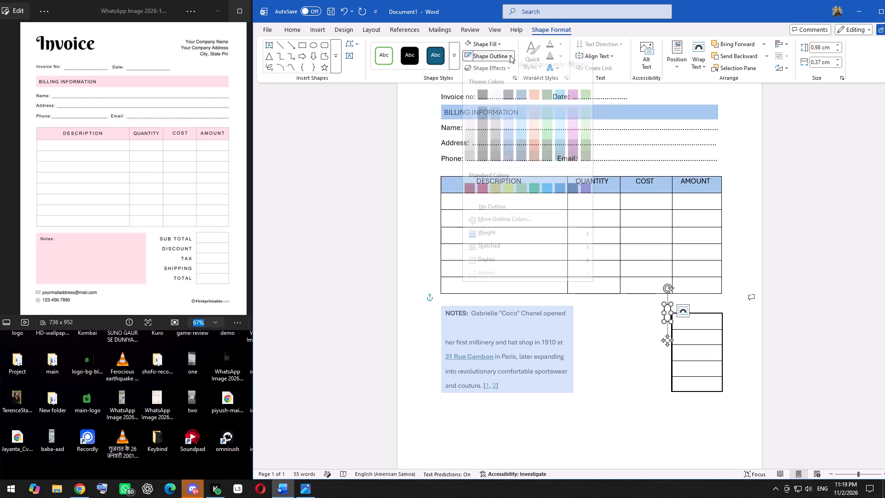
left_click(470, 105)
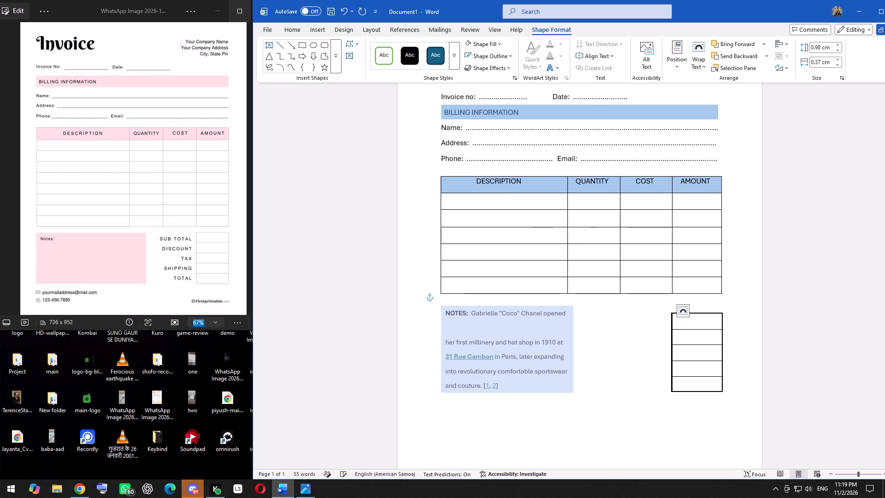
left_click(700, 428)
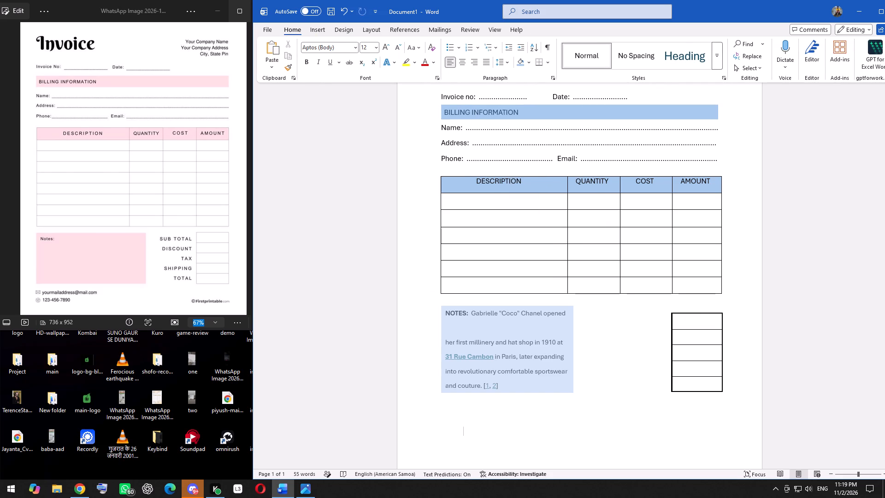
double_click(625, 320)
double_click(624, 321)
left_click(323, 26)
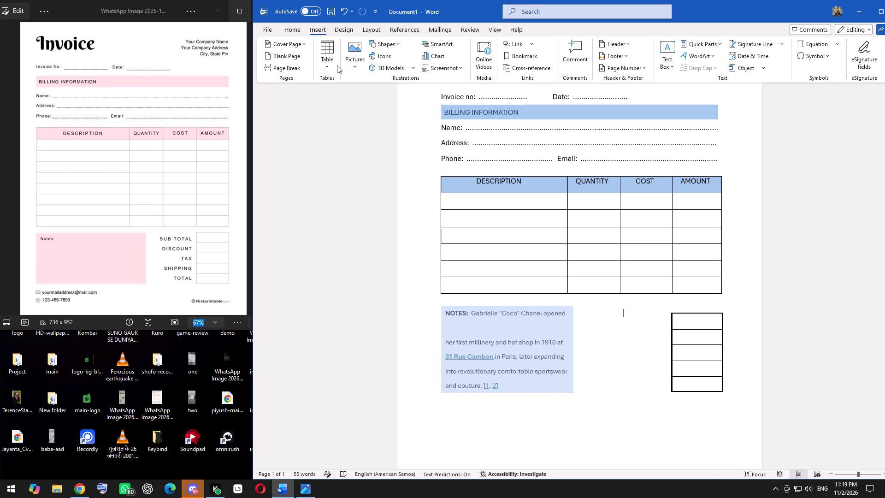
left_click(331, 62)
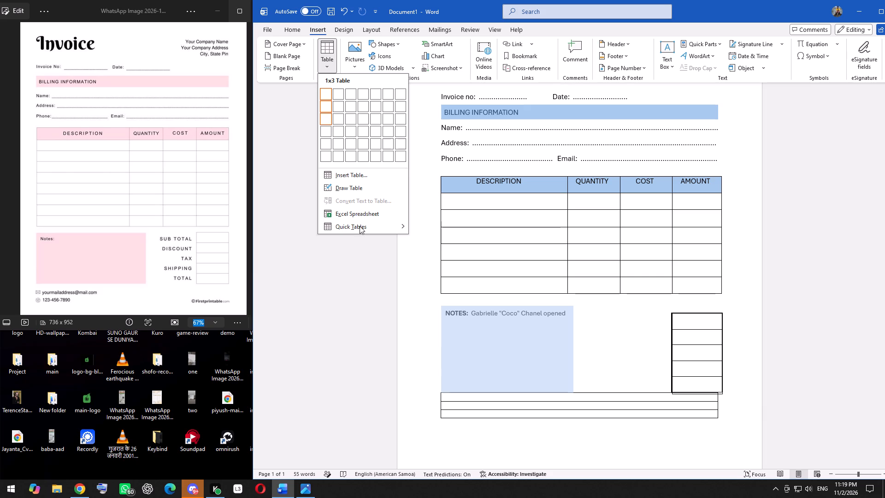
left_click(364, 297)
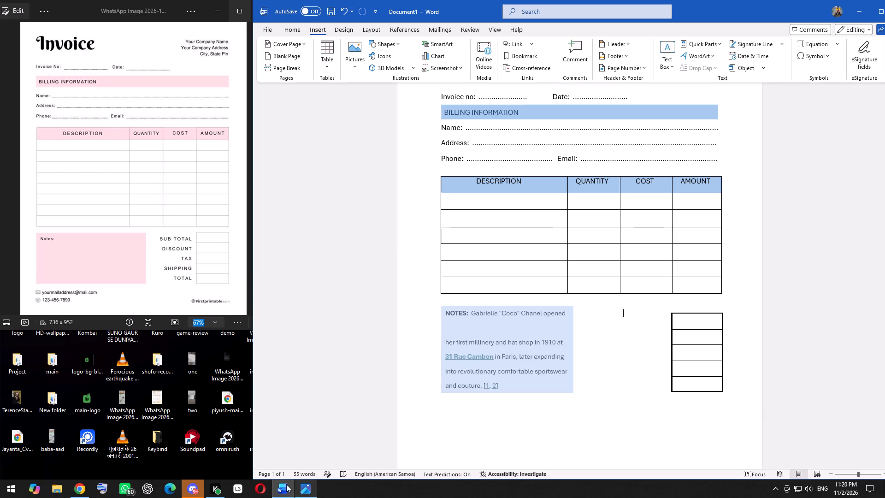
Switch to Chrome, search Google Images for "SUB TOTAL WRITTEN" and look through the results.
left_click(86, 492)
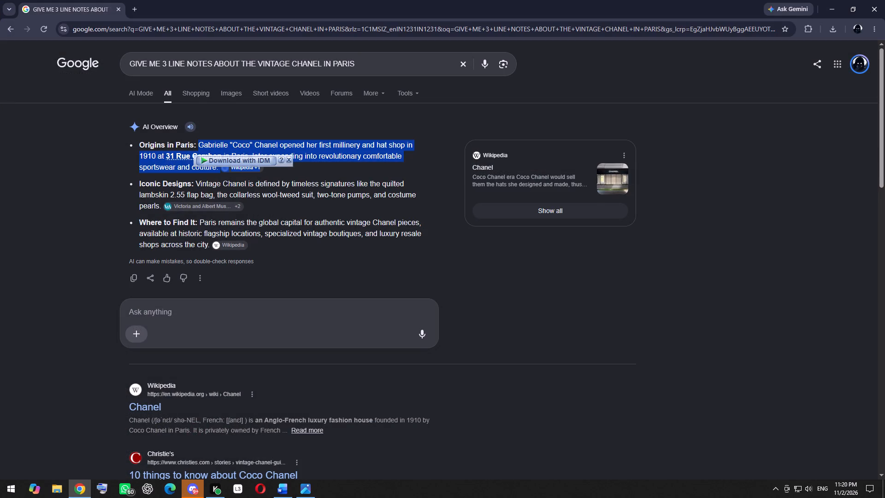
left_click(361, 59)
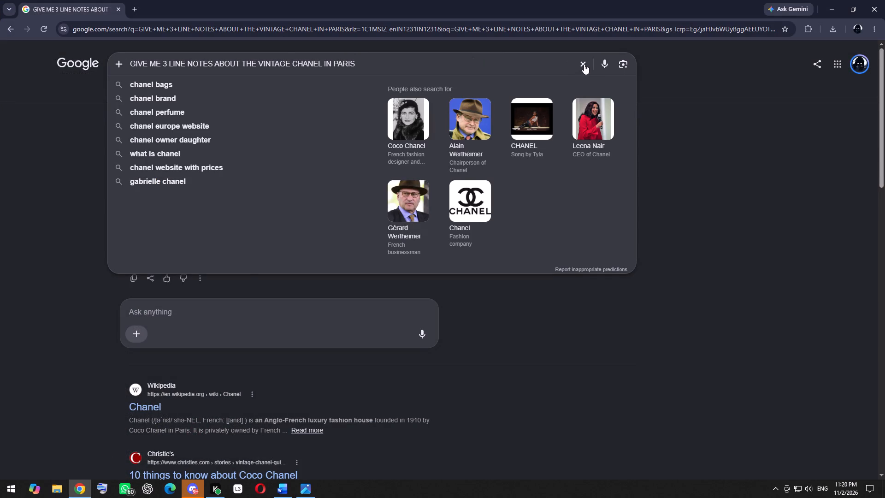
left_click(584, 64)
type("SUB TOTAL")
key("space")
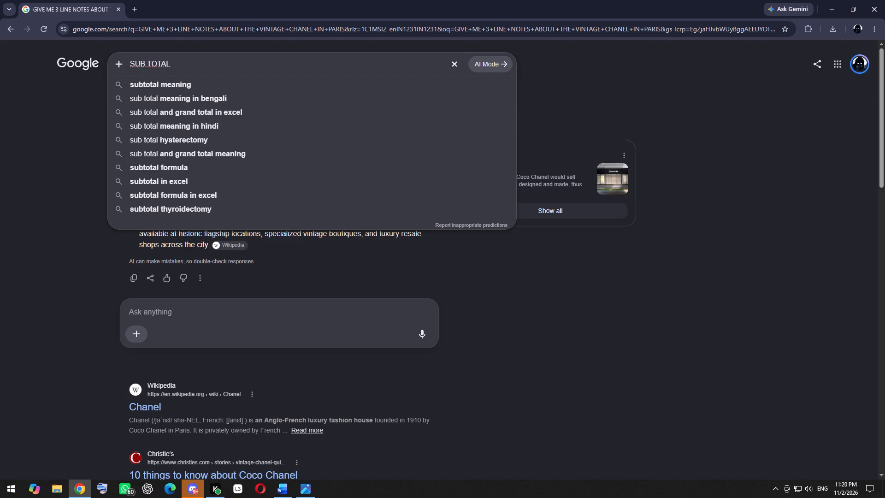
type("WRITTEM")
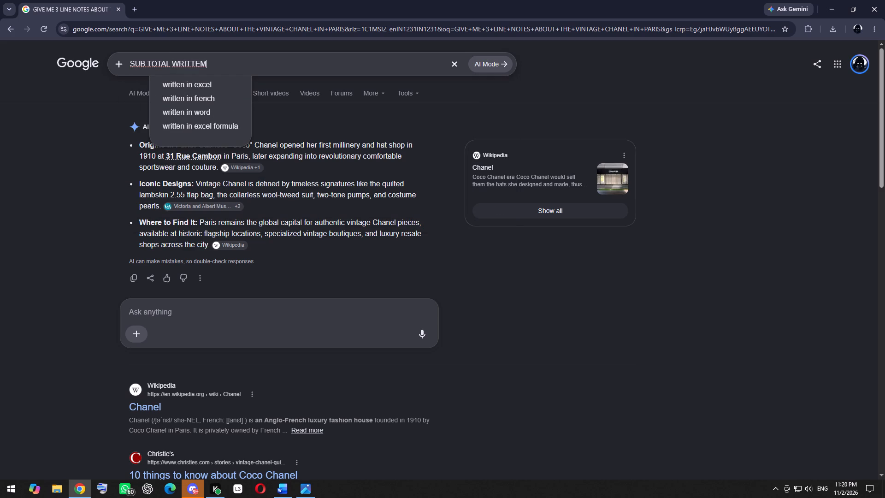
key("BackSpace")
key("n")
key("Return")
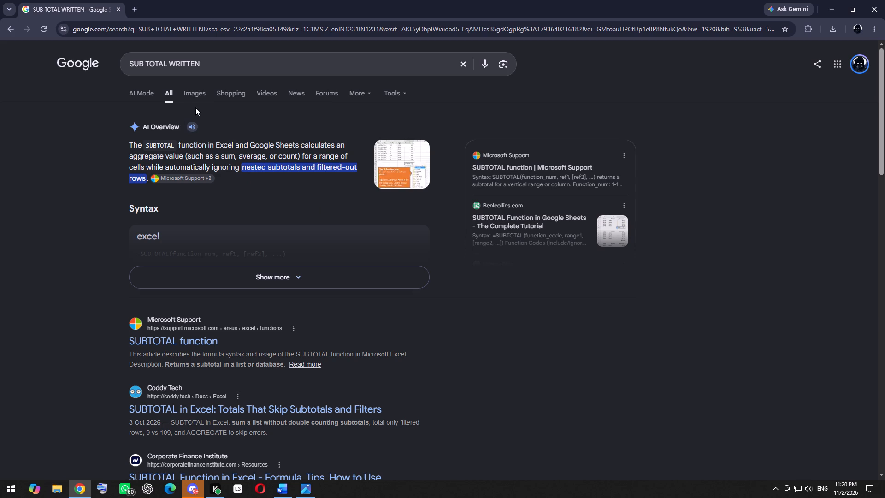
left_click(198, 90)
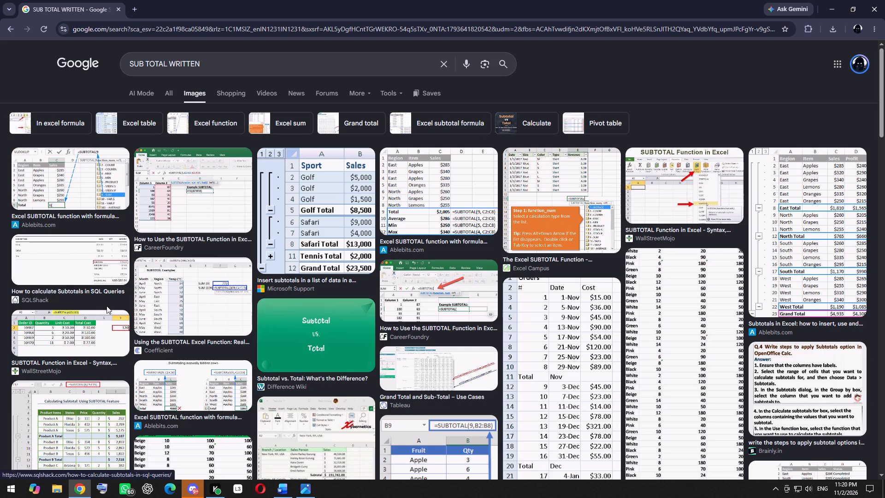
scroll(181, 270, "down", 1)
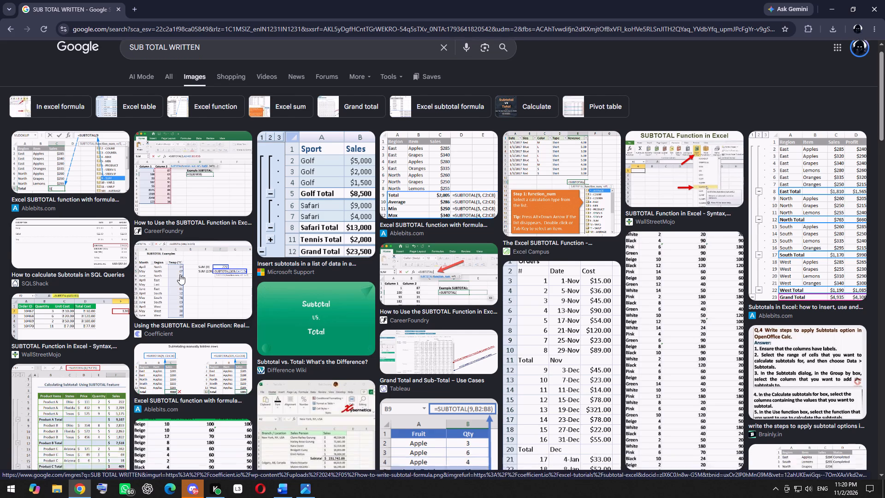
scroll(180, 274, "down", 2)
scroll(179, 278, "up", 2)
scroll(179, 278, "down", 1)
scroll(179, 278, "up", 1)
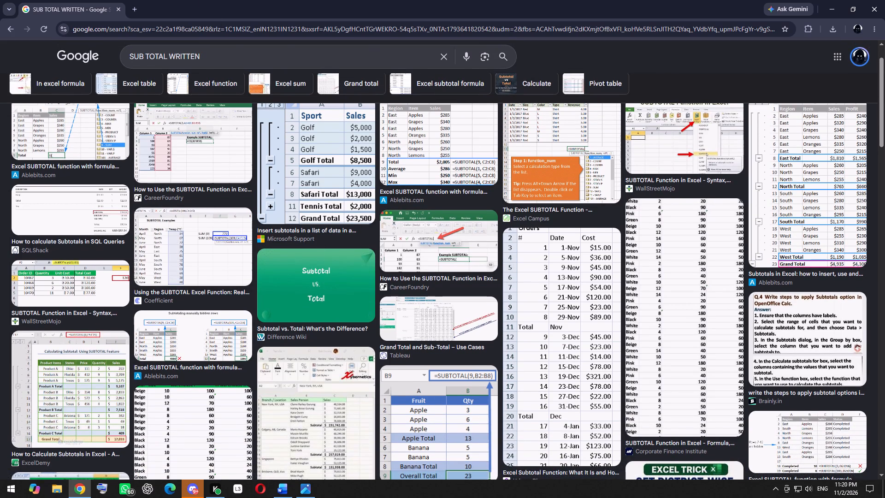
Change the image search query to "DISCOUNT, SHIPPING, TAX , TOTAL WRITTEN" and run it.
left_click(169, 52)
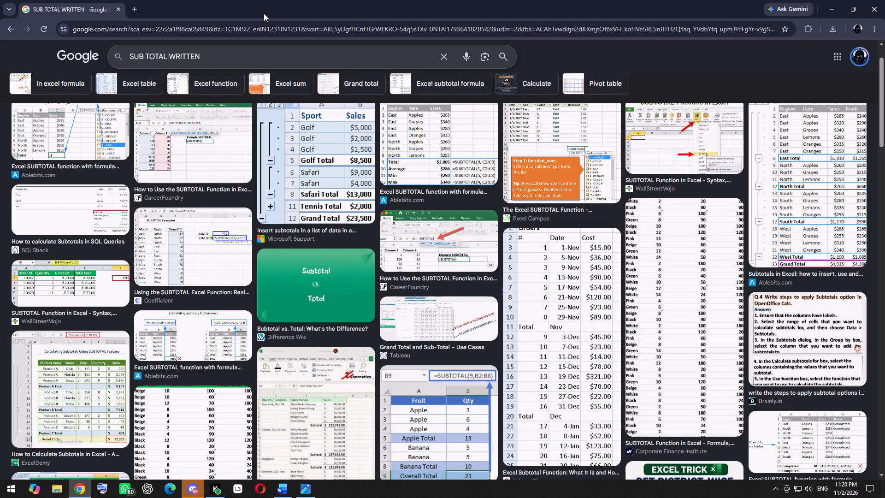
type(",")
key("space")
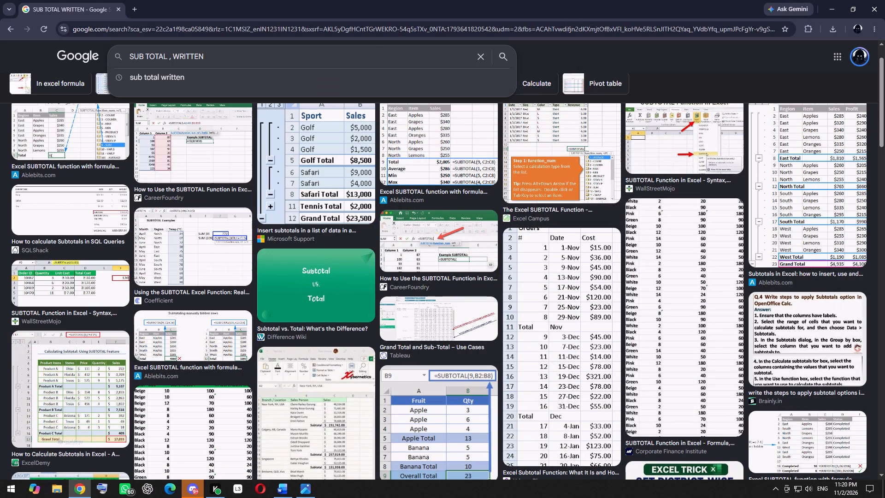
type("DIACOUNT")
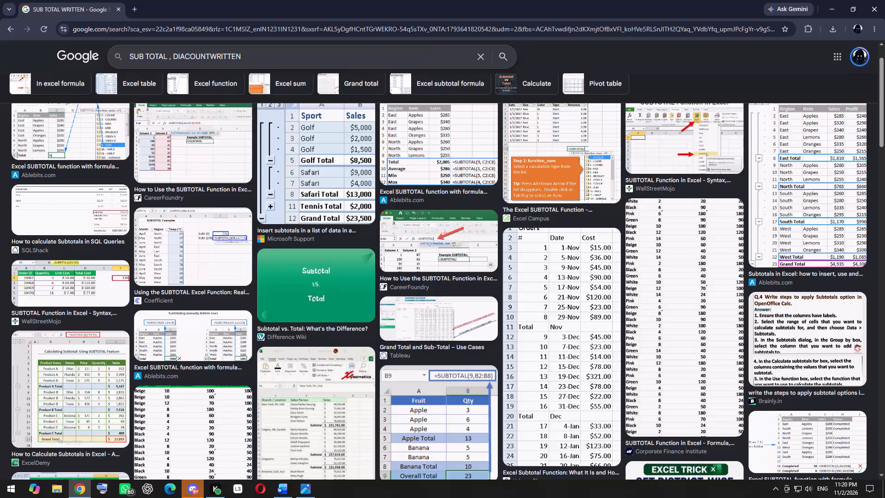
key("BackSpace")
key("BackSpace")
key("BackSpace")
key("BackSpace")
key("BackSpace")
key("BackSpace")
key("BackSpace")
key("BackSpace")
key("BackSpace")
key("BackSpace")
key("BackSpace")
key("BackSpace")
key("BackSpace")
key("BackSpace")
key("BackSpace")
key("BackSpace")
key("BackSpace")
key("BackSpace")
key("BackSpace")
key("BackSpace")
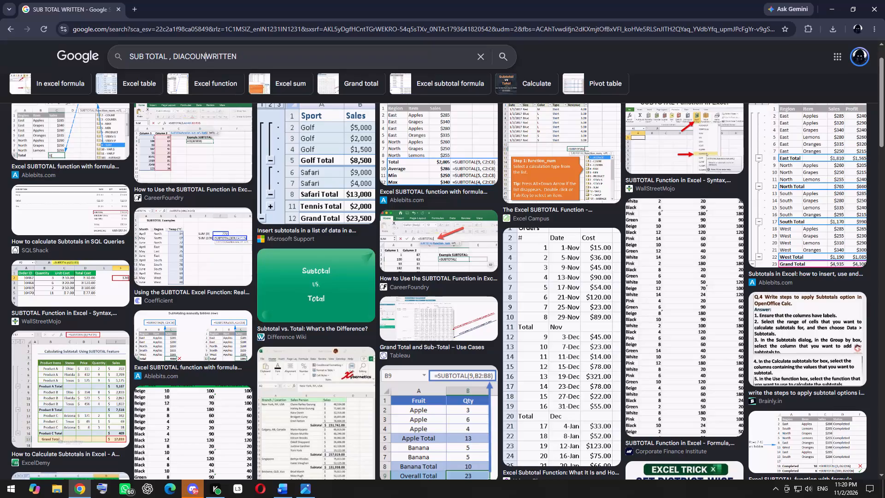
type("DISCOUNT")
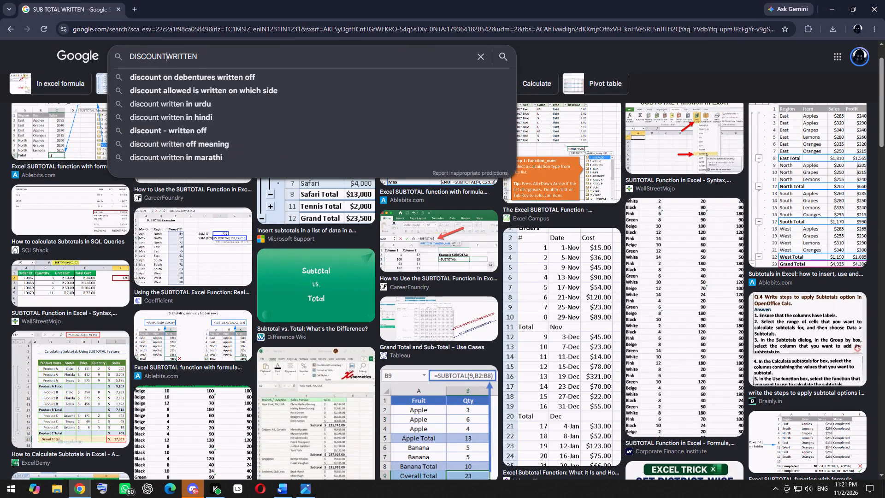
key("comma")
key("space")
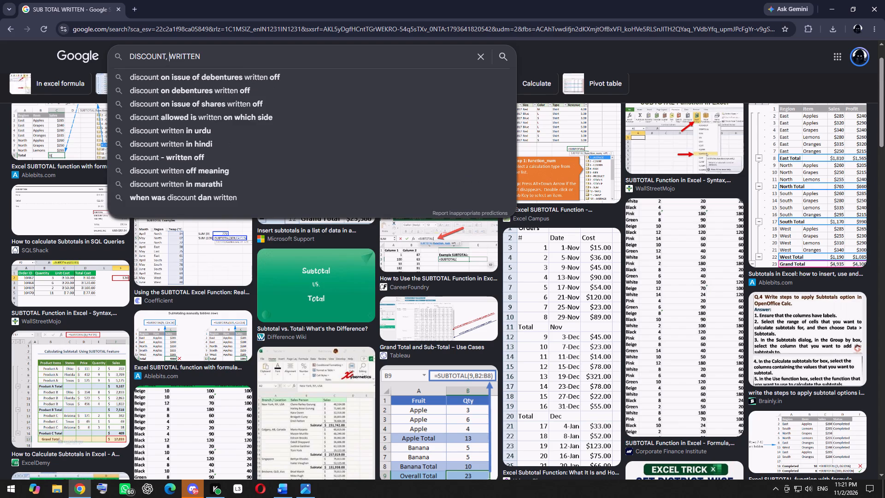
type("SHIPPING")
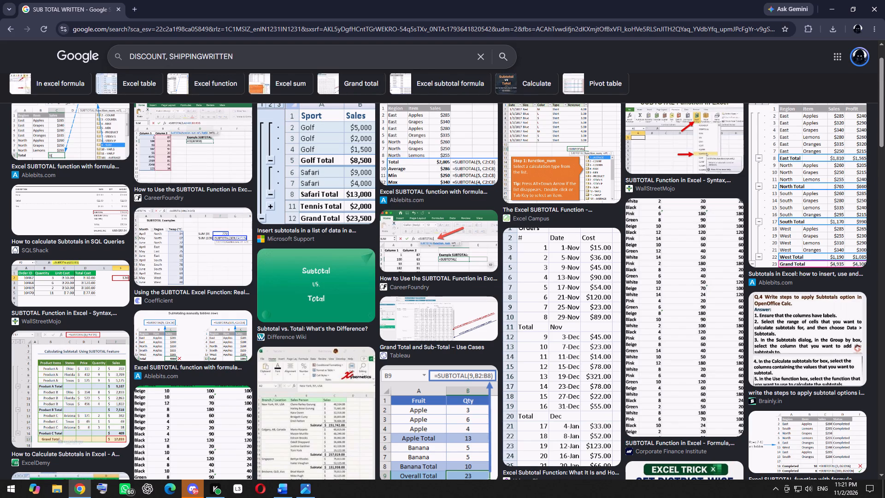
type(", TA")
key("x")
key("space")
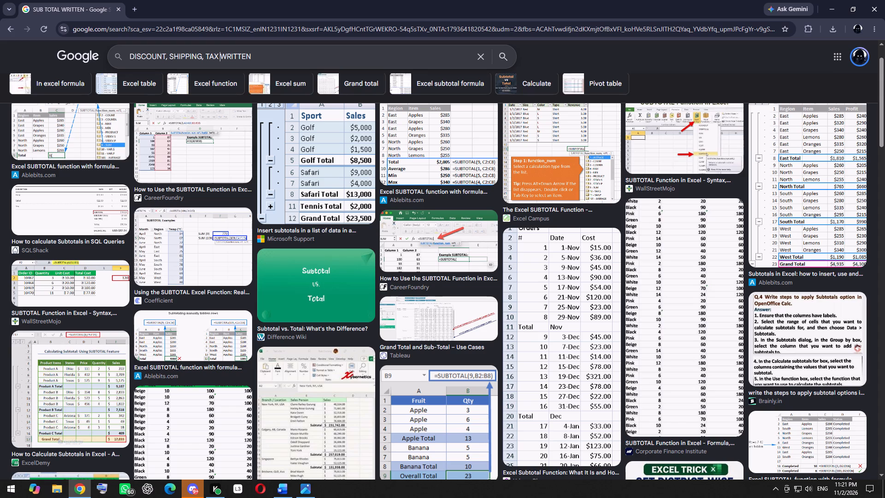
type(", TOTAL")
key("space")
key("Return")
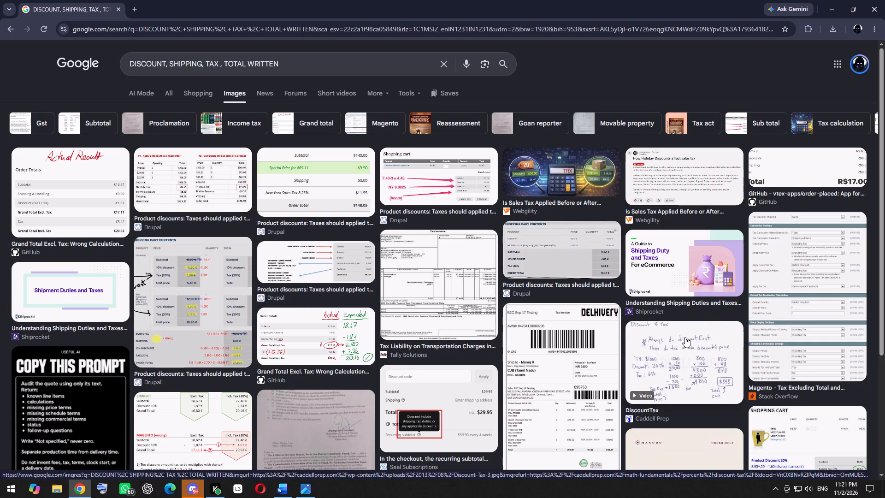
Browse the image results for totals labels, previewing the Delhivery shipping label, the Drupal shopping cart and the GitHub order-placed image.
scroll(625, 335, "down", 2)
scroll(625, 335, "up", 1)
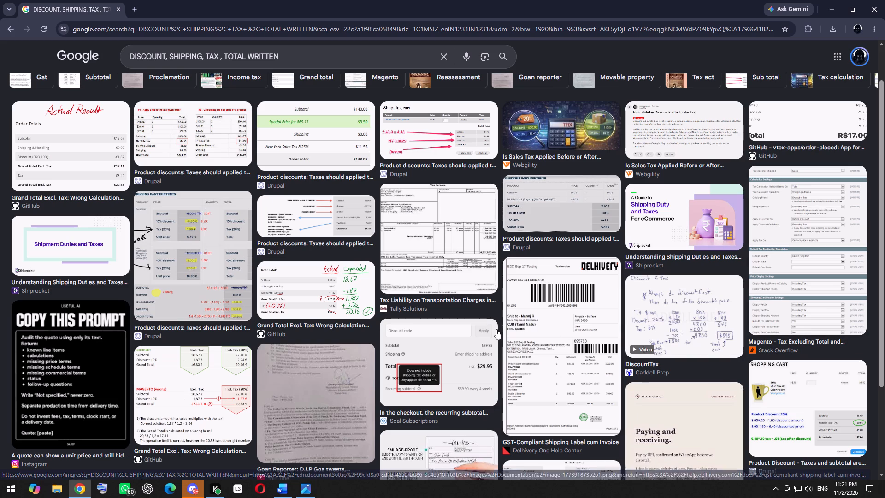
scroll(415, 122, "up", 1)
scroll(415, 124, "down", 5)
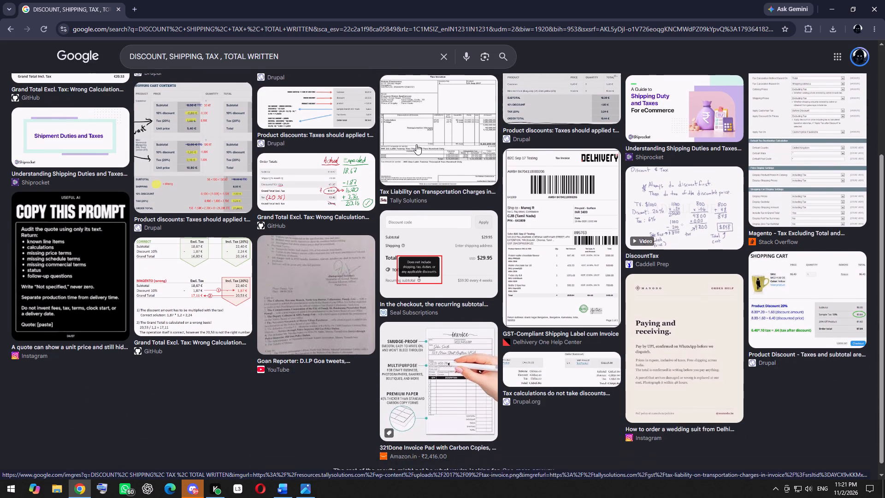
scroll(416, 144, "down", 2)
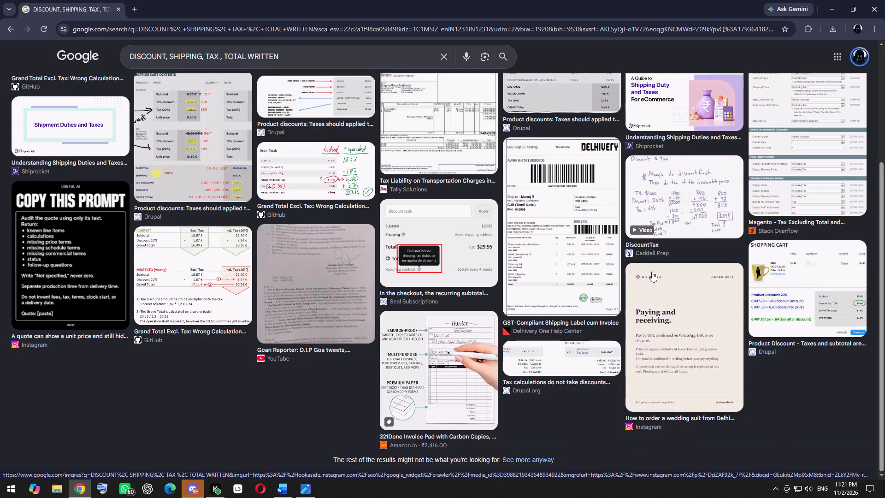
left_click(531, 262)
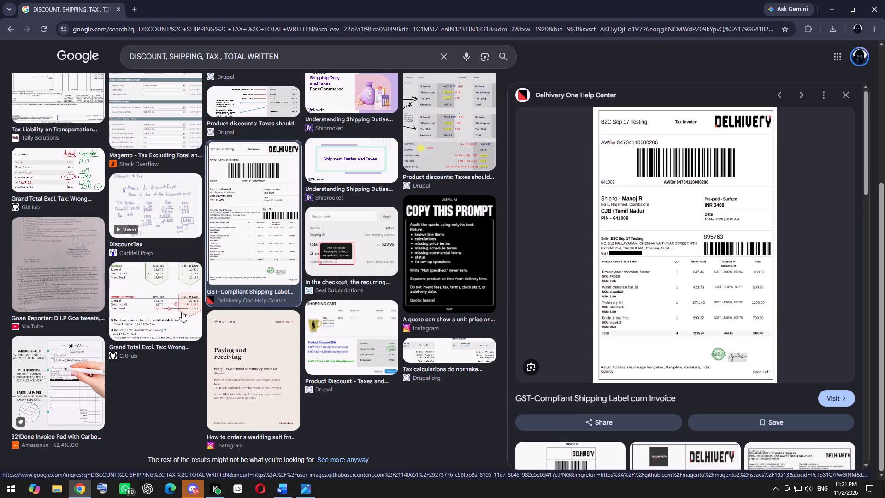
scroll(446, 261, "up", 2)
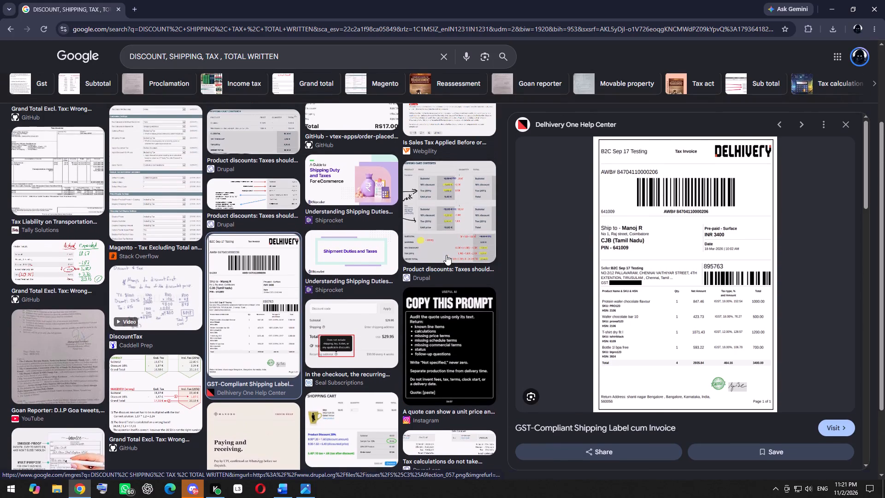
scroll(454, 255, "down", 1)
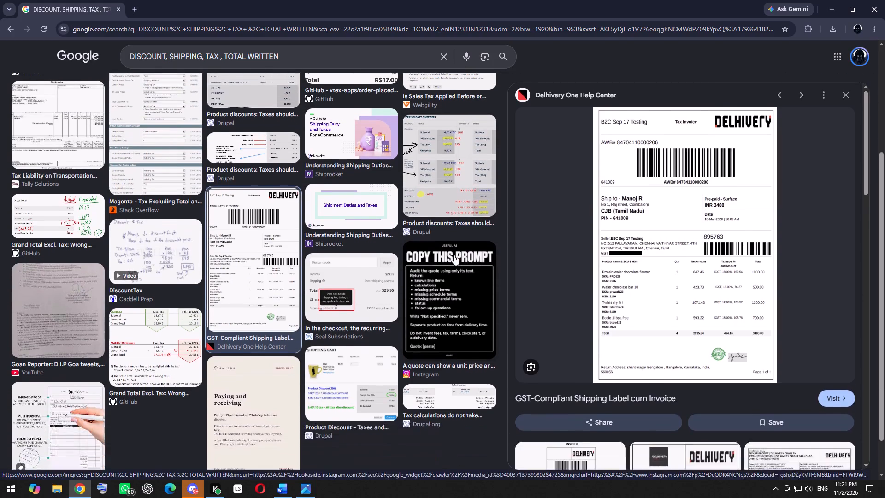
scroll(454, 255, "up", 5)
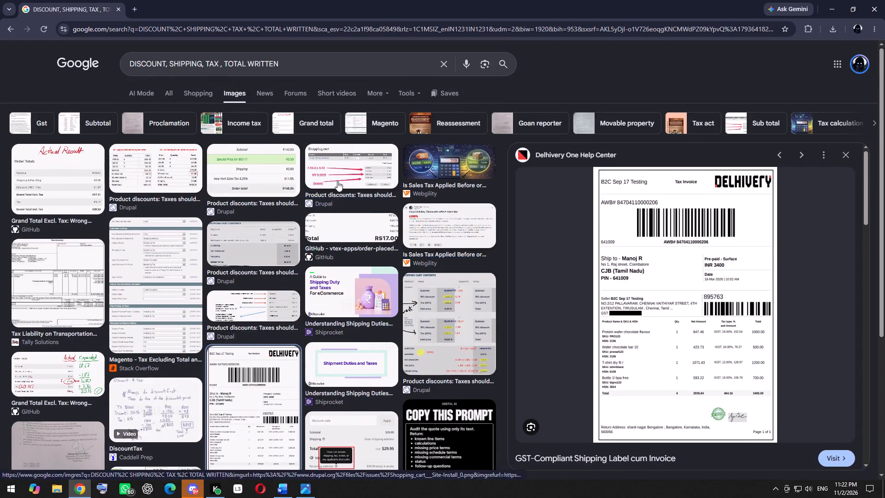
left_click(345, 176)
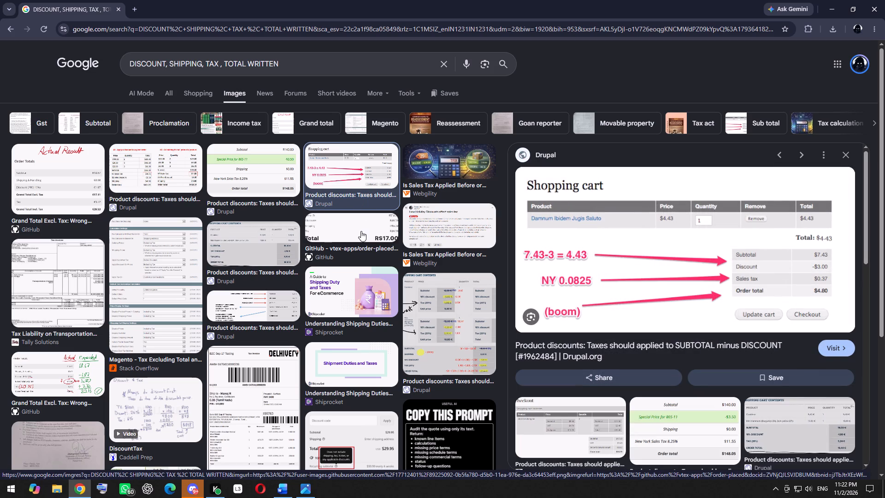
left_click(361, 231)
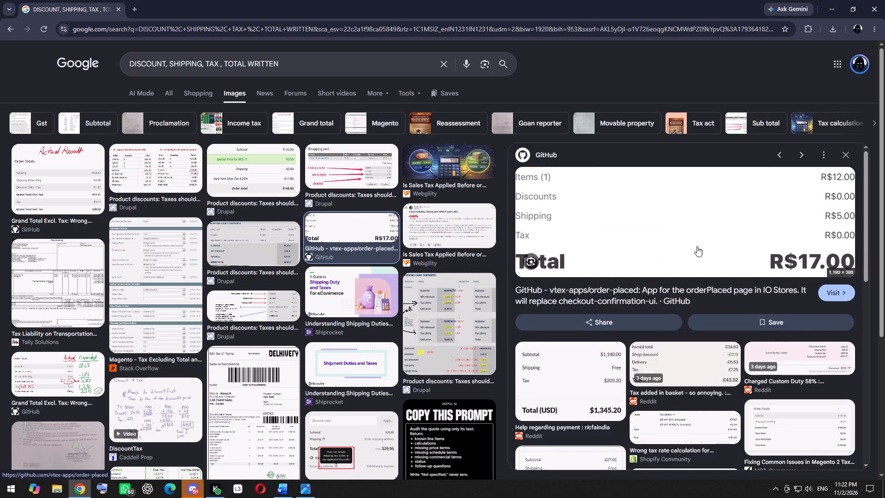
Save the previewed GitHub order-placed totals image as a PNG file, keeping its suggested name.
right_click(684, 239)
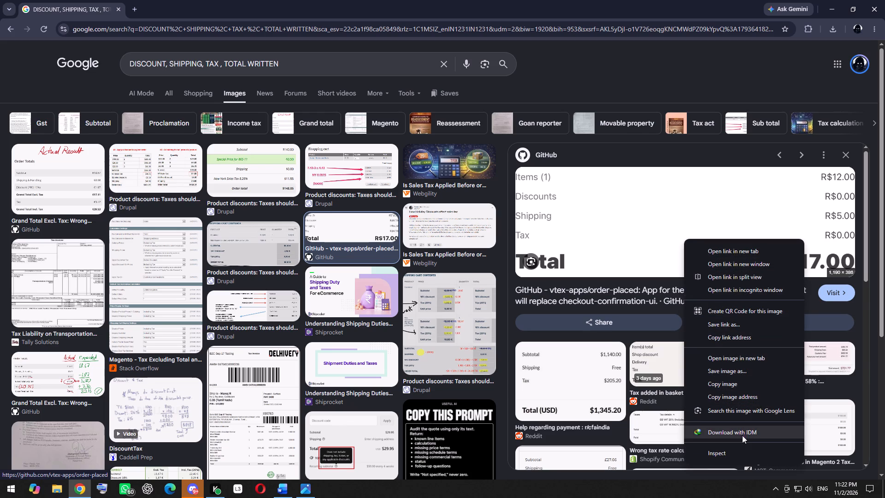
left_click(750, 373)
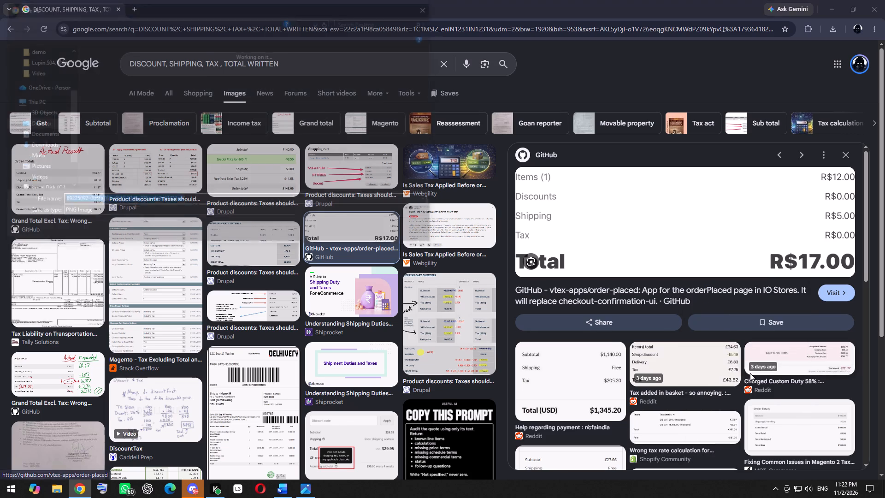
left_click(385, 231)
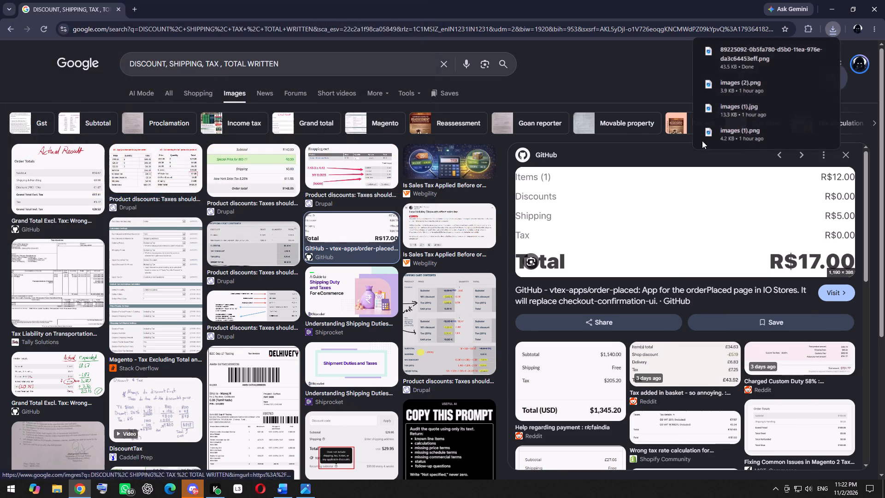
Switch to Word and insert the saved order-totals image from the Desktop beside the notes box.
left_click(831, 3)
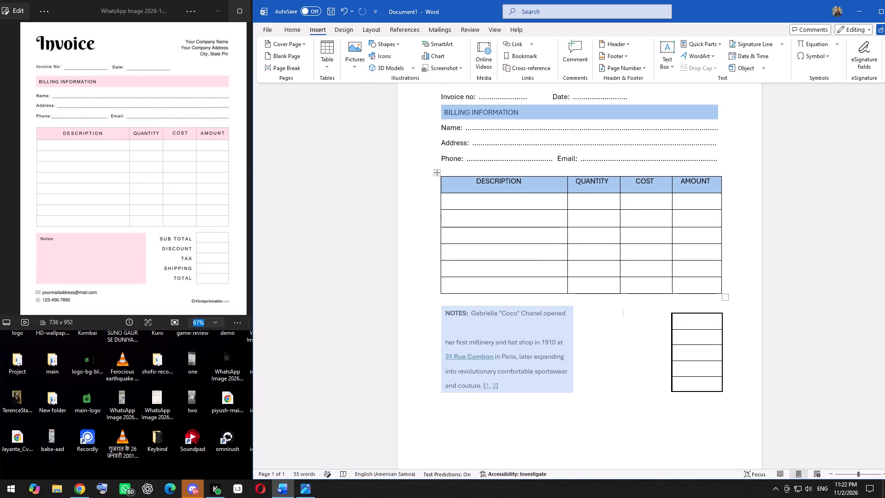
left_click(341, 29)
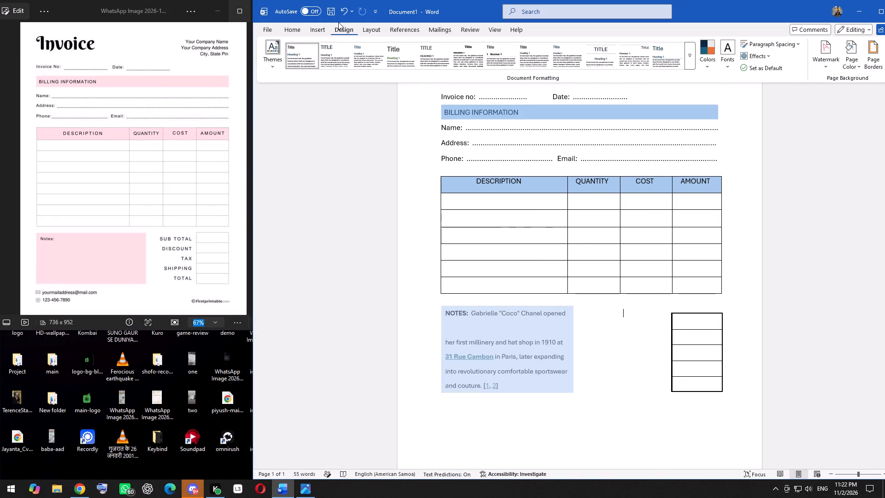
left_click(323, 28)
left_click(355, 65)
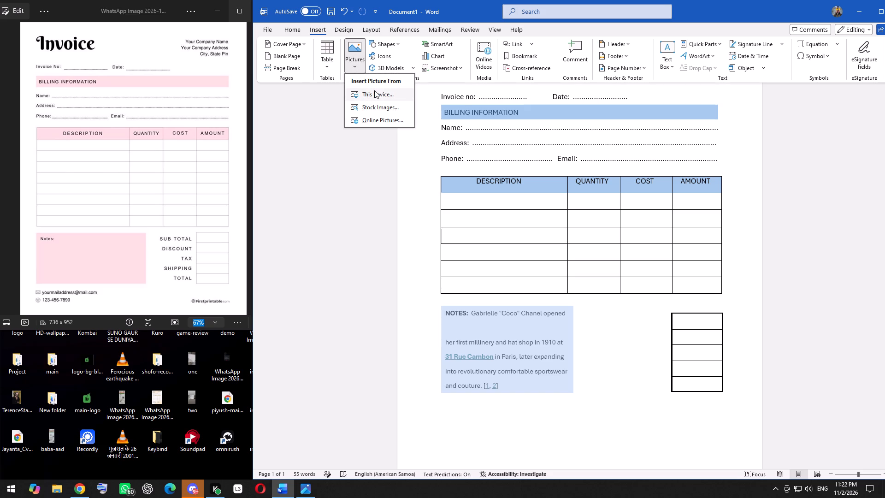
left_click(374, 90)
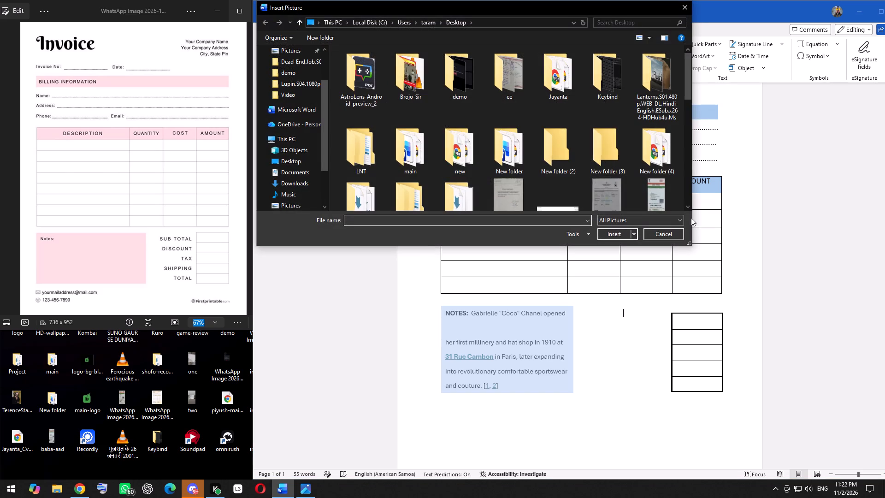
scroll(622, 147, "down", 3)
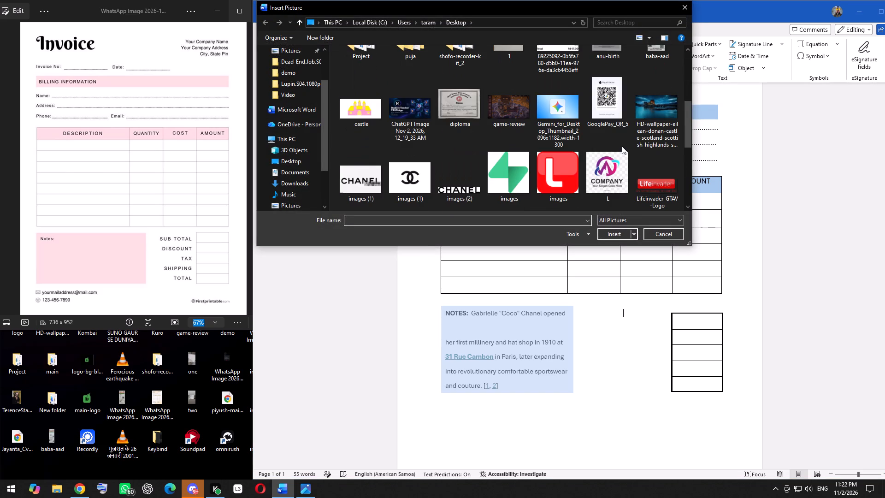
scroll(620, 132, "down", 2)
scroll(620, 132, "up", 1)
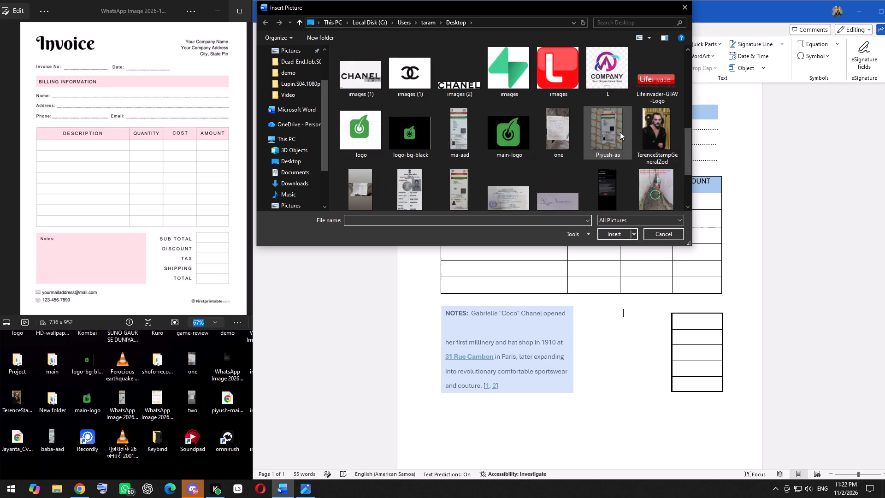
scroll(620, 132, "up", 2)
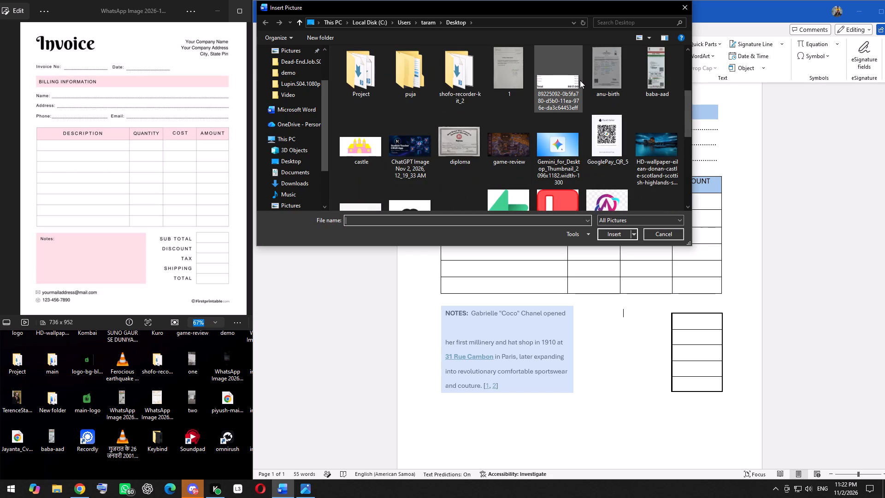
left_click(578, 80)
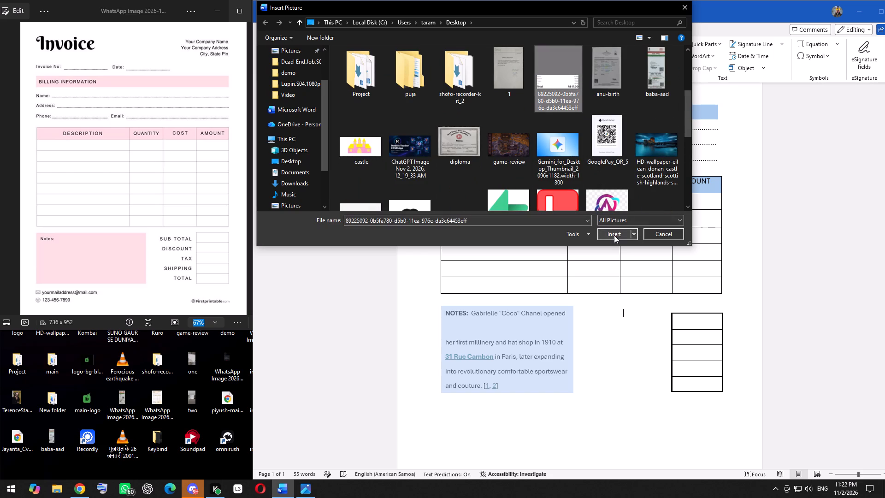
left_click(614, 235)
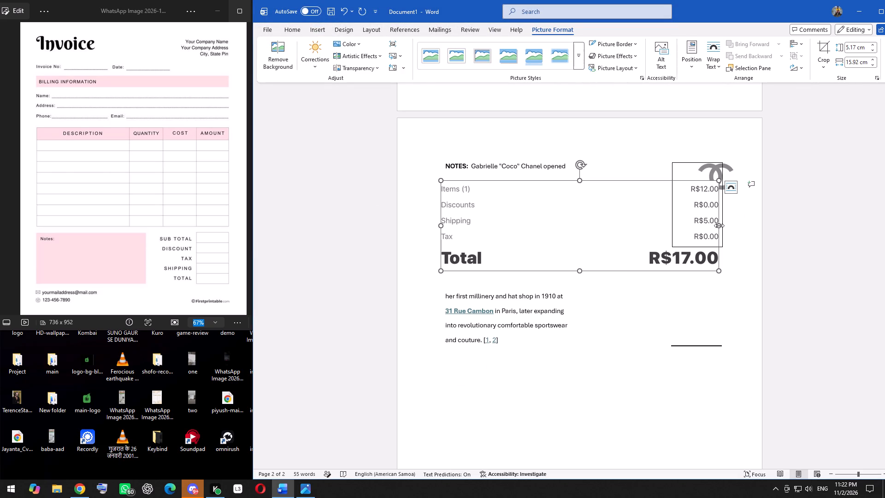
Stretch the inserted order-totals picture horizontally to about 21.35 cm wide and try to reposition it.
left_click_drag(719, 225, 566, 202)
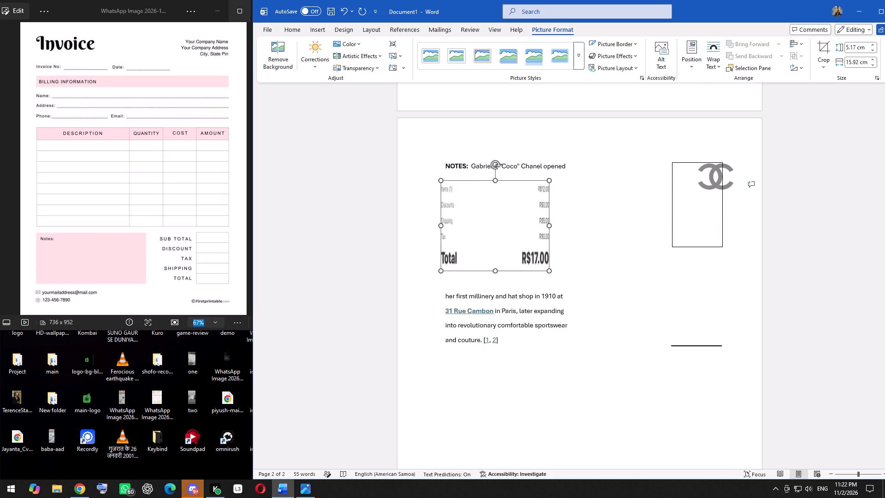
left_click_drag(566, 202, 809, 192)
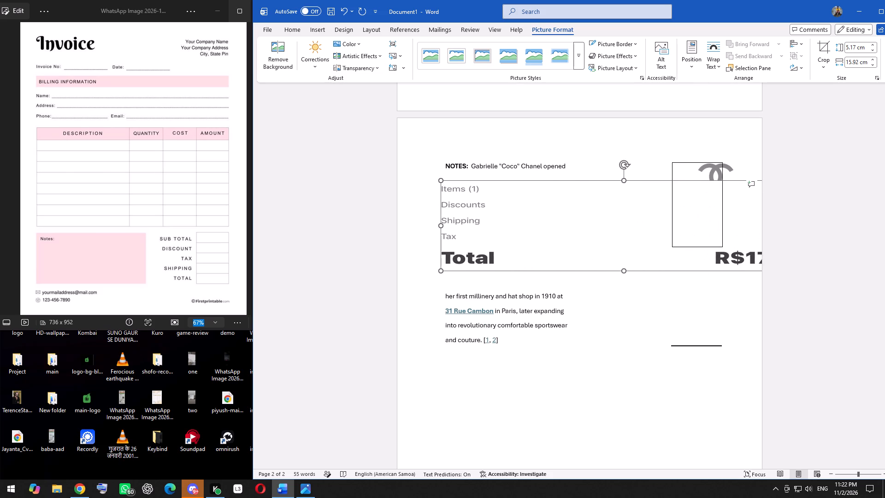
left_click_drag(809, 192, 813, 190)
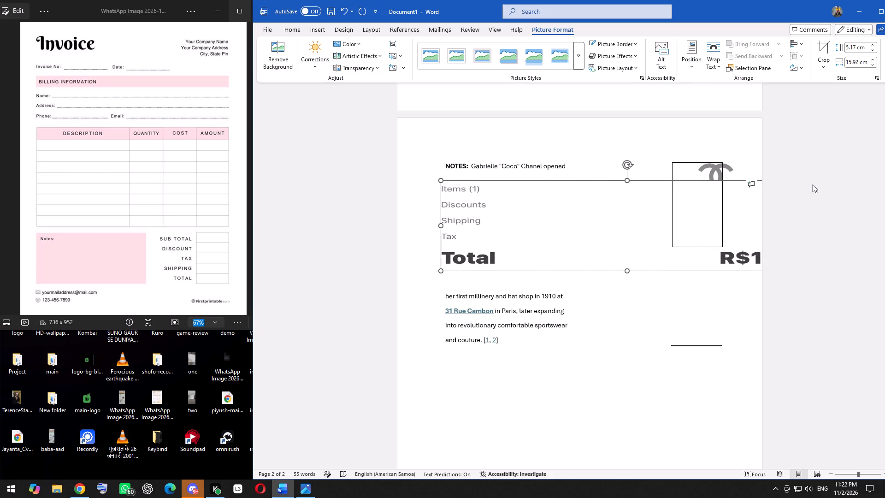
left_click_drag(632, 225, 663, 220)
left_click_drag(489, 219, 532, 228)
Set the order-totals picture's text wrapping to In Front of Text.
left_click(827, 190)
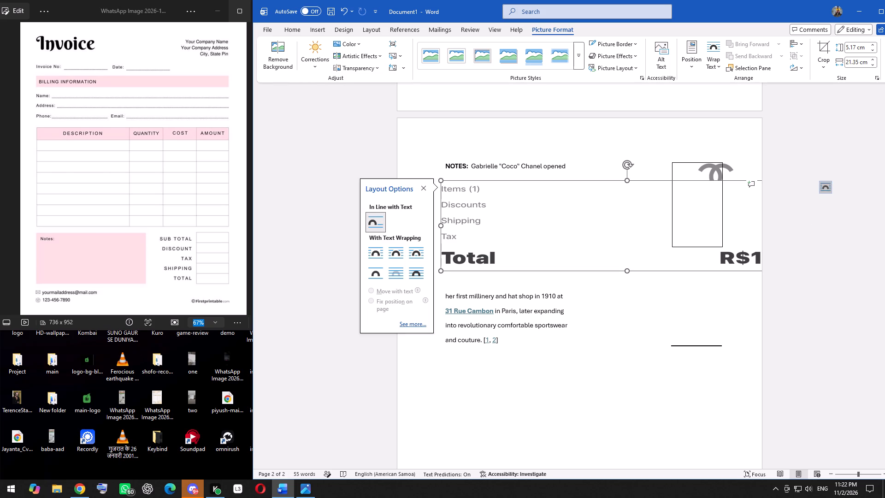
left_click(418, 267)
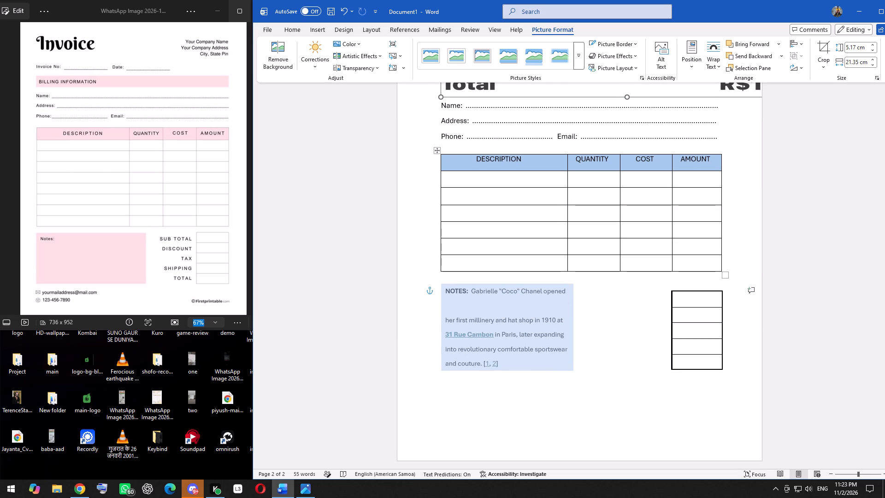
Move the order-totals picture down over the notes area, aligning its amounts edge with the item table's outer edge.
scroll(628, 297, "down", 3)
scroll(631, 107, "up", 2)
scroll(631, 107, "down", 1)
scroll(631, 107, "up", 1)
left_click_drag(631, 107, 632, 129)
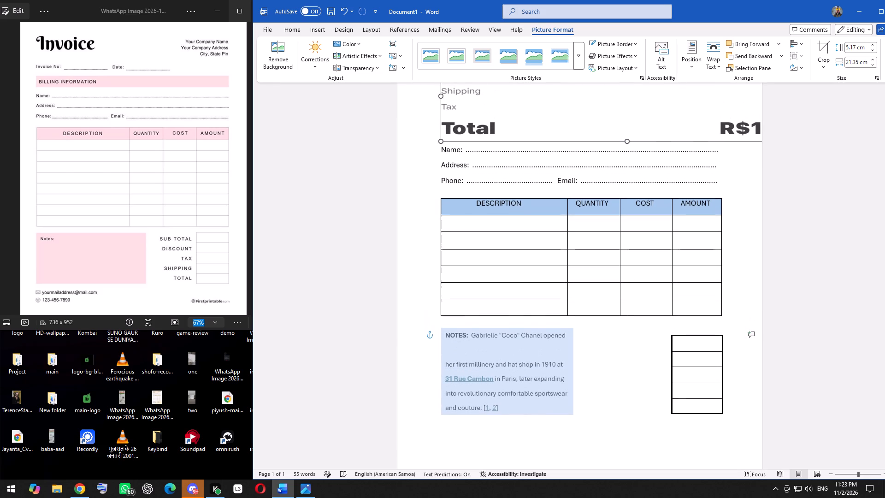
left_click_drag(632, 129, 796, 352)
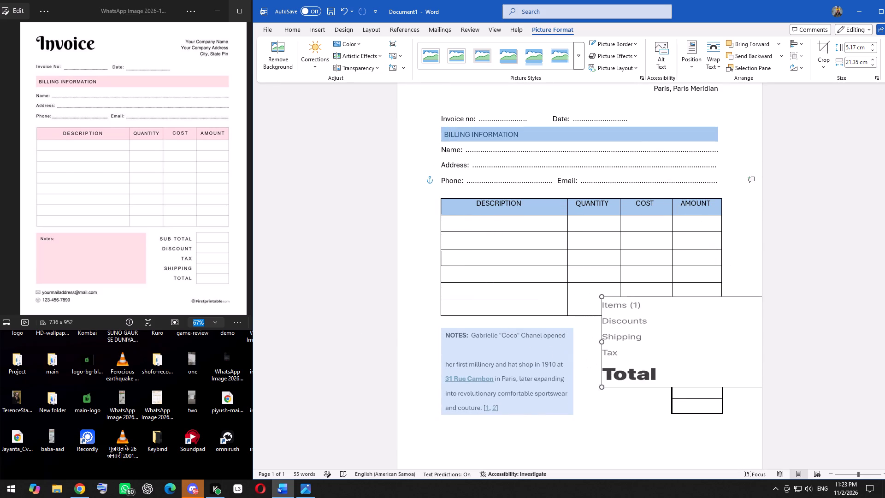
left_click_drag(796, 352, 780, 390)
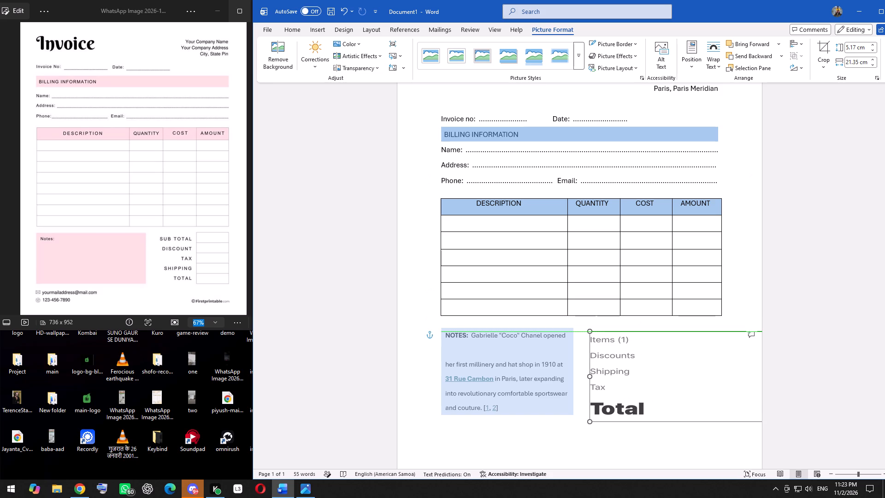
left_click_drag(780, 390, 784, 390)
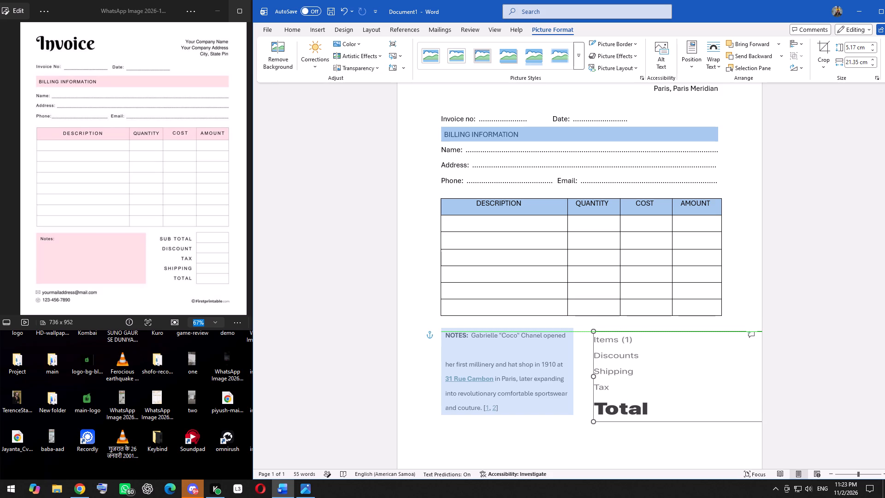
left_click_drag(784, 390, 618, 350)
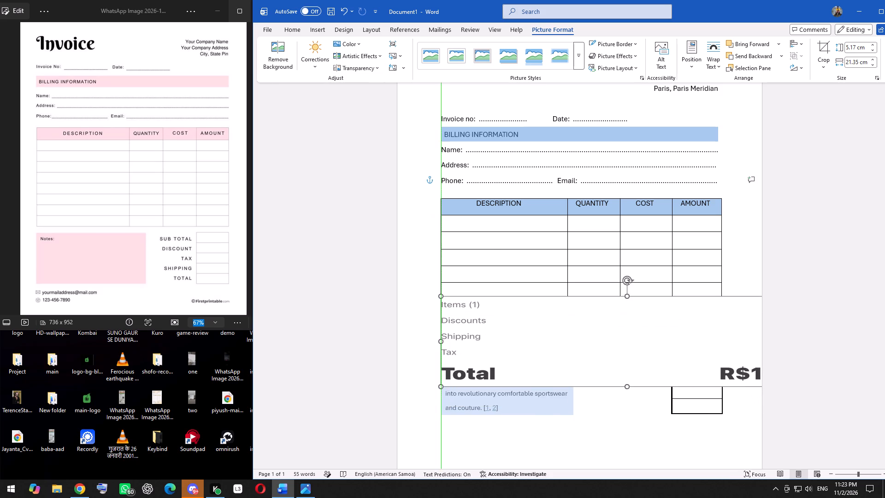
left_click_drag(618, 350, 604, 349)
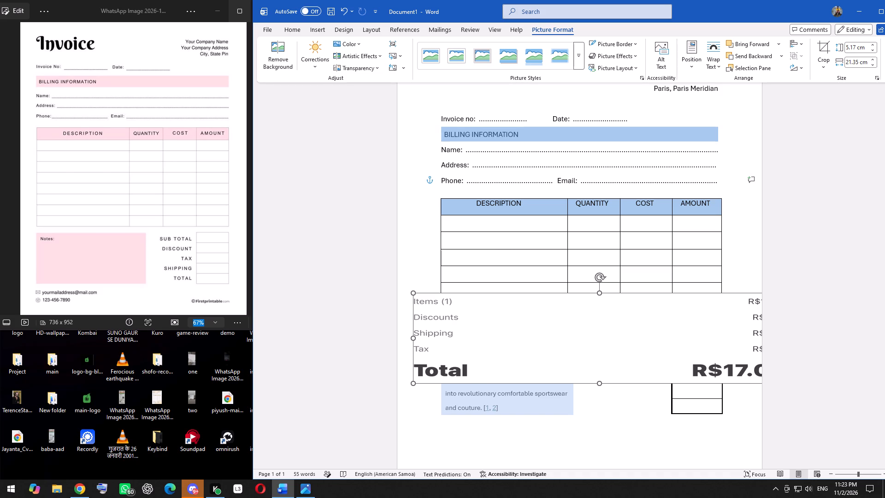
left_click_drag(728, 334, 715, 334)
left_click_drag(715, 334, 649, 330)
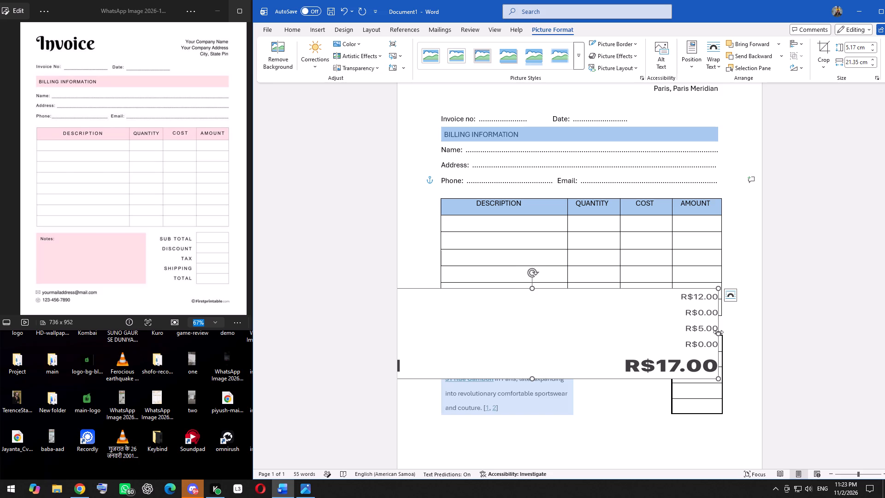
Shrink the order-totals picture to about 3.1 cm high and 7.77 cm wide.
left_click_drag(718, 332, 714, 327)
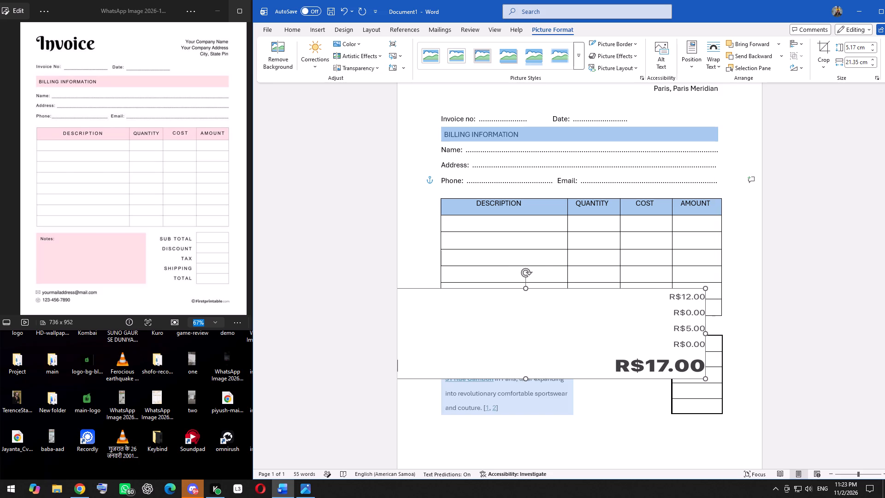
left_click_drag(714, 327, 871, 298)
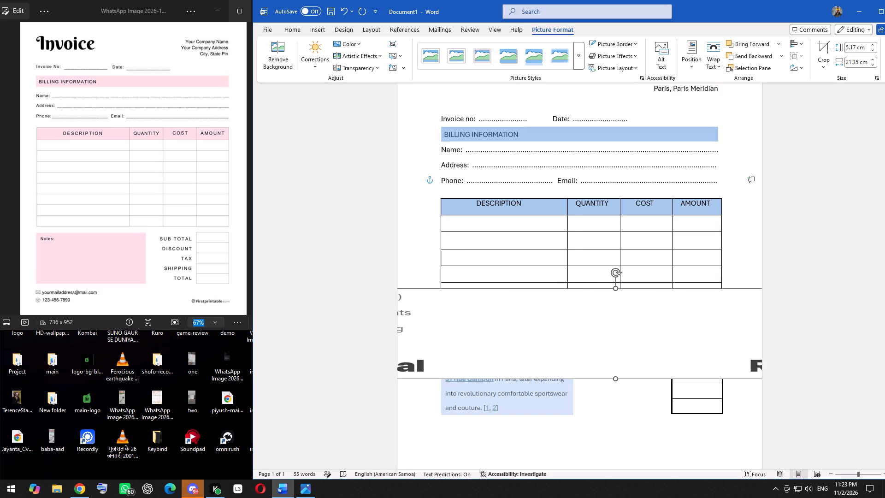
left_click_drag(871, 298, 569, 326)
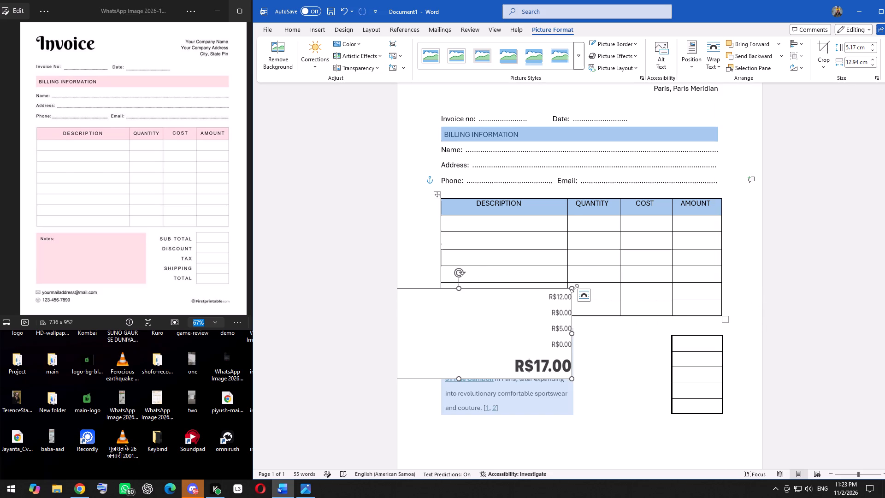
left_click_drag(574, 288, 479, 325)
Move the order-totals picture next to the empty totals grid, overlapping part of the notes box.
left_click_drag(429, 350, 595, 368)
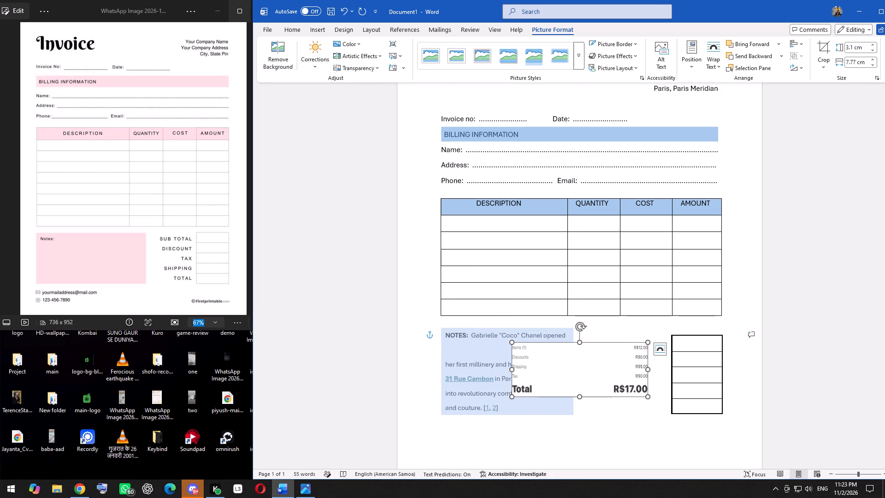
Widen the order-totals picture to about 8.27 cm by extending its label side over the notes box.
left_click_drag(510, 367, 502, 367)
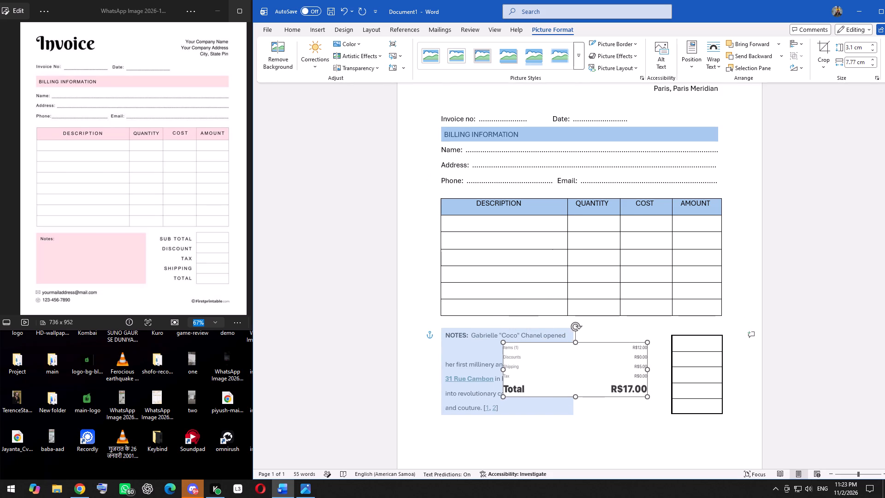
left_click_drag(502, 367, 520, 374)
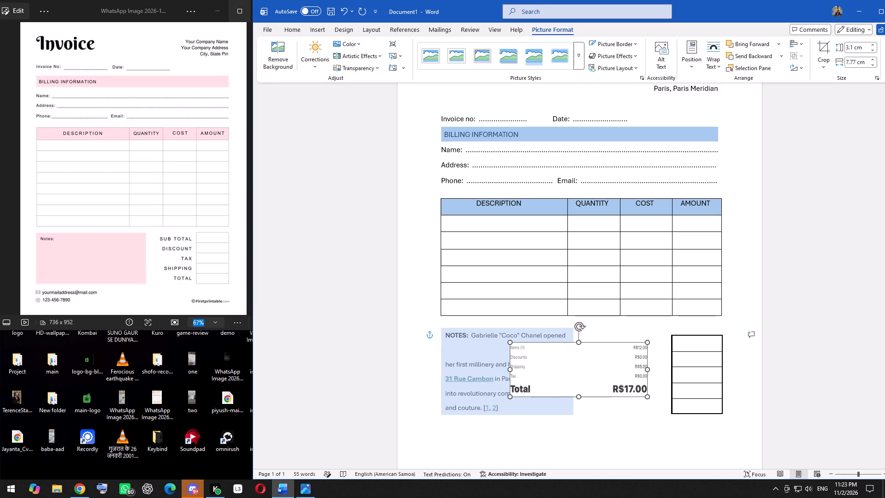
left_click_drag(520, 374, 503, 374)
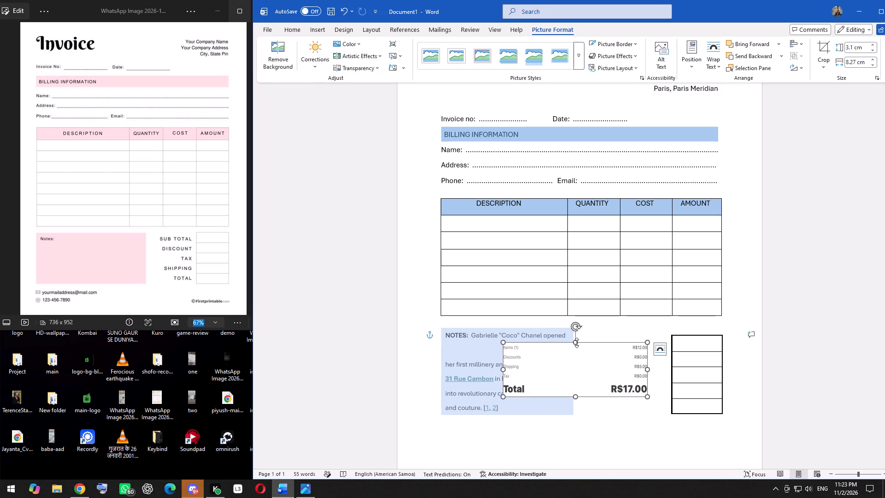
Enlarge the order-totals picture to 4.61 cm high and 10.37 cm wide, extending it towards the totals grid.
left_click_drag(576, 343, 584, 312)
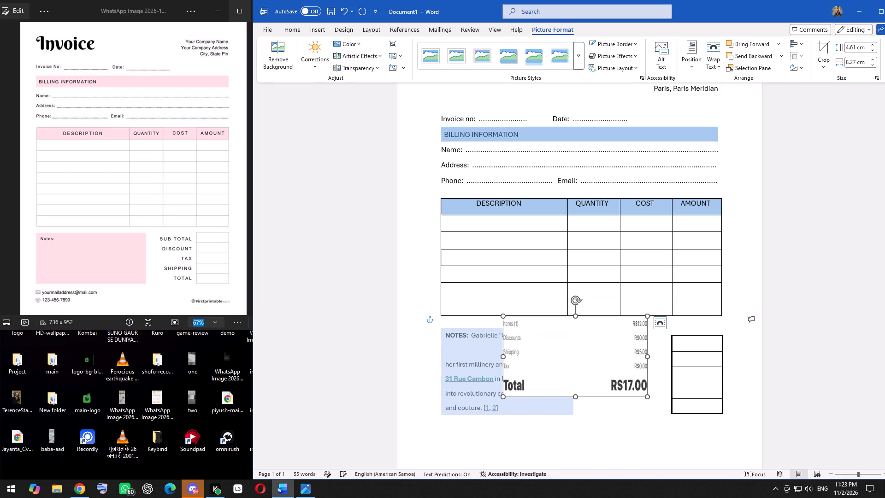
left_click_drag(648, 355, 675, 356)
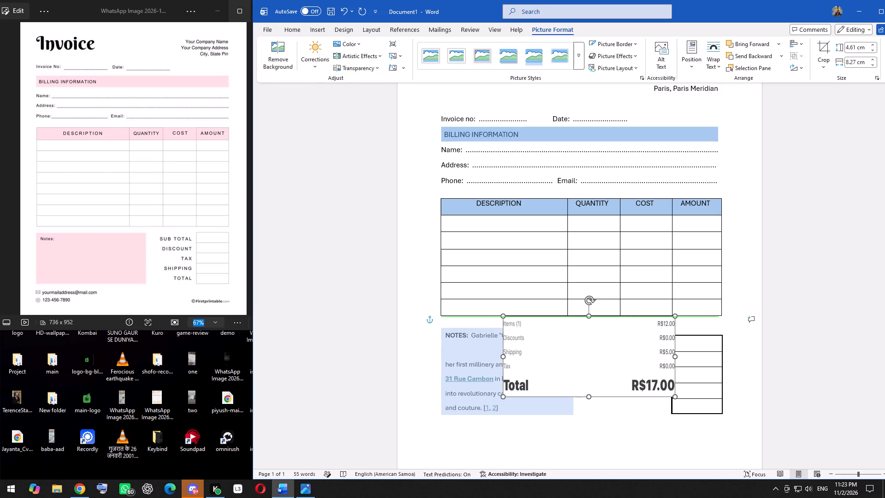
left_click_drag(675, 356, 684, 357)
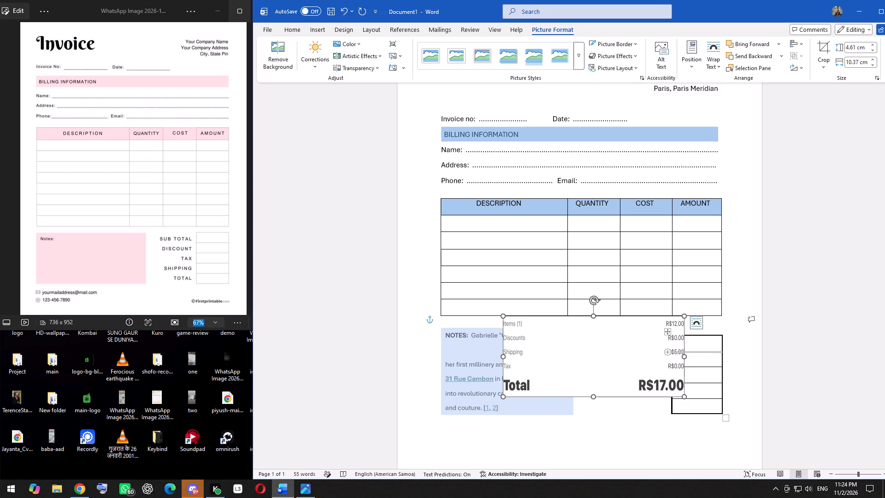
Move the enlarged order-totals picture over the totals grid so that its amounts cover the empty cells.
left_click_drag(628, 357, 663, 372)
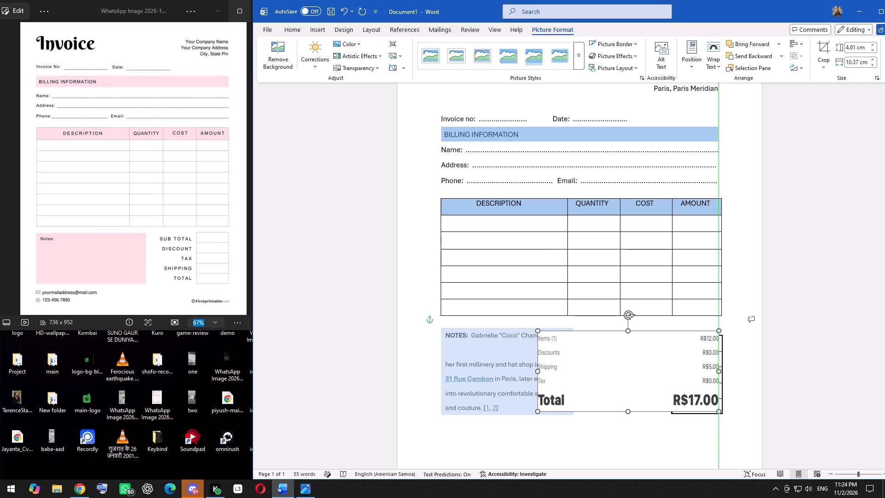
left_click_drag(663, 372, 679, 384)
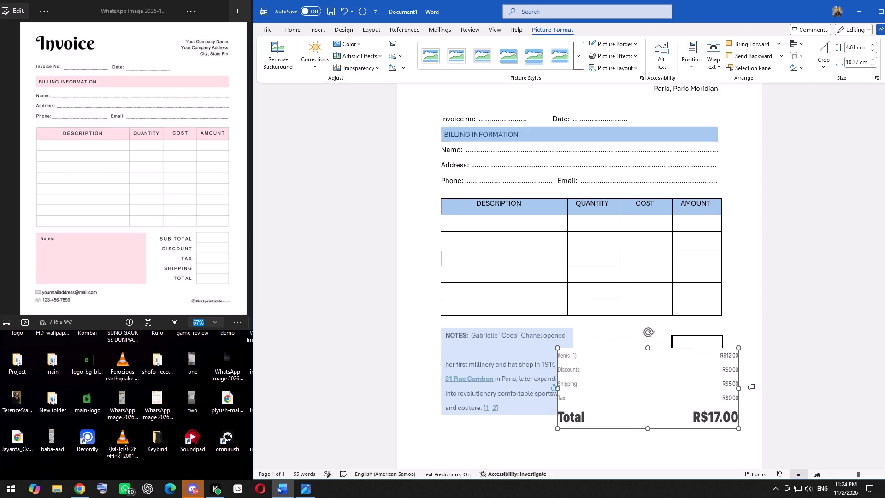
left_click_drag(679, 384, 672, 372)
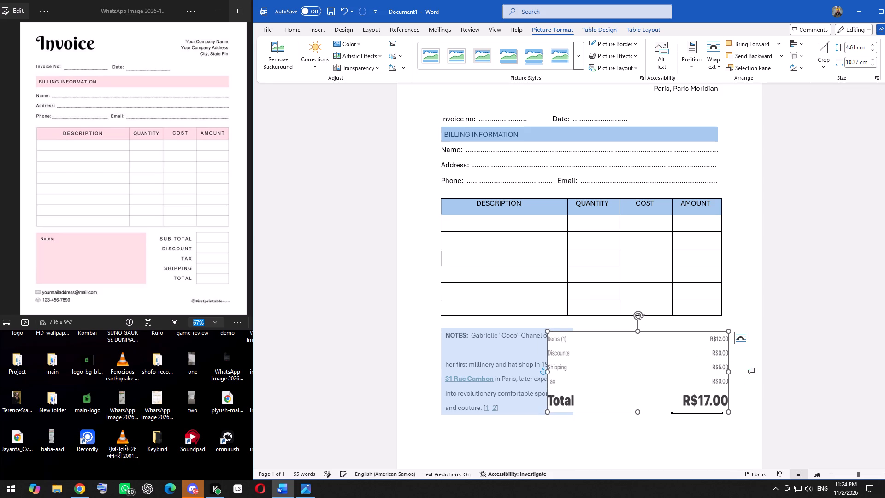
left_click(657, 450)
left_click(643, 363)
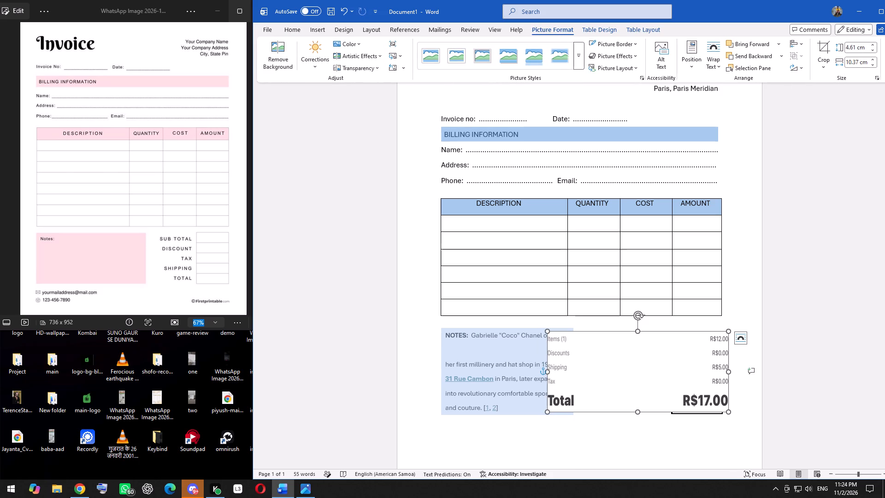
Narrow the order-totals picture from its label side to about 3.23 cm so it spans only the totals grid.
left_click_drag(546, 372, 523, 374)
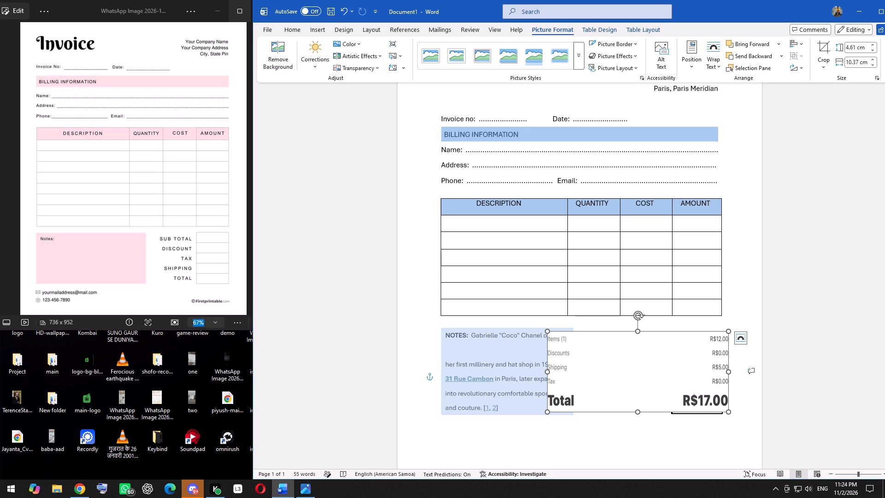
left_click_drag(523, 374, 510, 374)
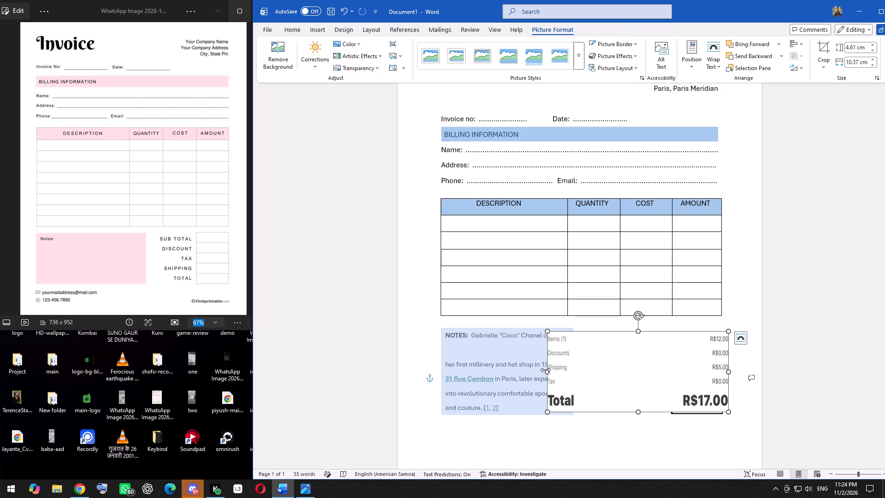
left_click_drag(545, 370, 689, 384)
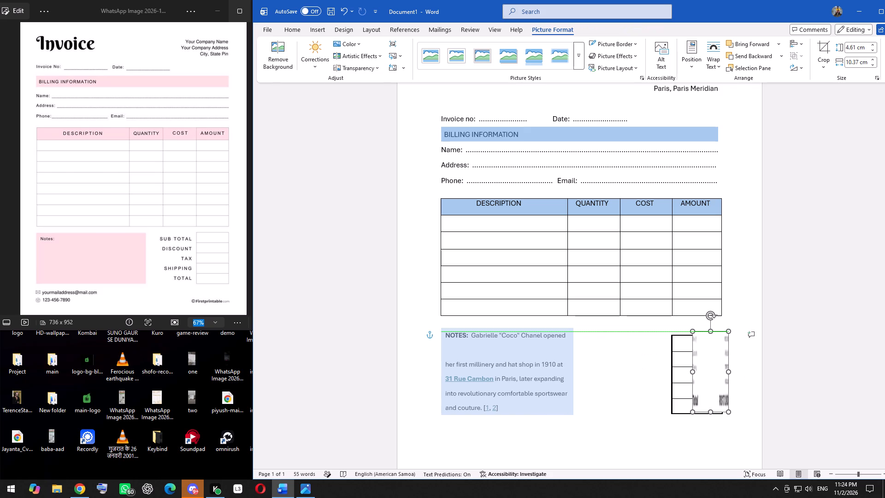
left_click_drag(689, 384, 673, 385)
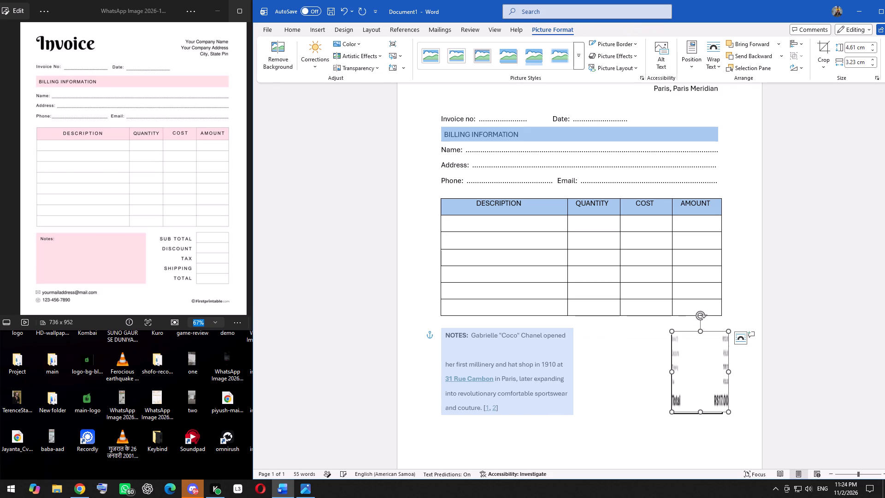
Replace the order-totals picture with the Chanel double-C logo file "images (1)" from the Desktop folder.
right_click(676, 379)
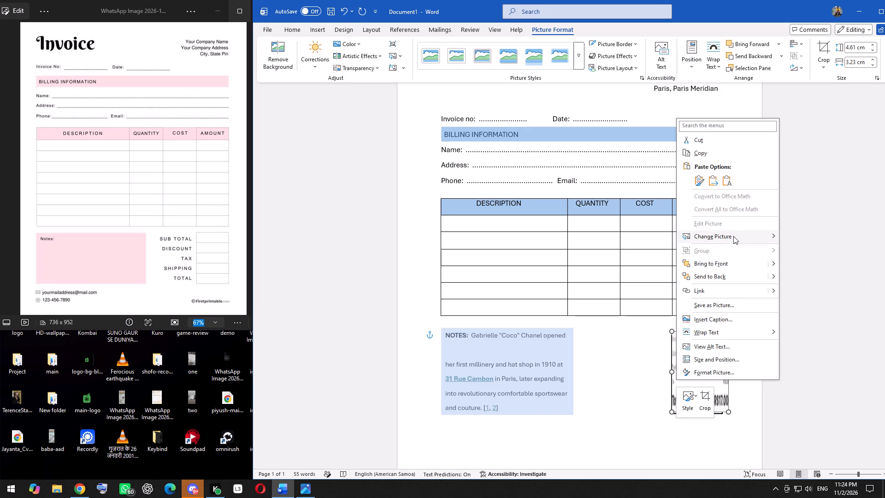
left_click(733, 236)
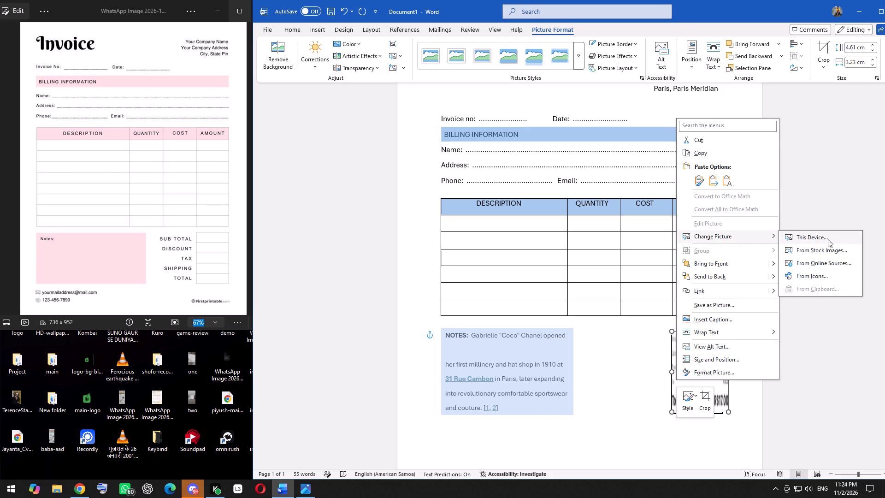
left_click(828, 239)
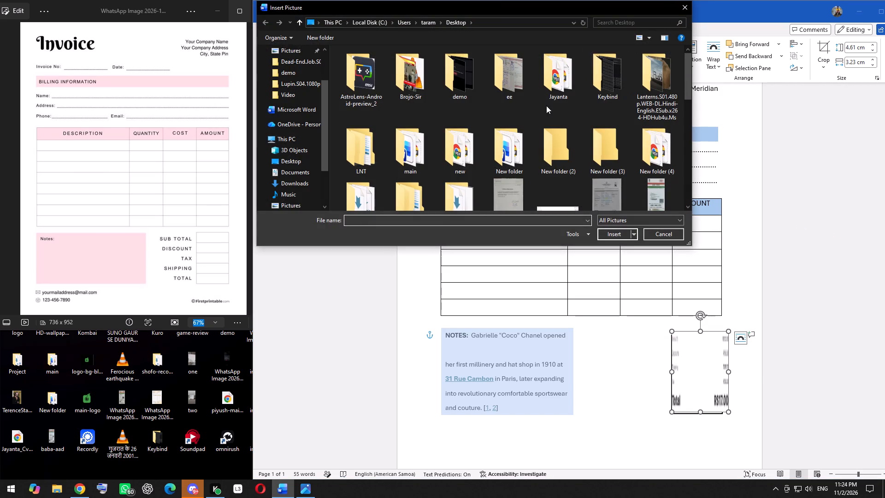
scroll(546, 106, "down", 11)
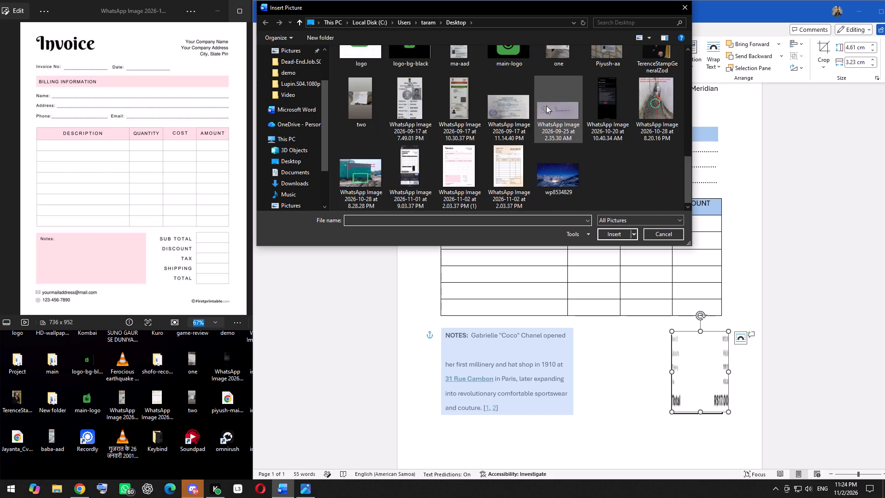
scroll(546, 106, "down", 4)
scroll(537, 107, "up", 4)
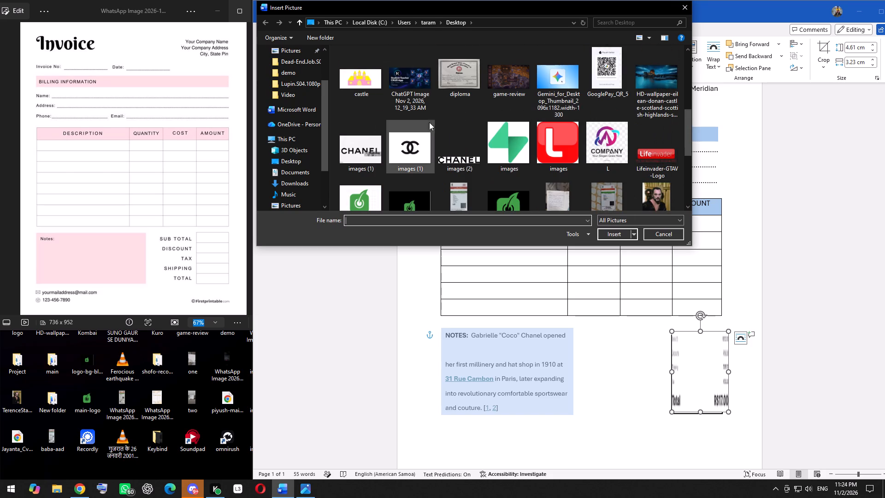
left_click(418, 142)
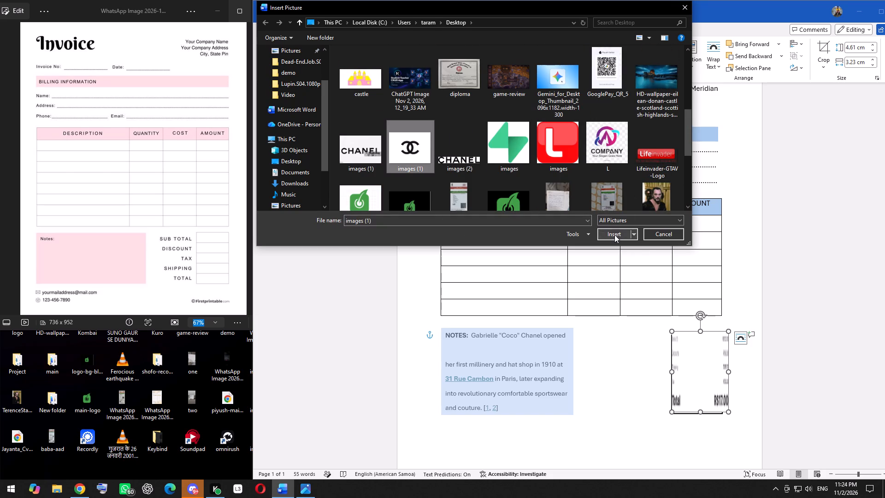
left_click(614, 234)
Move the Chanel logo picture away from the totals grid, past the right edge of the page.
left_click_drag(694, 374, 750, 354)
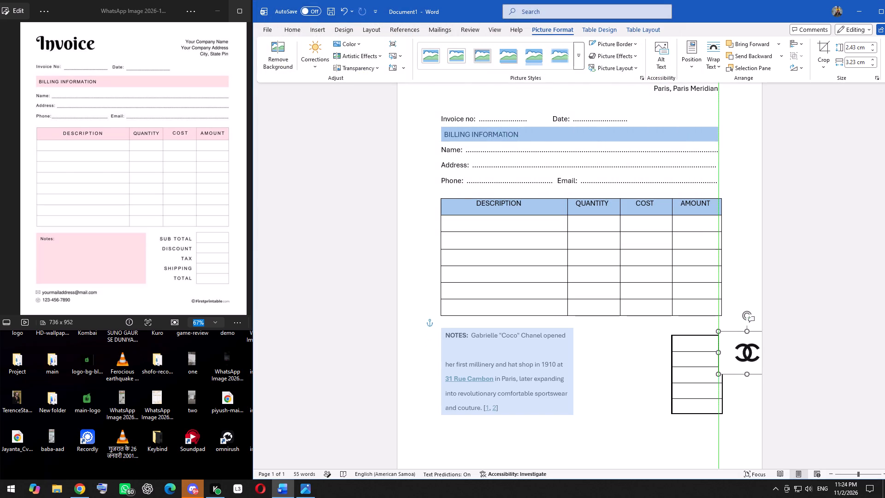
left_click_drag(750, 354, 810, 327)
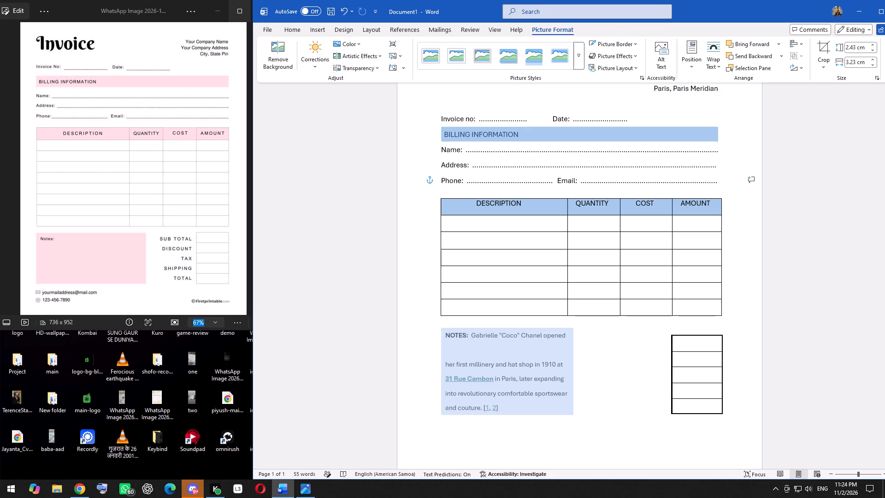
left_click(738, 344)
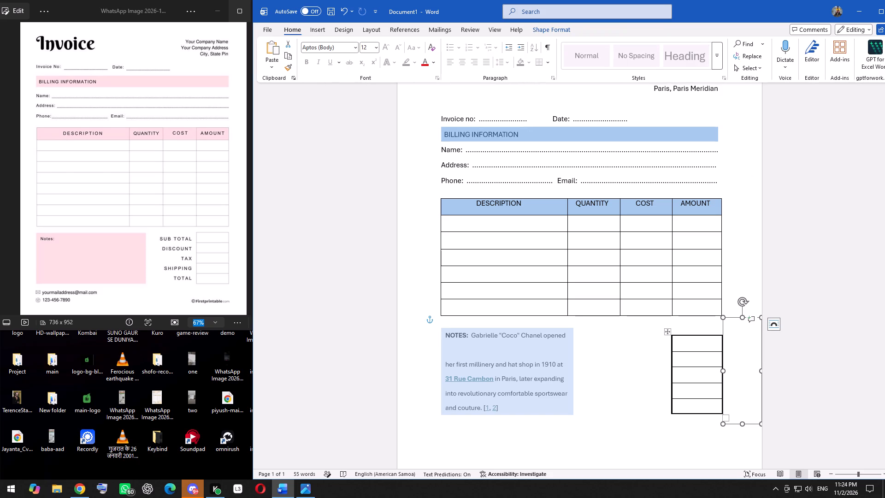
left_click(634, 392)
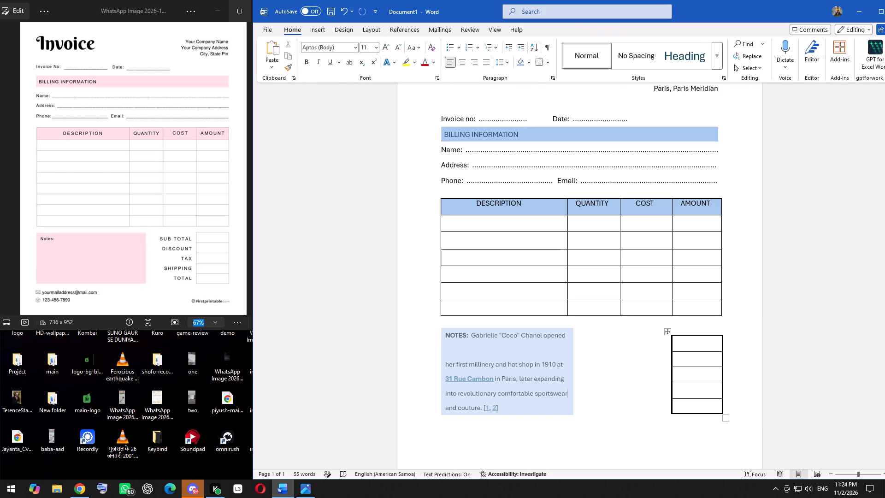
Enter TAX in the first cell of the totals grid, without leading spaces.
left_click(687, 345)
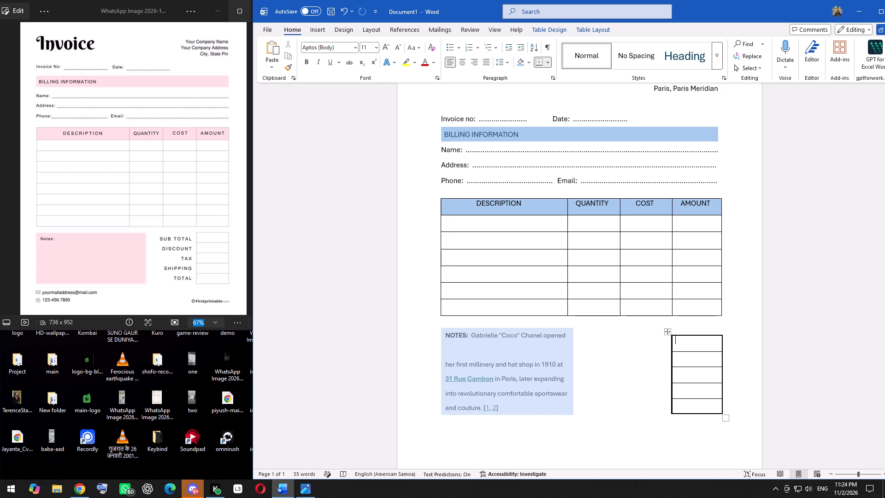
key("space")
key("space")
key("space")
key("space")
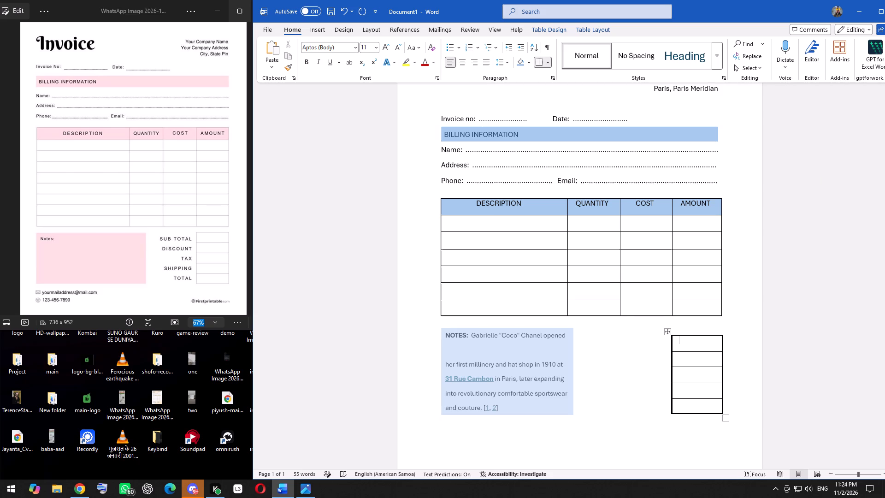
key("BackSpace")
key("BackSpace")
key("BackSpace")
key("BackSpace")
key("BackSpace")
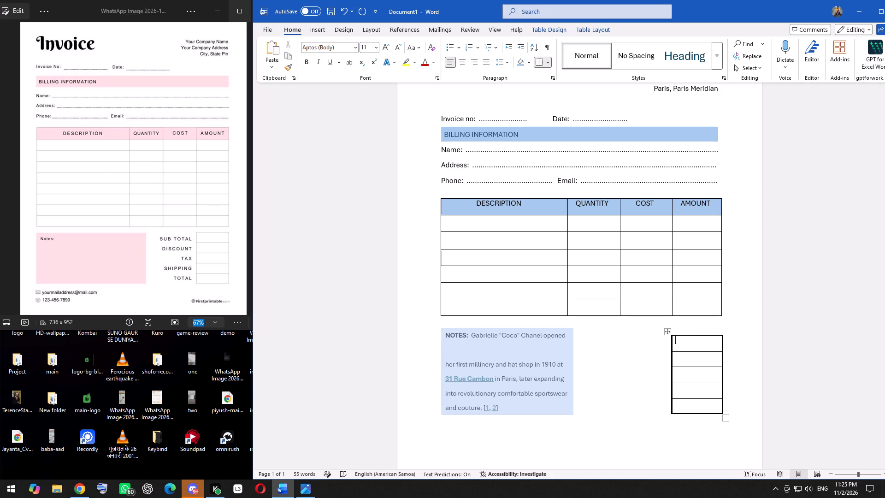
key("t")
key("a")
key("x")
Delete the vertical line shape drawn over the left edge of the totals grid.
right_click(672, 342)
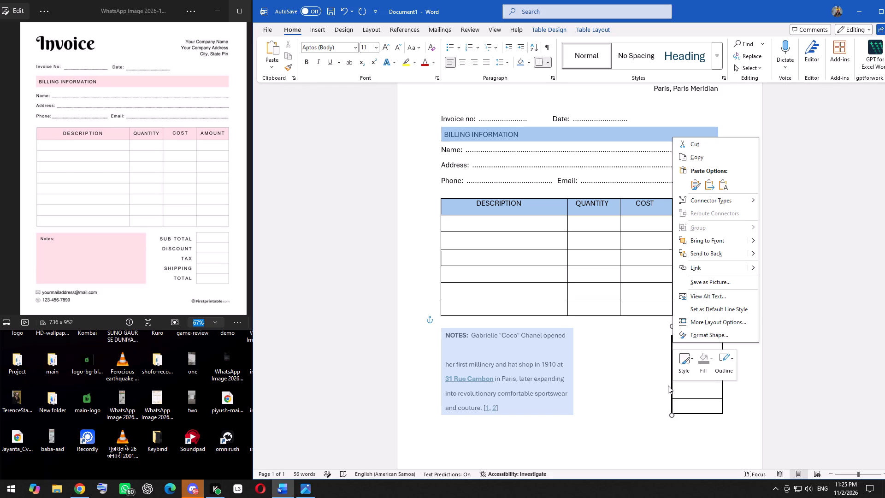
left_click(671, 388)
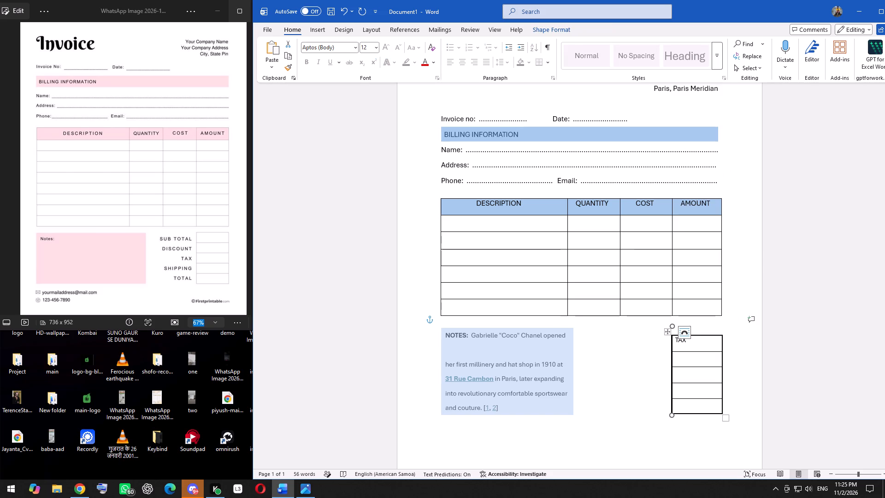
left_click(672, 362)
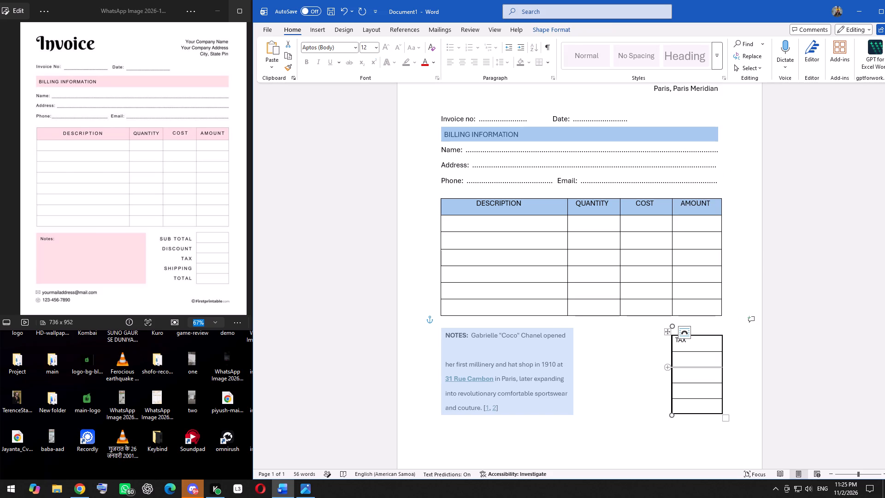
key("Delete")
left_click(672, 362)
key("Delete")
key("Delete")
left_click(672, 362)
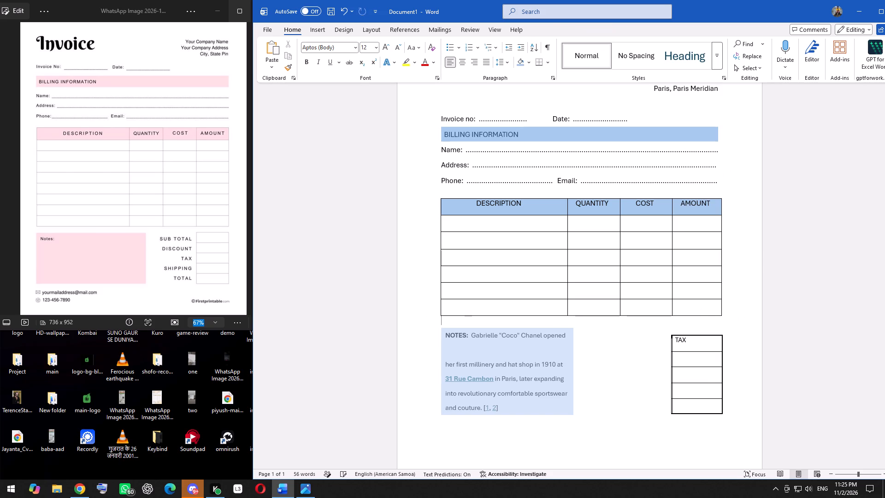
left_click(672, 362)
key("Delete")
left_click(672, 362)
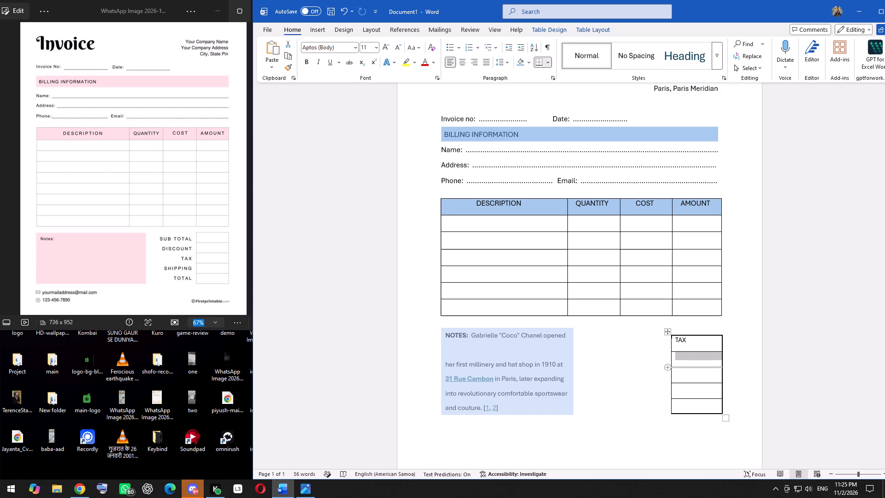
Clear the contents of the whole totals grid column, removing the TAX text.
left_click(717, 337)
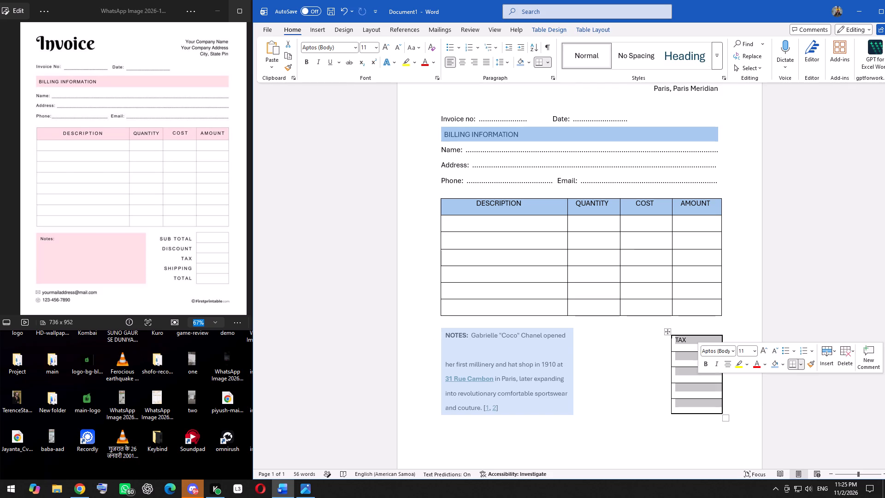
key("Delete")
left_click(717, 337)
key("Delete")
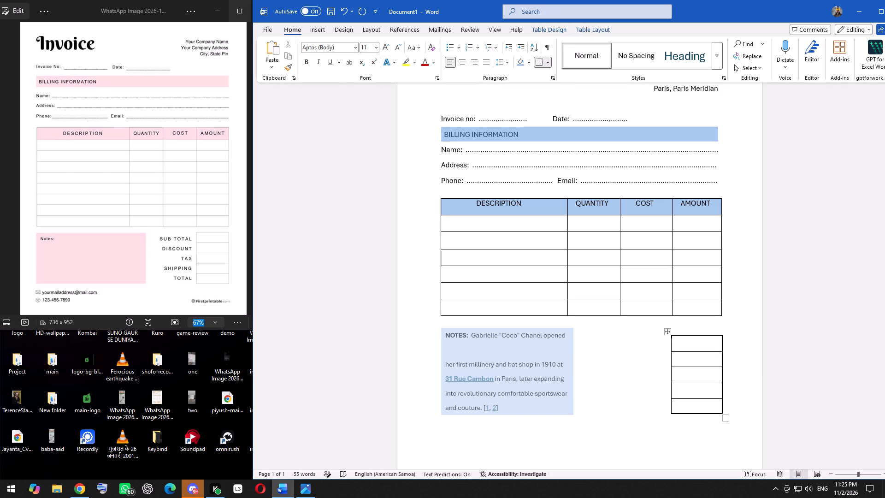
Delete the leftover blank shapes beside the totals grid's outer edge and the stray line shape above it.
left_click(725, 359)
key("Delete")
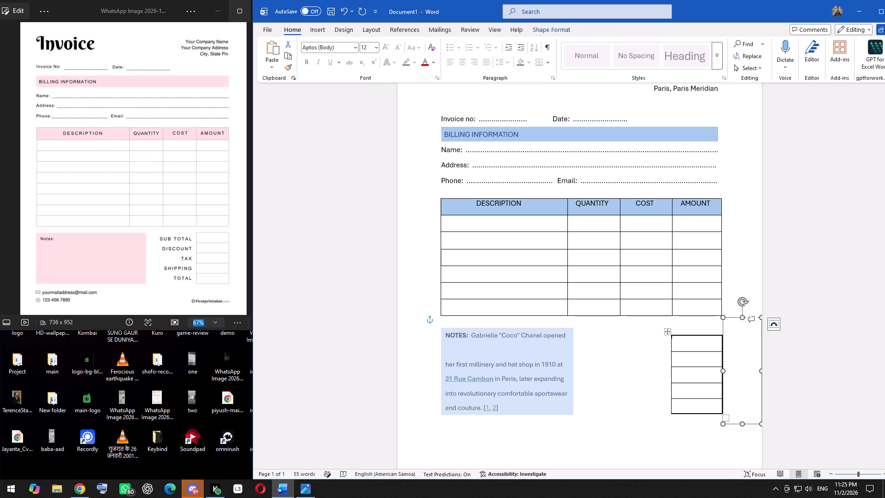
double_click(719, 359)
key("Delete")
key("Delete")
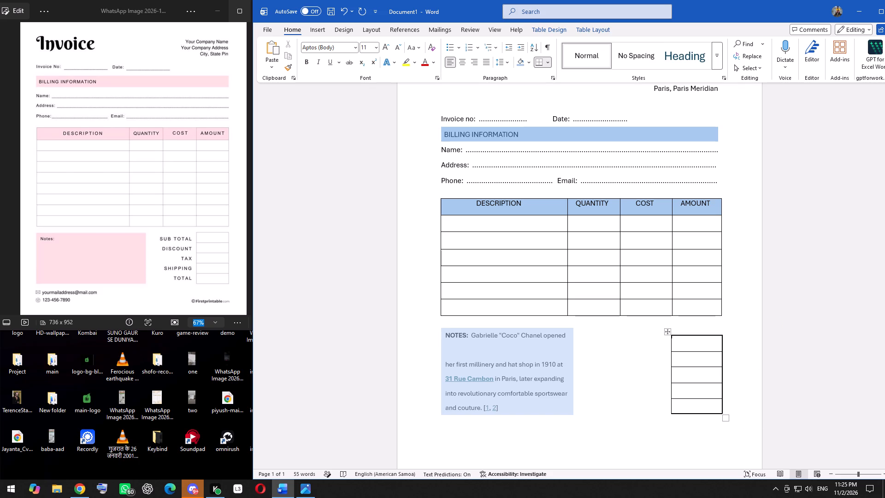
left_click(735, 355)
key("Delete")
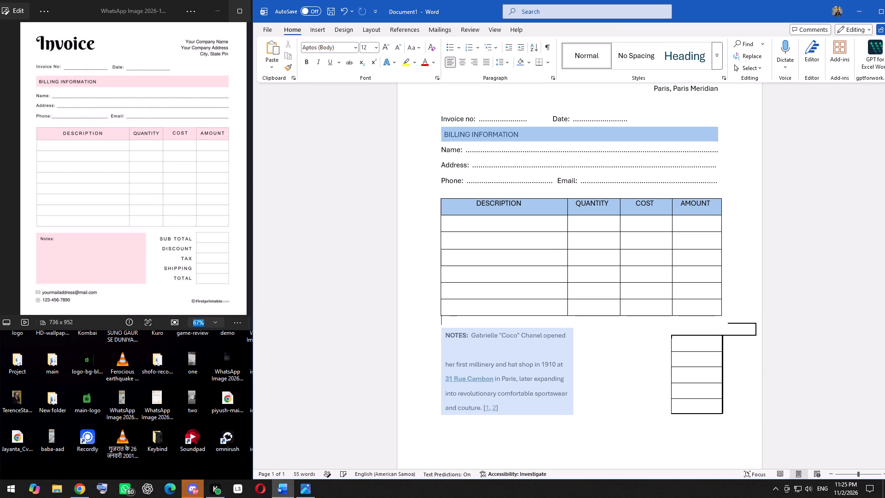
left_click(743, 332)
key("Delete")
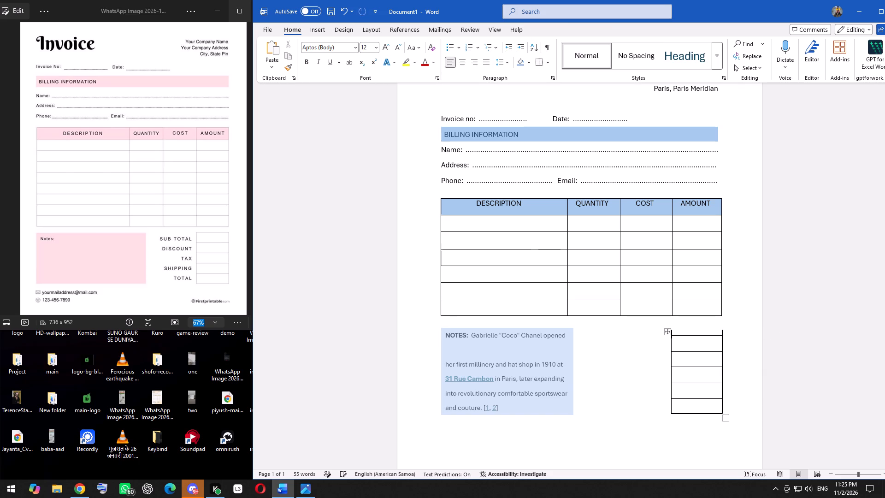
Delete the leftover shapes covering the top edge and the area just below the totals grid.
left_click(704, 347)
key("Delete")
left_click(708, 326)
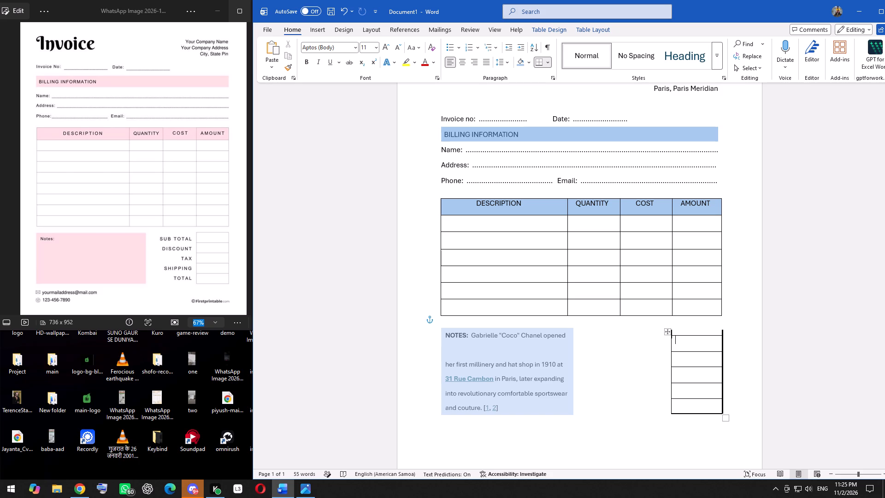
key("Delete")
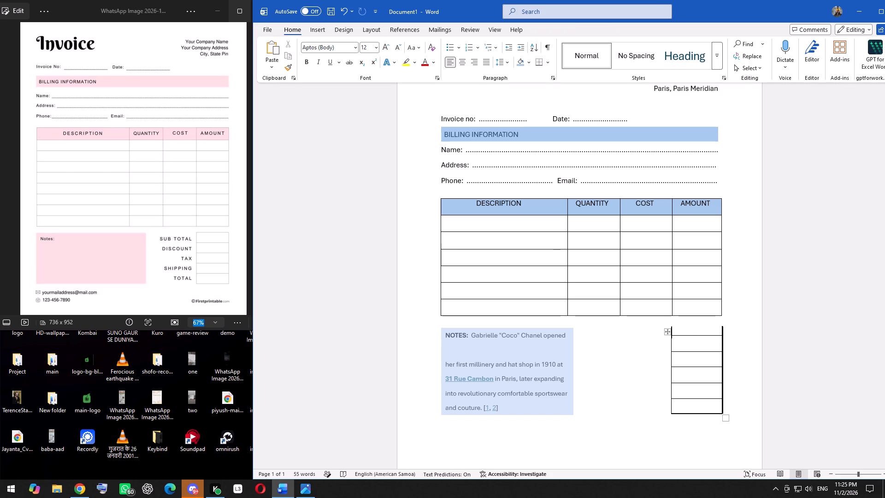
left_click(698, 431)
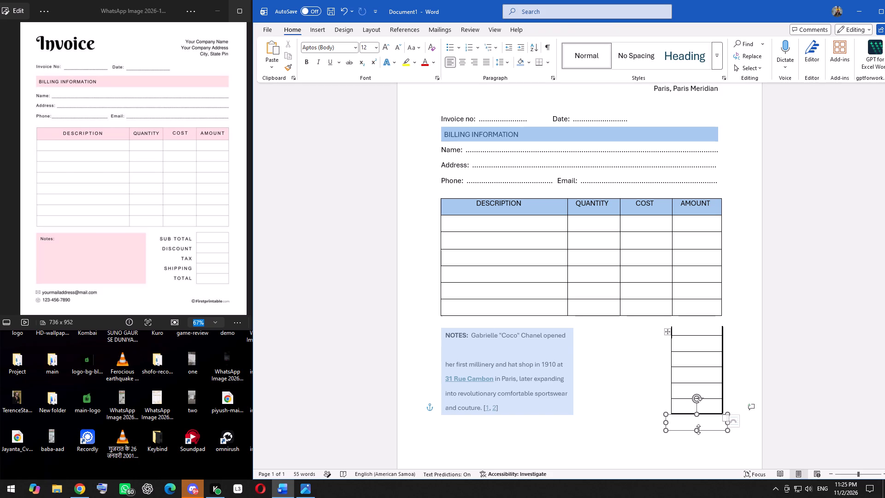
key("Delete")
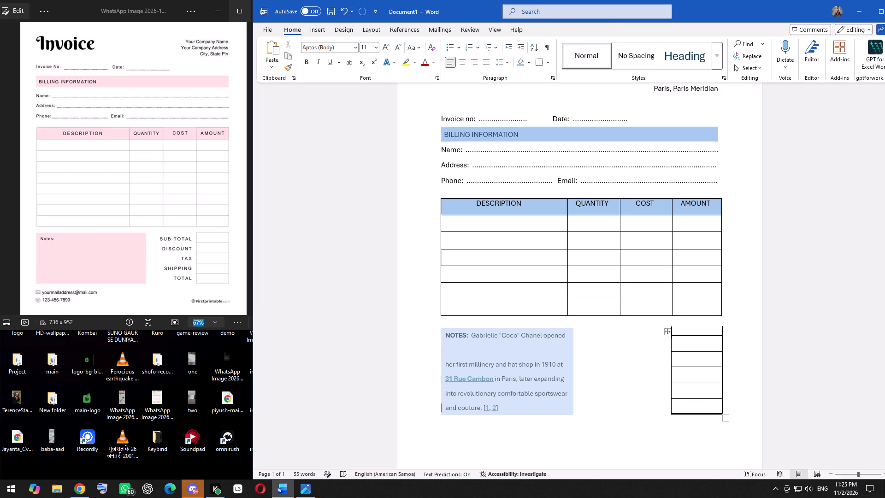
Delete the thick vertical line shape drawn over the right edge of the totals grid.
left_click(720, 408)
double_click(720, 408)
left_click(723, 401)
left_click(727, 393)
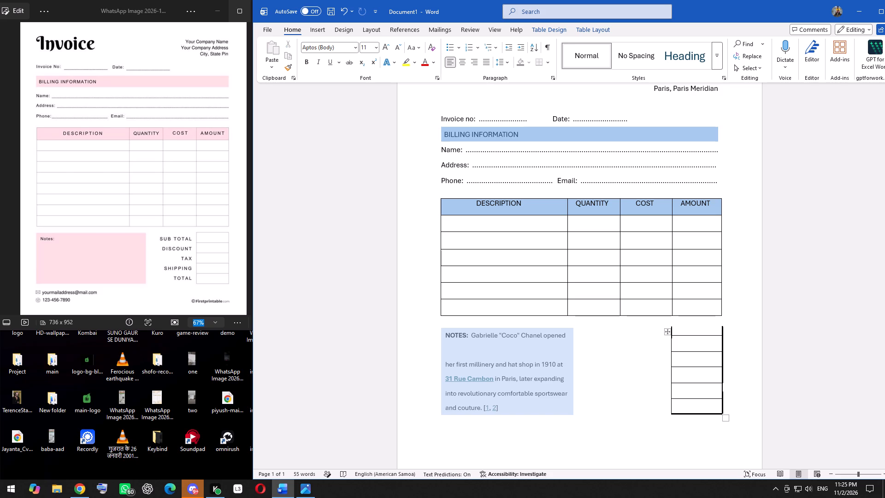
left_click(719, 391)
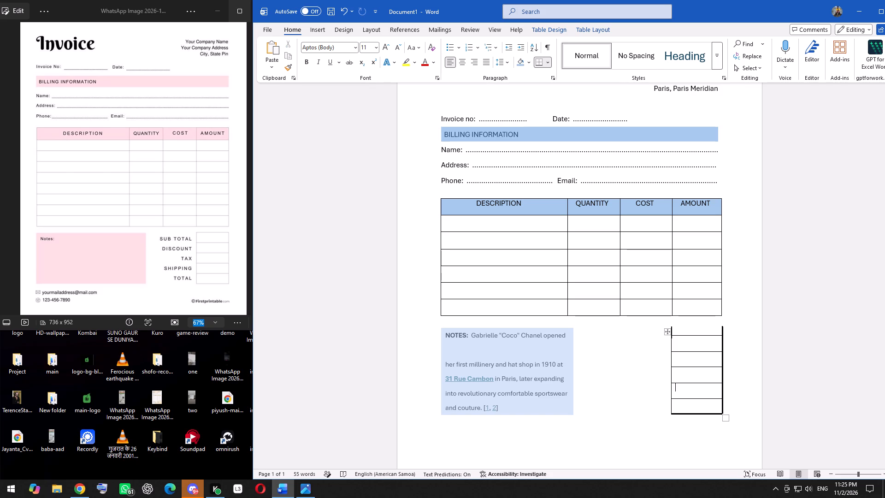
left_click(724, 391)
left_click(724, 391)
key("Delete")
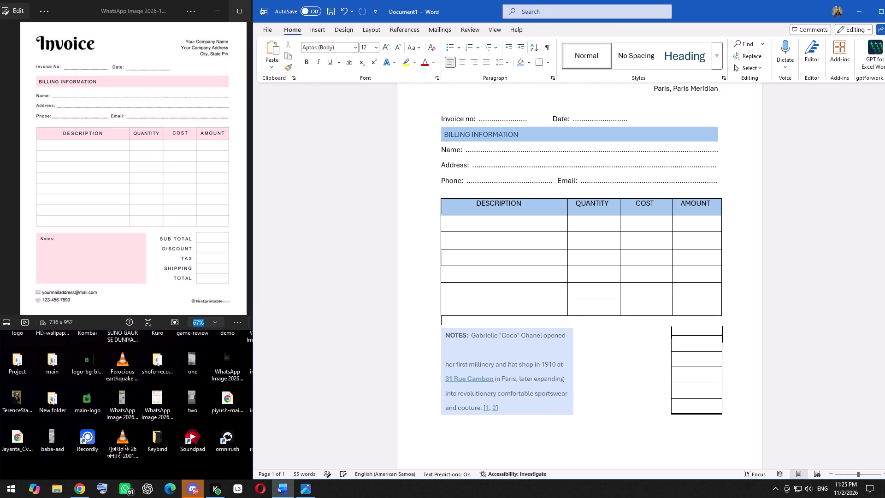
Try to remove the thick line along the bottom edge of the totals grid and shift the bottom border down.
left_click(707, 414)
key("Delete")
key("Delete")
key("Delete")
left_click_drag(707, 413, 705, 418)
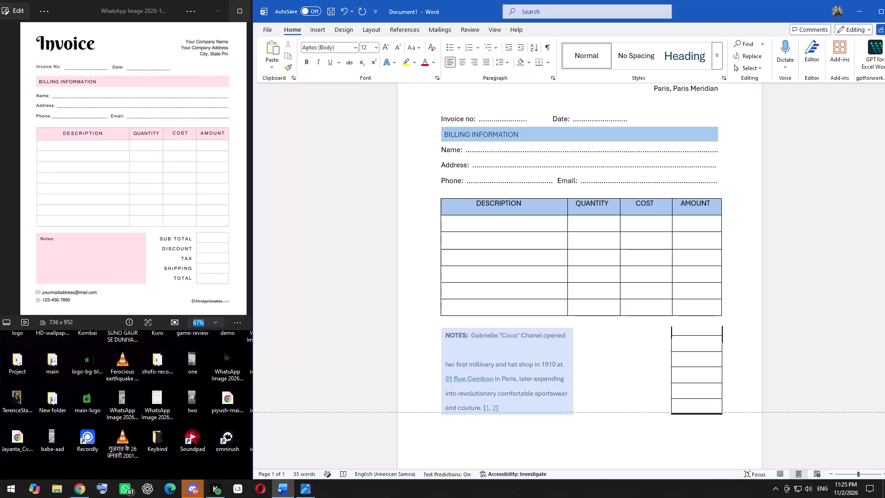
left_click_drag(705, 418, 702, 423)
Delete all rows of the totals grid, working from the bottom row up.
right_click(702, 416)
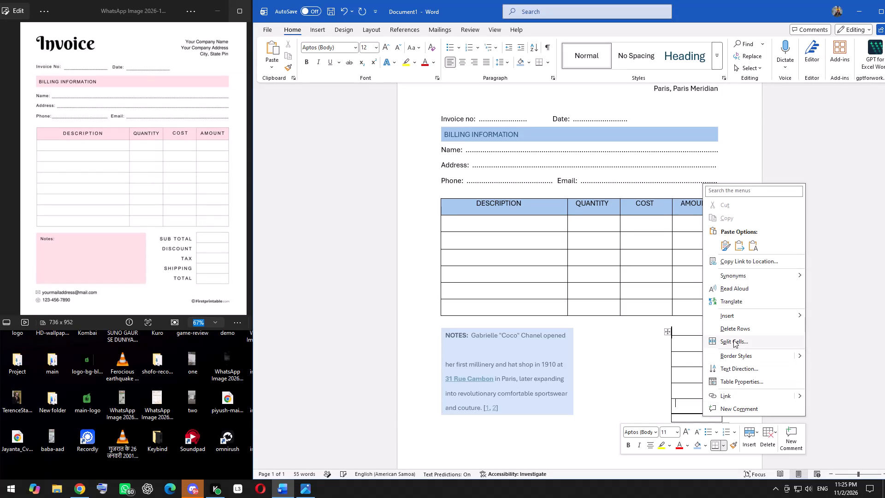
left_click(737, 326)
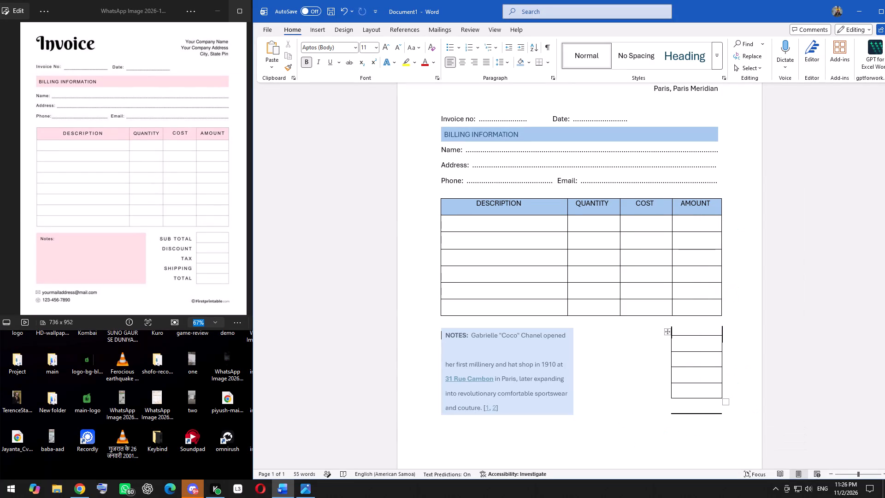
left_click(710, 391)
right_click(710, 391)
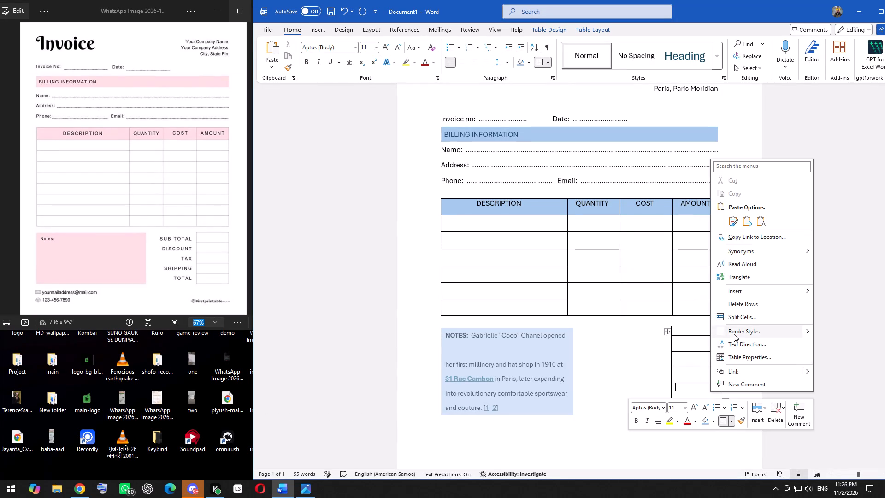
left_click(743, 306)
right_click(694, 367)
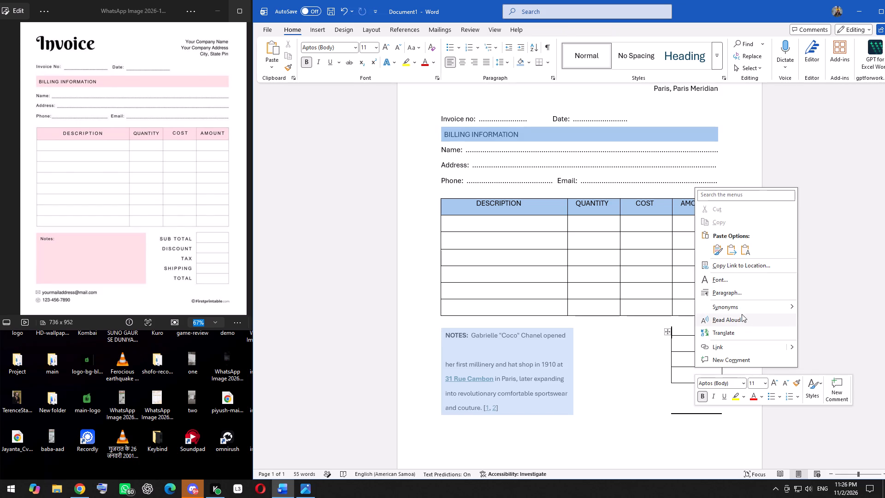
right_click(654, 372)
right_click(637, 425)
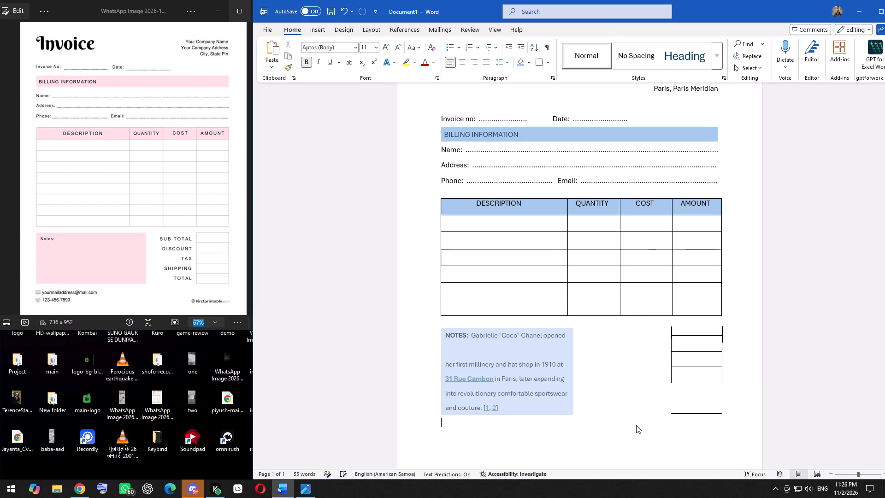
left_click(625, 390)
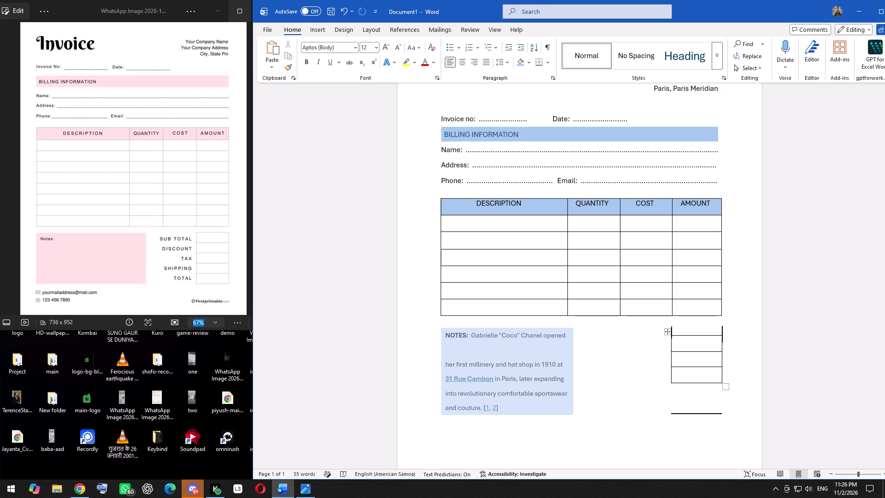
right_click(705, 372)
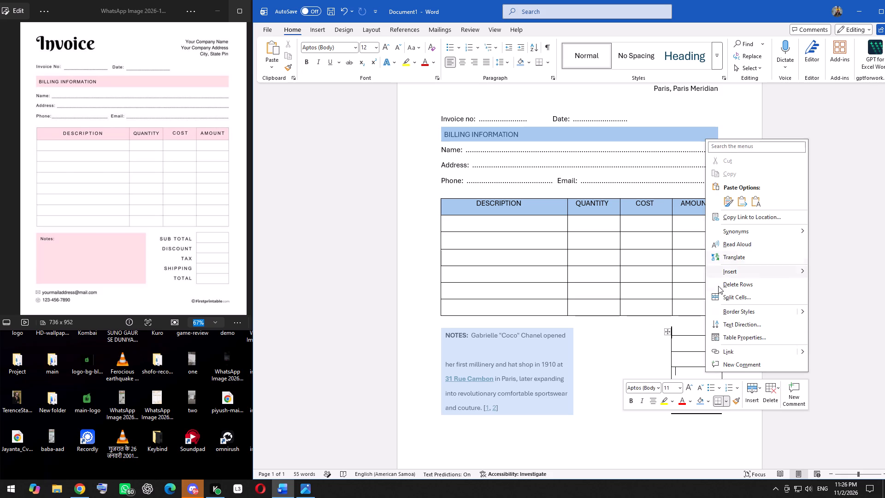
left_click(724, 284)
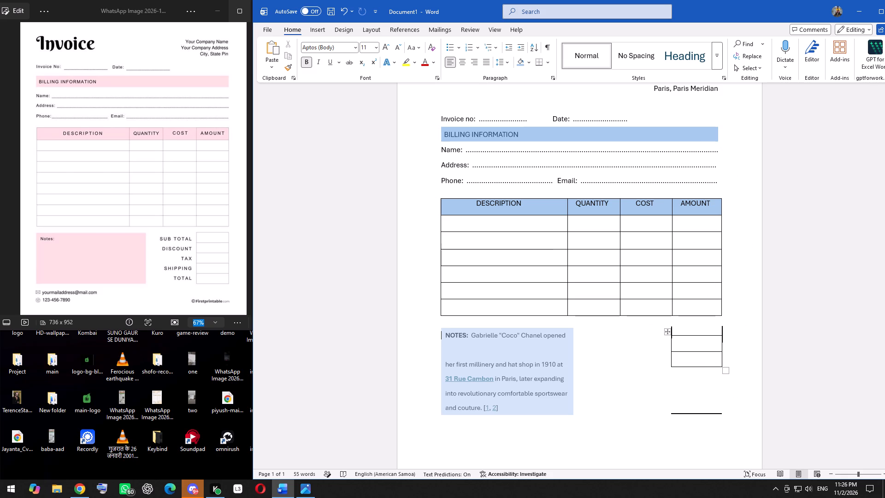
right_click(703, 356)
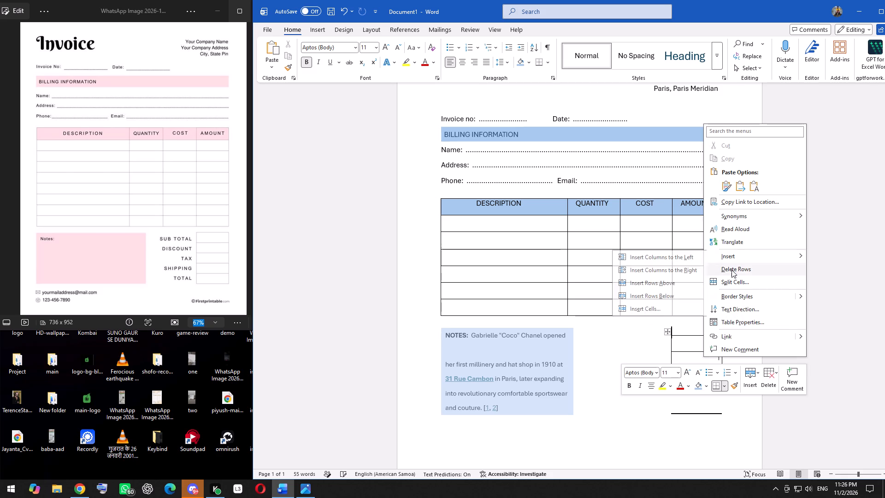
left_click(732, 272)
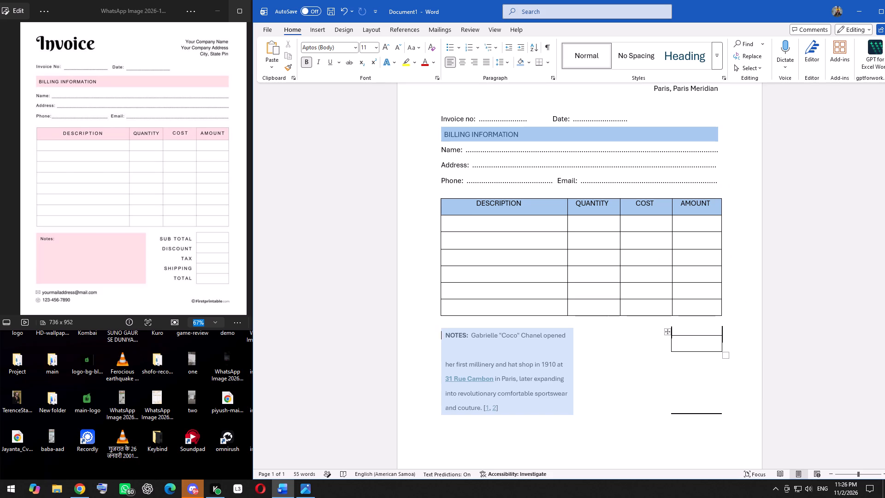
right_click(708, 344)
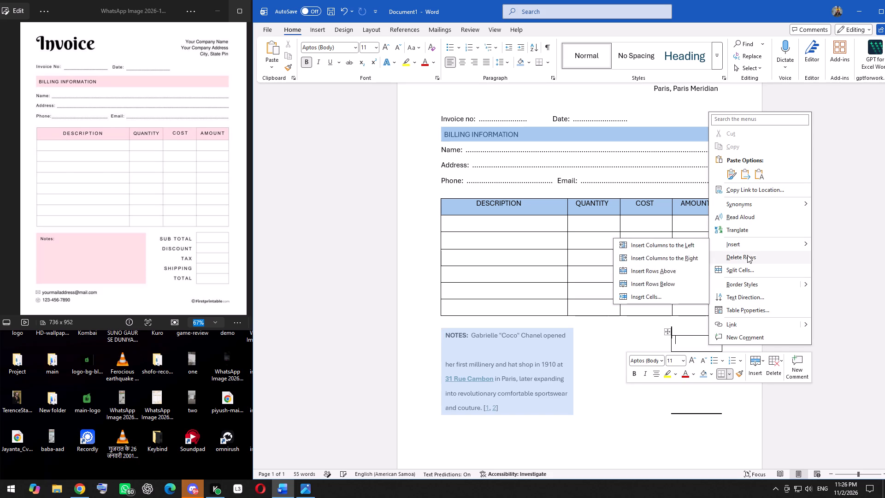
left_click(747, 255)
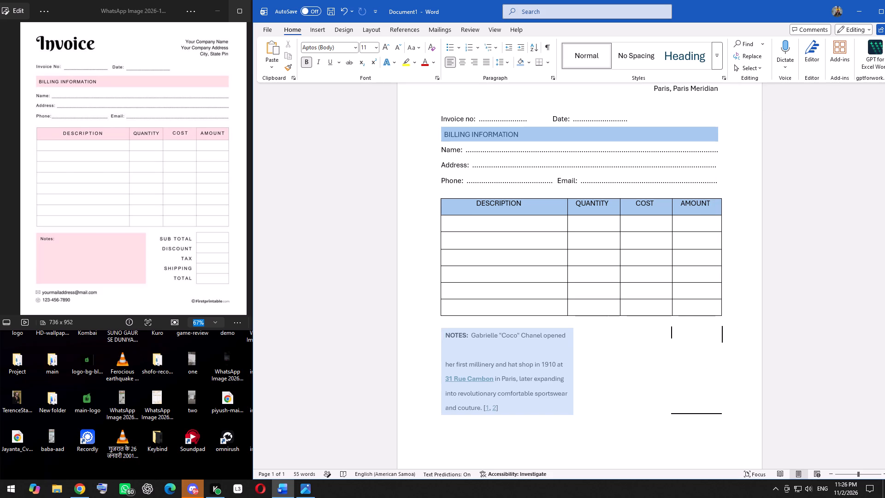
Delete the two short vertical line shapes left where the totals grid stood, keeping the notes text in place.
left_click(669, 335)
key("Delete")
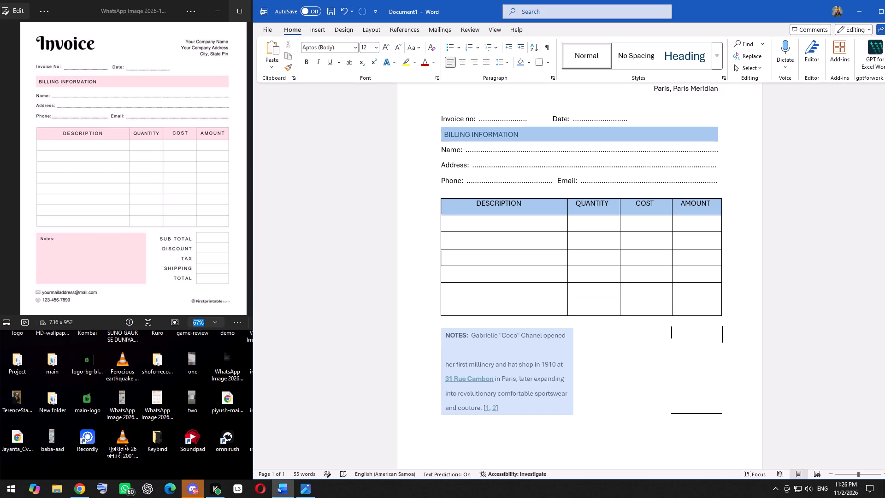
left_click(671, 332)
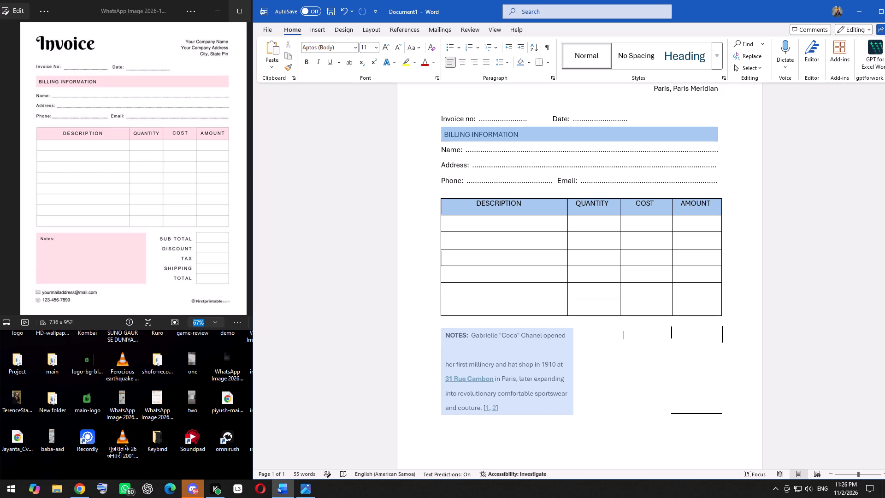
left_click(673, 332)
key("Delete")
left_click(723, 335)
key("Delete")
key("Delete")
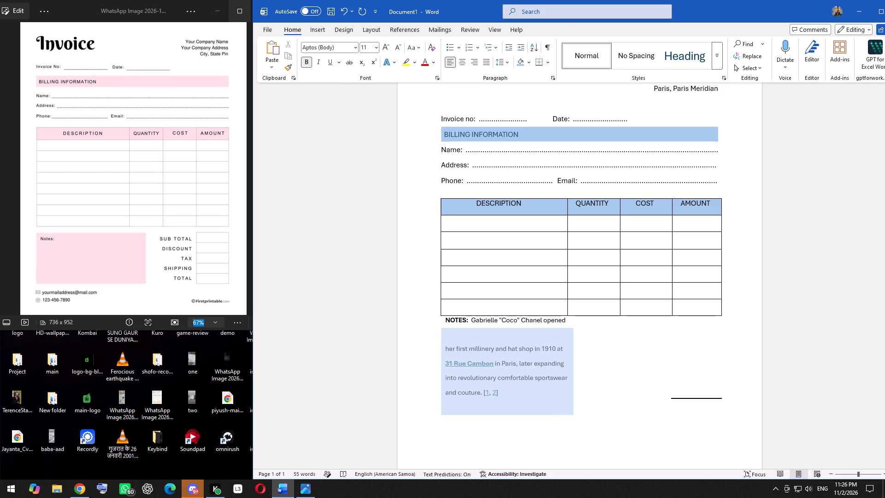
key("ctrl+z")
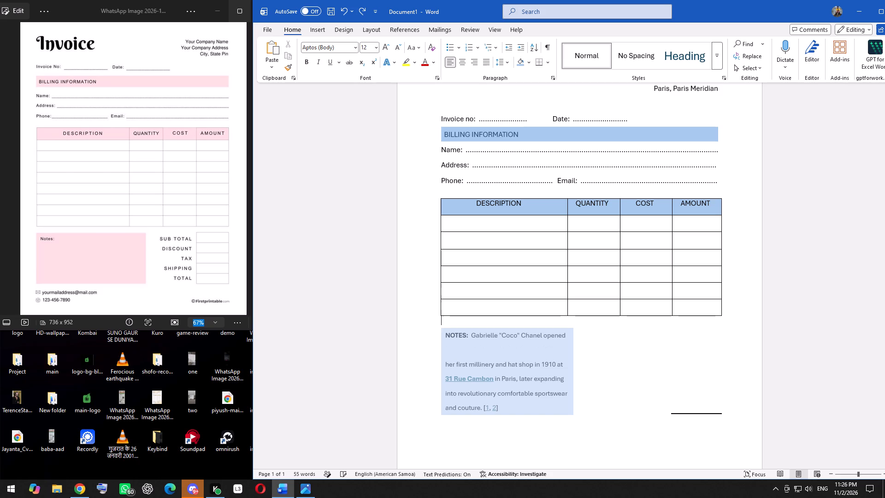
Delete the remaining line shapes, including the thick horizontal line, left where the bottom of the totals grid stood.
left_click(674, 415)
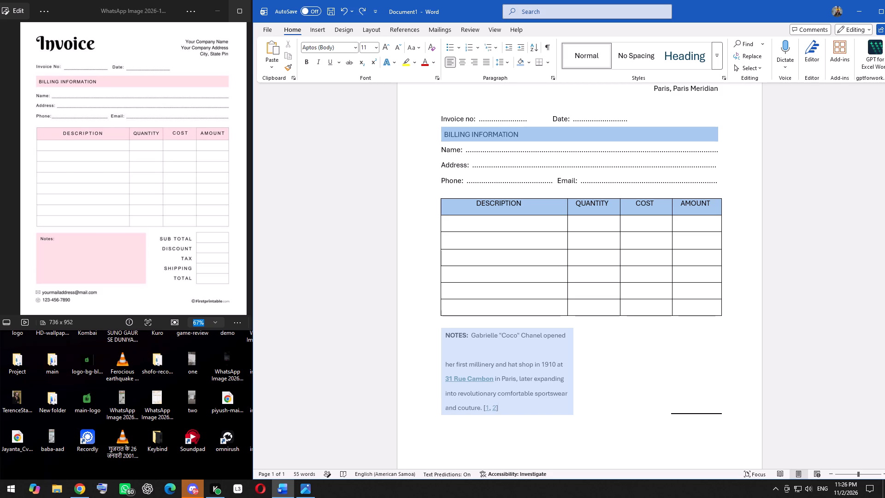
left_click(674, 414)
left_click(678, 412)
left_click(718, 412)
double_click(708, 413)
left_click(670, 414)
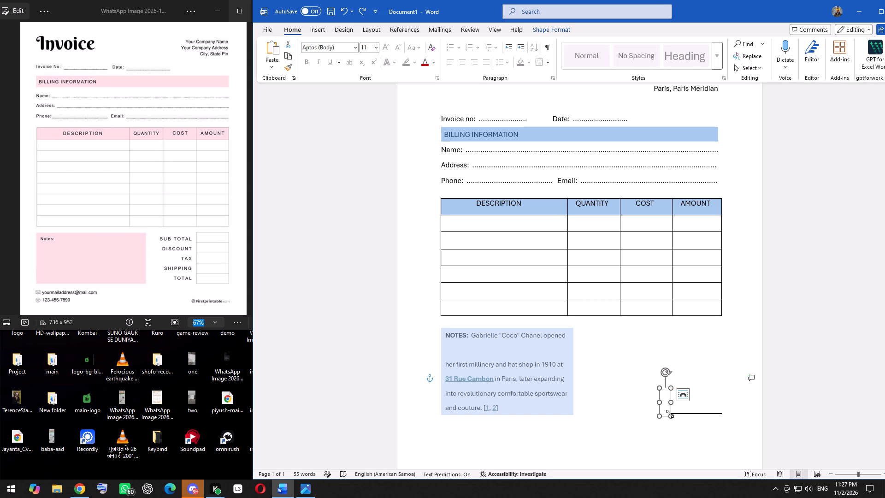
key("Delete")
left_click(670, 413)
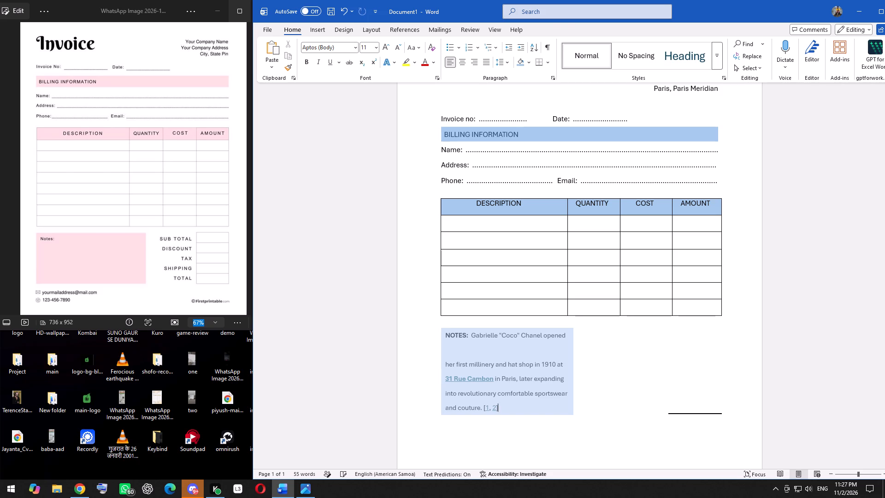
left_click(676, 414)
key("Delete")
Insert a new table with two columns and four rows for the invoice totals.
left_click(315, 28)
left_click(330, 52)
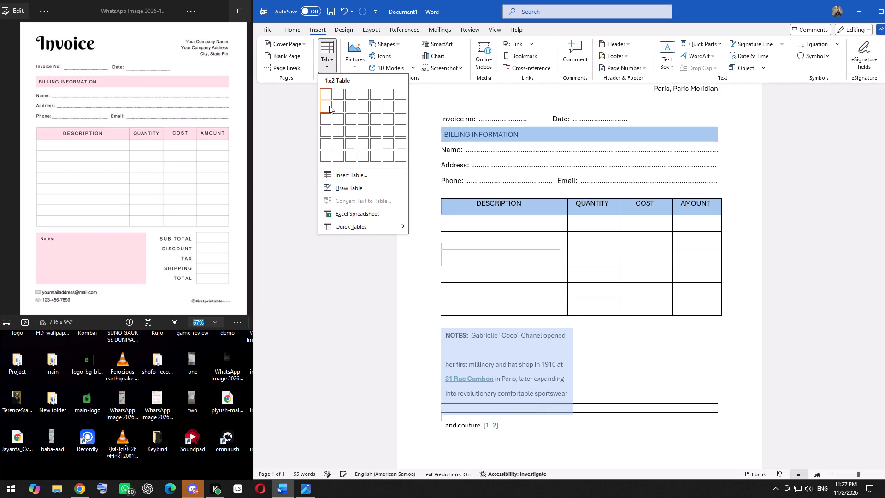
left_click(335, 131)
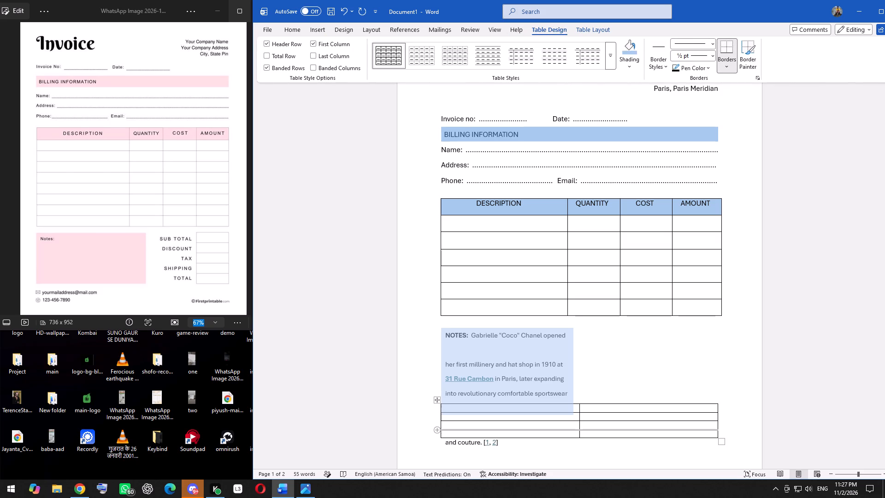
Narrow the new table from its left edge to sit below the COST and AMOUNT columns, making its second column the narrower one.
left_click_drag(441, 424, 657, 450)
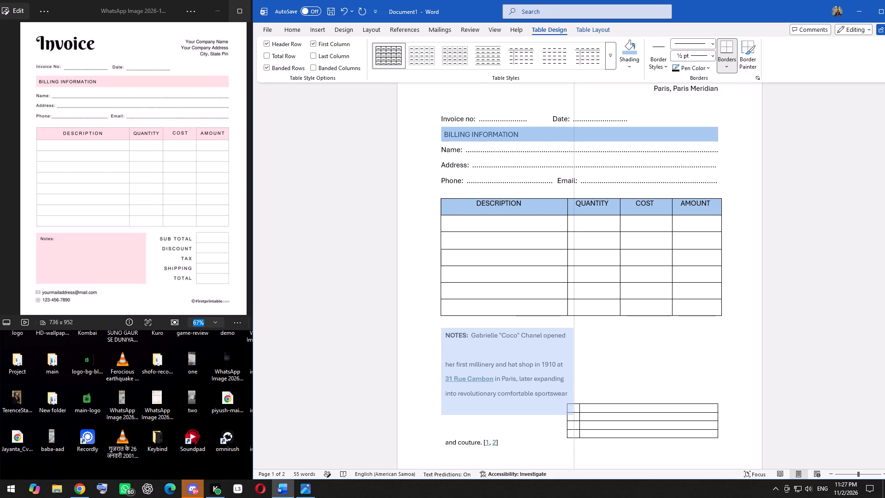
left_click_drag(657, 450, 538, 446)
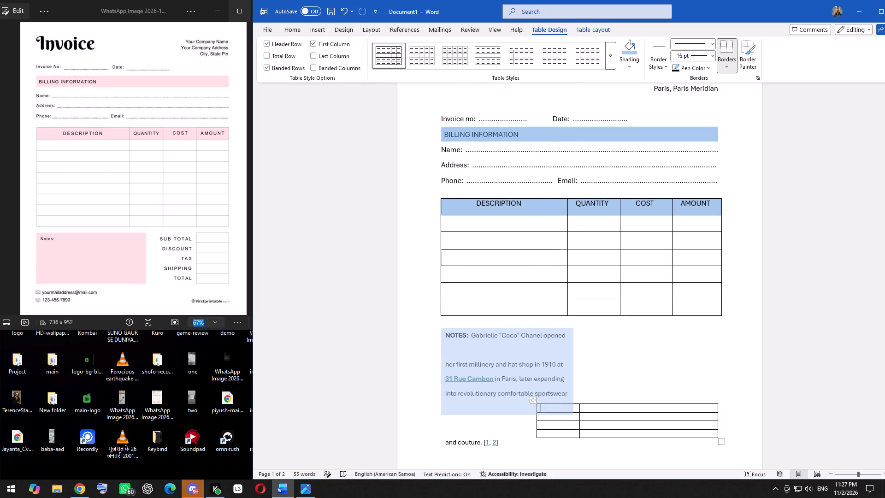
left_click_drag(579, 422, 659, 421)
left_click_drag(659, 421, 678, 422)
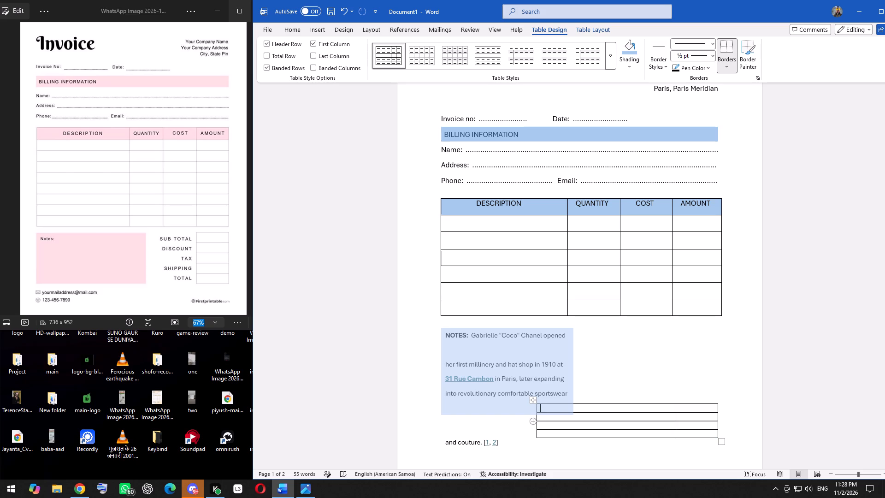
left_click_drag(537, 428, 587, 427)
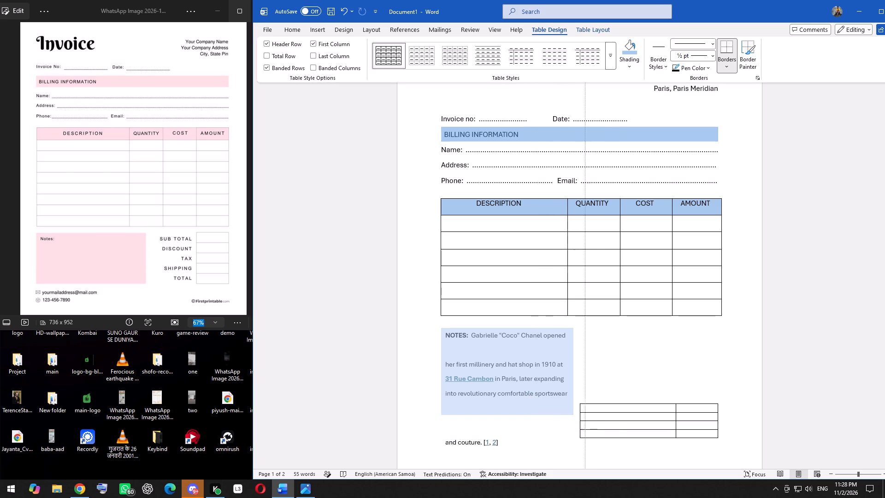
left_click_drag(587, 427, 632, 441)
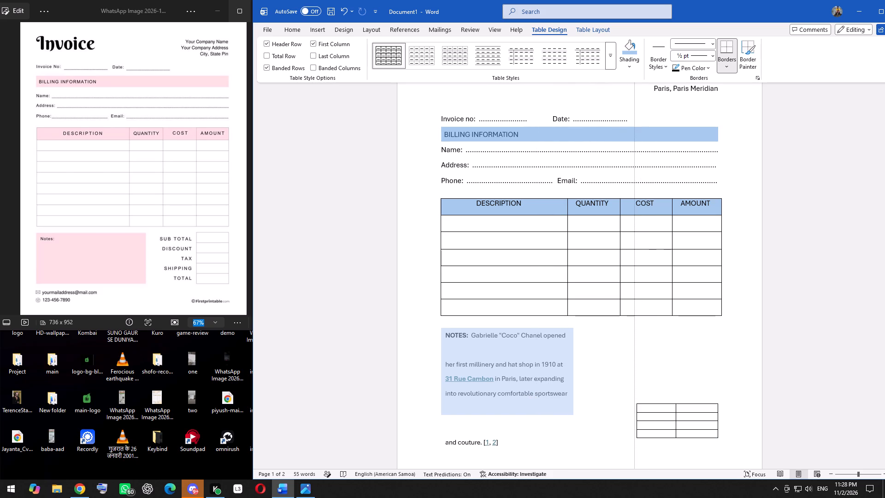
left_click_drag(632, 441, 636, 441)
left_click_drag(675, 416, 685, 419)
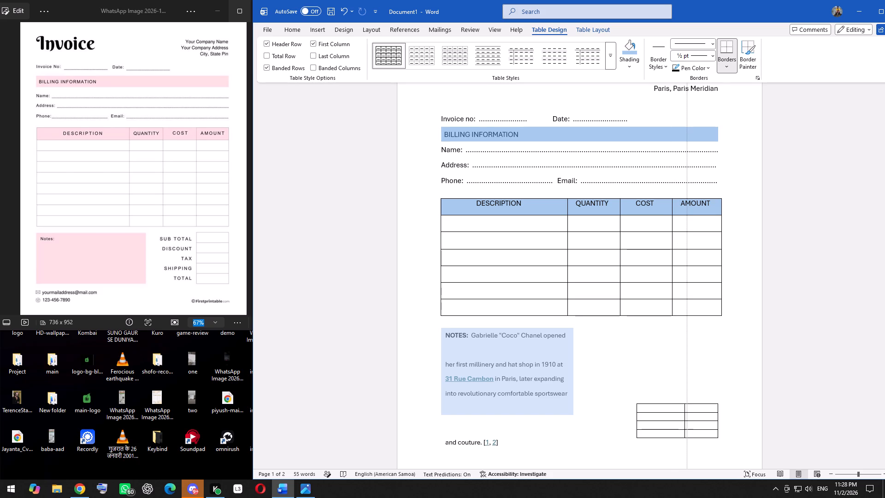
left_click_drag(685, 419, 685, 419)
Move the new table up beside the notes box, below the COST and AMOUNT columns of the items table.
left_click_drag(631, 398, 631, 352)
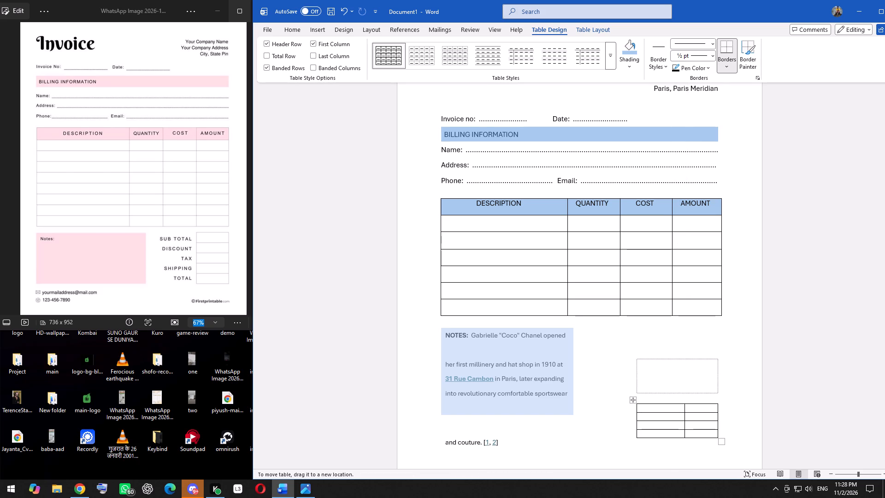
left_click_drag(631, 352, 631, 332)
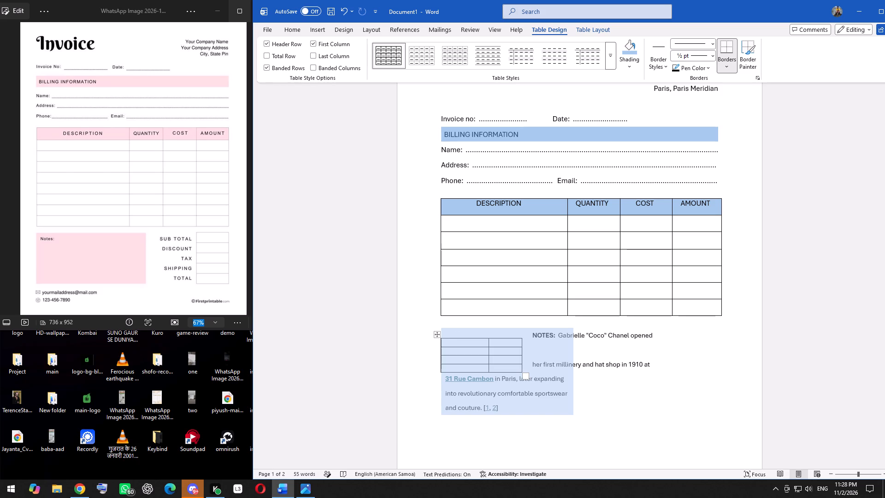
left_click_drag(438, 334, 448, 335)
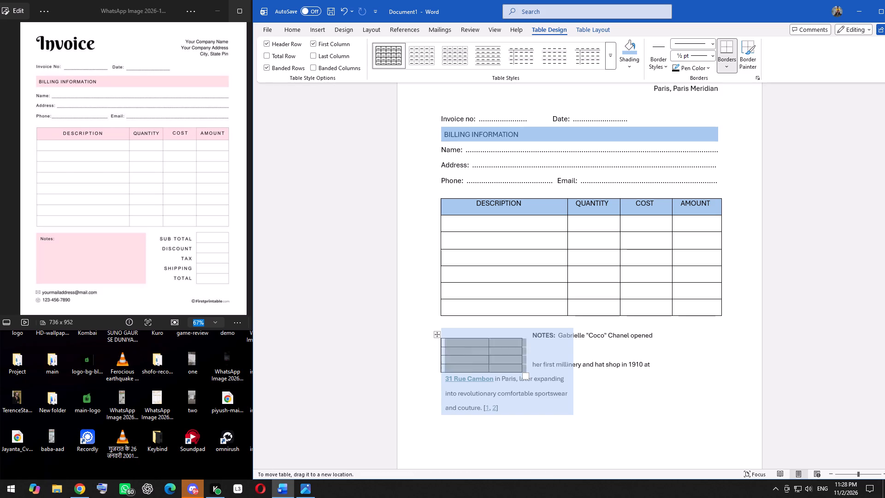
left_click_drag(448, 335, 643, 329)
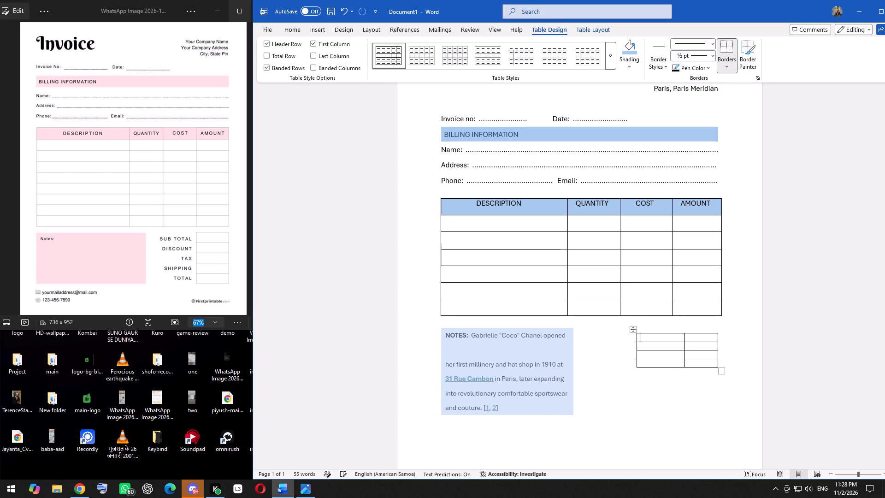
Enlarge the totals table downward so its height roughly matches the notes box.
left_click_drag(724, 371, 723, 375)
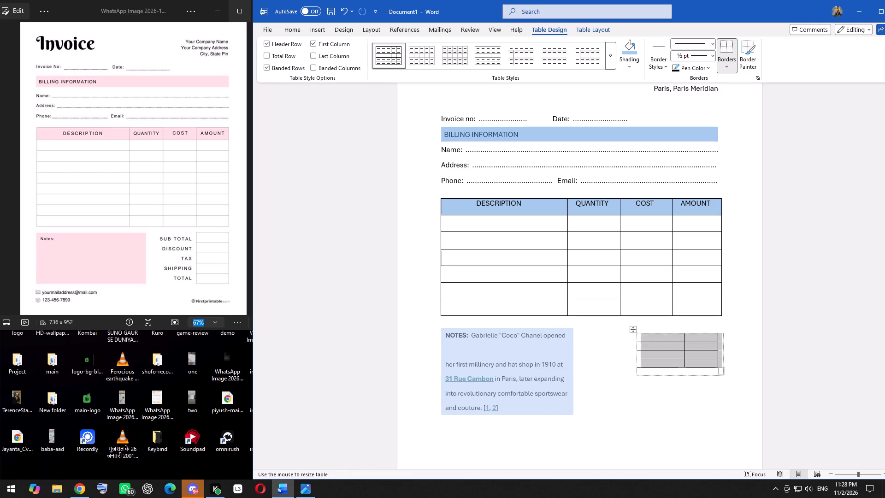
left_click_drag(723, 375, 723, 407)
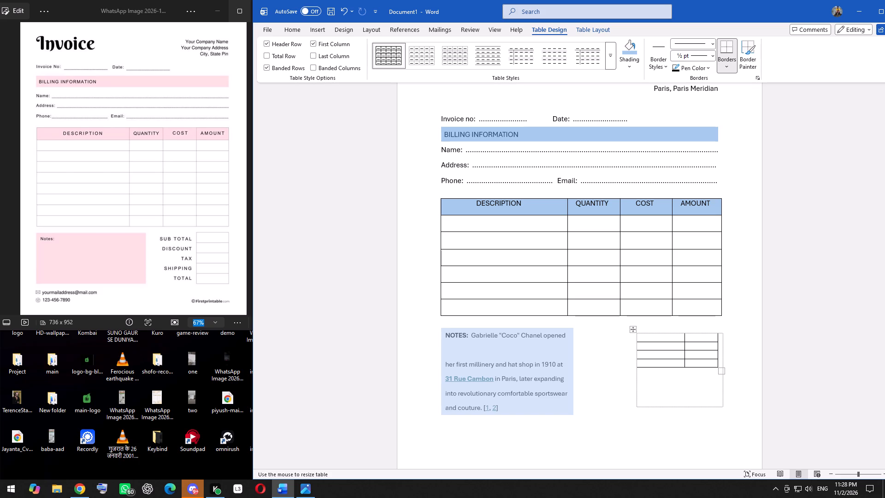
left_click_drag(723, 407, 721, 408)
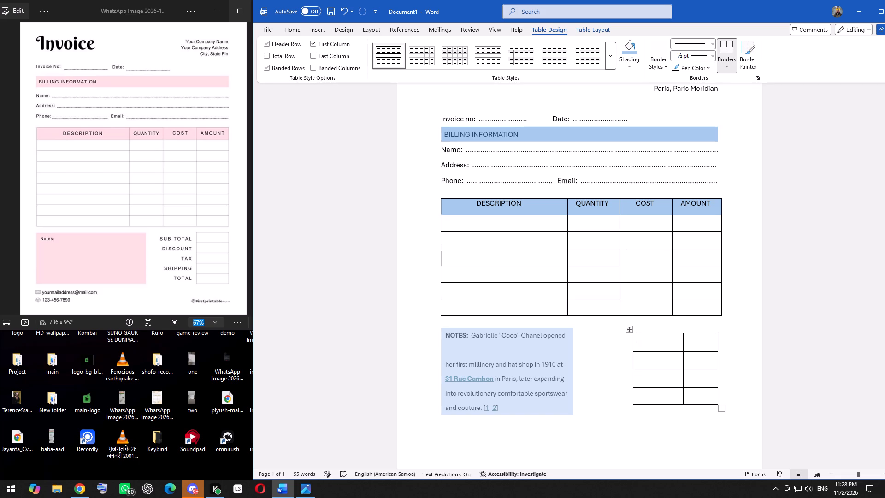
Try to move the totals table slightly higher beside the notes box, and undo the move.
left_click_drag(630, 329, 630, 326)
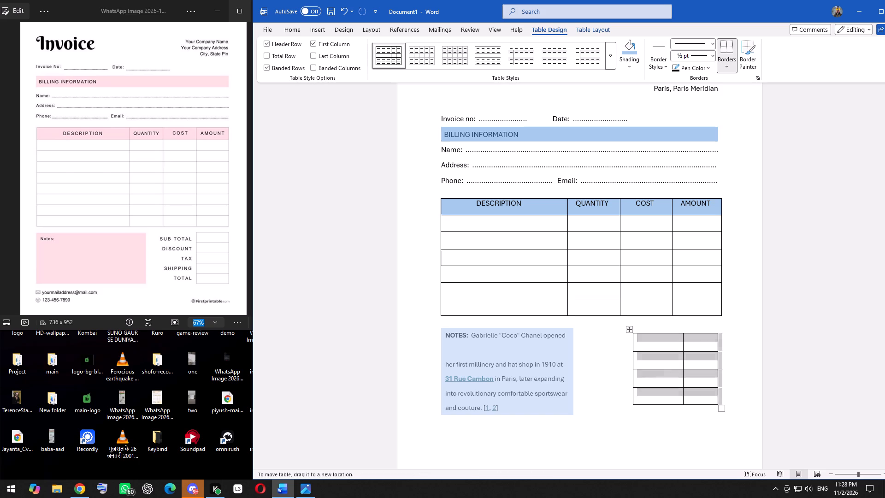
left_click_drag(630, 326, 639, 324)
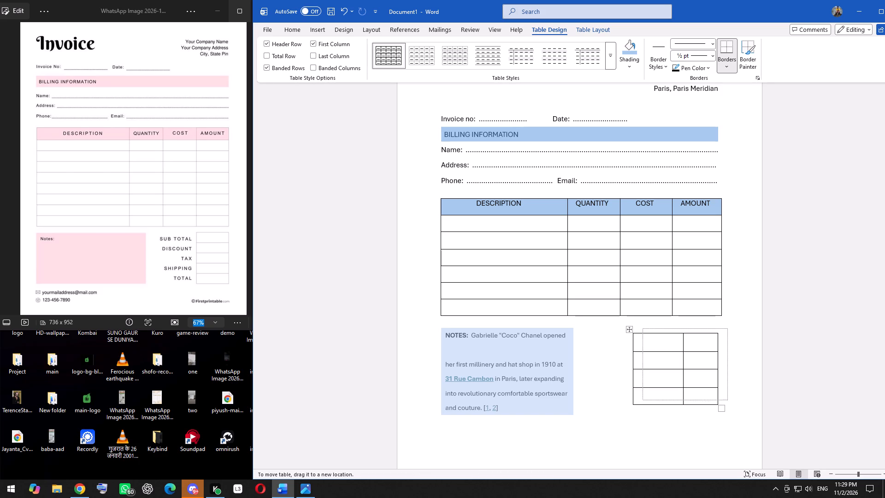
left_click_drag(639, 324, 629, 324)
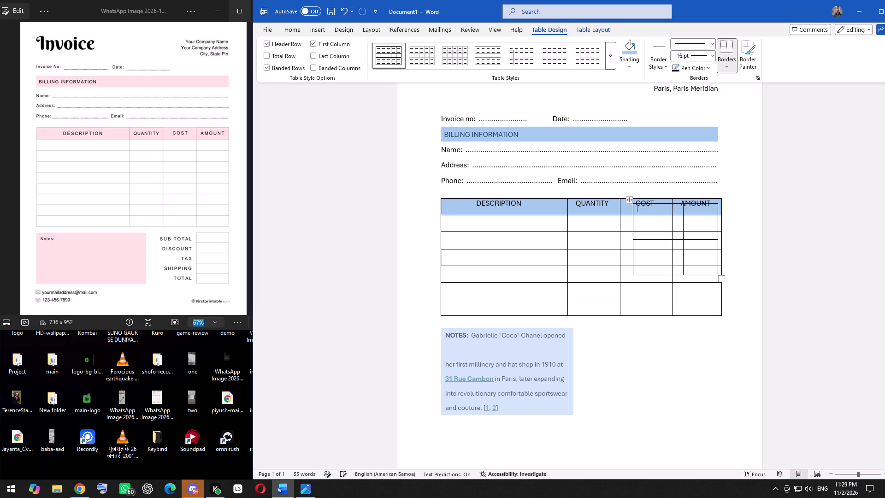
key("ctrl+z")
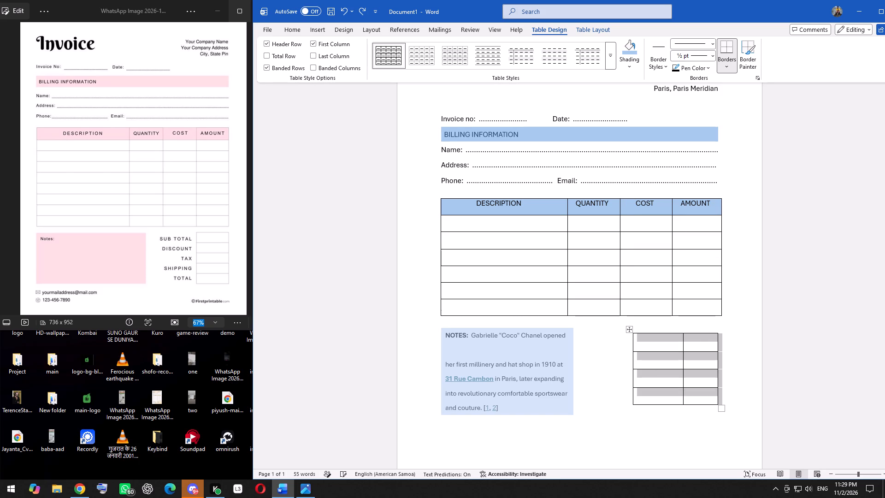
Enter the label DISCOUNT in the first cell of the totals table.
left_click(649, 339)
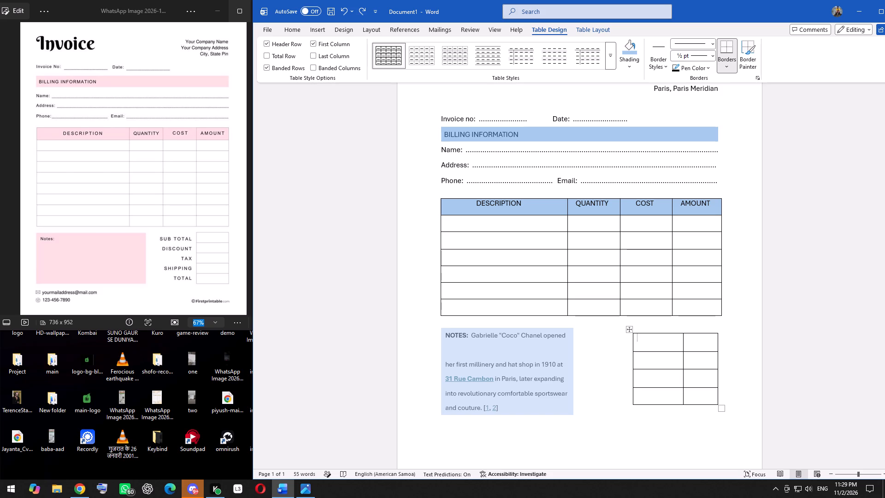
type("DI")
type("SCV")
key("BackSpace")
type("OUNT")
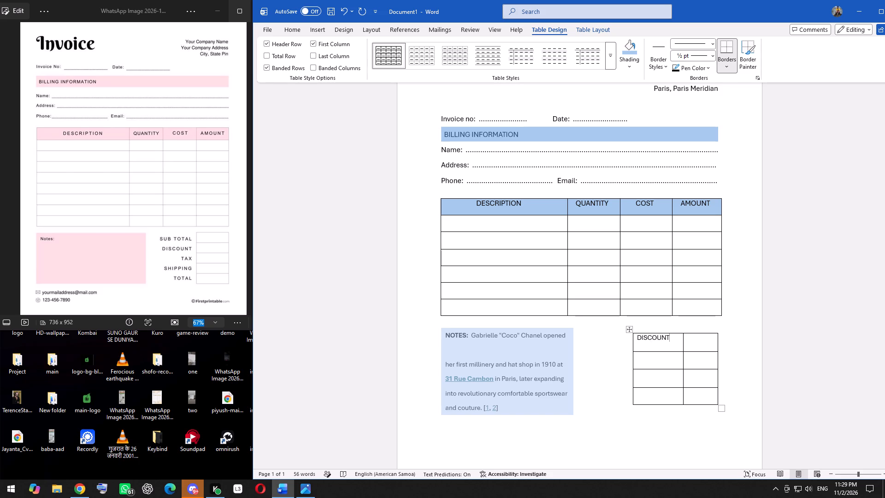
Indent the DISCOUNT label with two leading spaces, and place the cursor in the empty cell beside it.
key("Left")
key("Left")
key("Left")
key("Left")
key("Left")
key("Left")
key("Left")
key("Left")
key("space")
key("space")
key("Right")
key("Right")
key("Right")
key("Right")
key("Right")
key("Right")
key("Right")
key("Right")
key("Right")
Enter 14% in the cell beside DISCOUNT in the totals table, and centre it roughly with five leading spaces.
key("Right")
key("Left")
type("14")
key("shift+percent")
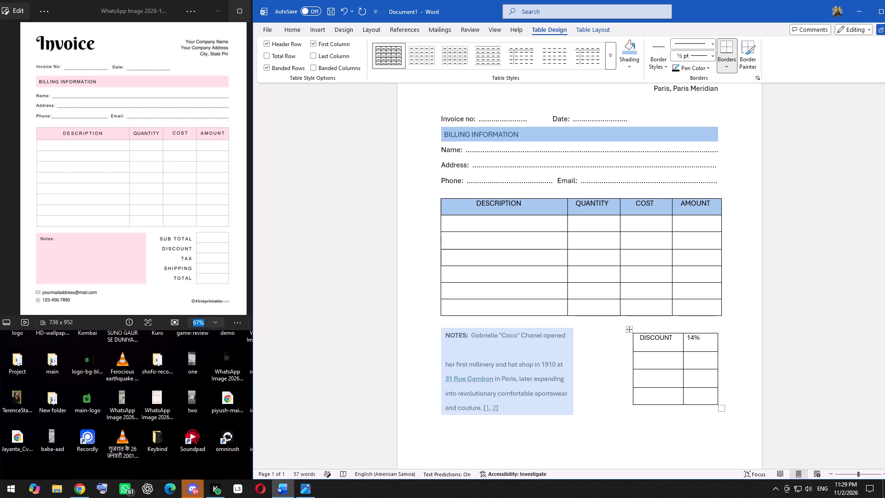
key("Left")
key("Left")
key("space")
key("BackSpace")
key("Left")
key("space")
key("space")
key("space")
key("space")
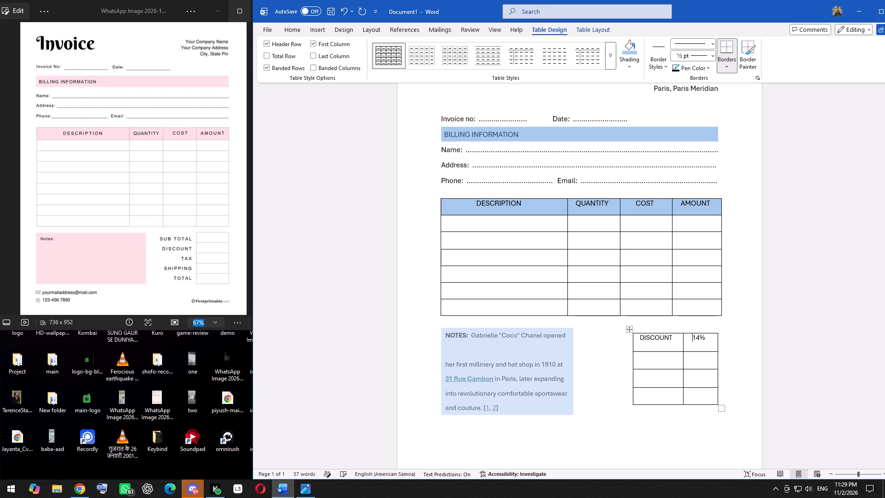
key("space")
Enter 05% in the second row of the totals table's value column, indented with six leading spaces.
key("Down")
key("0")
key("5")
key("shift+percent")
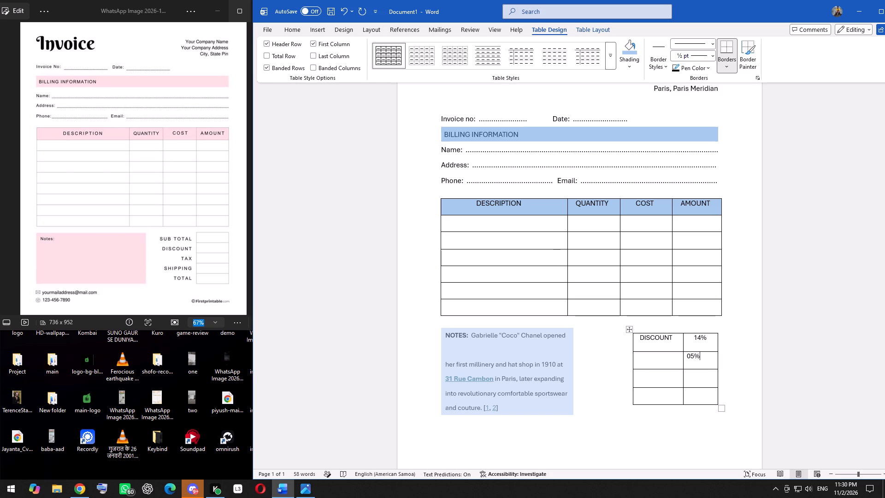
key("Left")
key("Left")
key("Left")
key("space")
key("space")
key("space")
key("space")
key("space")
key("space")
Enter 09% in the third row of the totals table's value column, indented with six leading spaces.
key("Down")
key("9")
key("BackSpace")
type("09")
key("shift+percent")
key("Left")
key("Left")
key("Left")
key("space")
key("space")
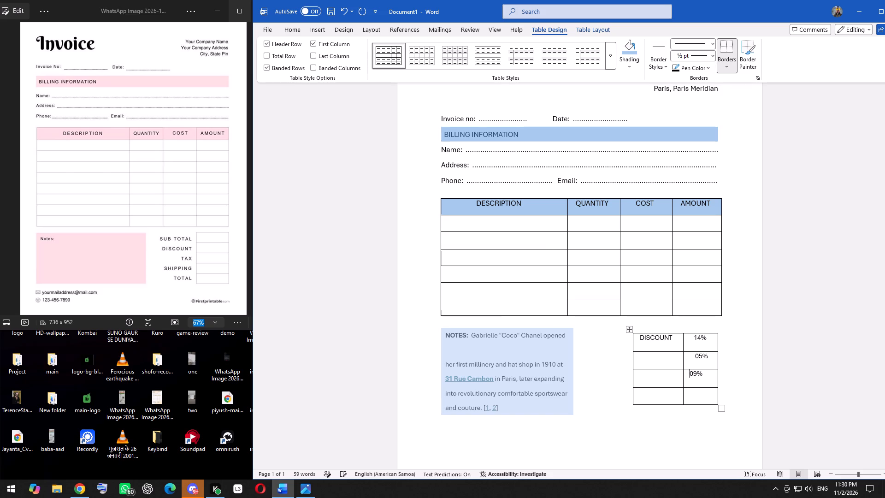
key("space")
key("space")
key("space")
key("space")
Enter the label TAX beside 09% in the totals table, indented with ten leading spaces.
key("Down")
key("Left")
key("Up")
type("TA")
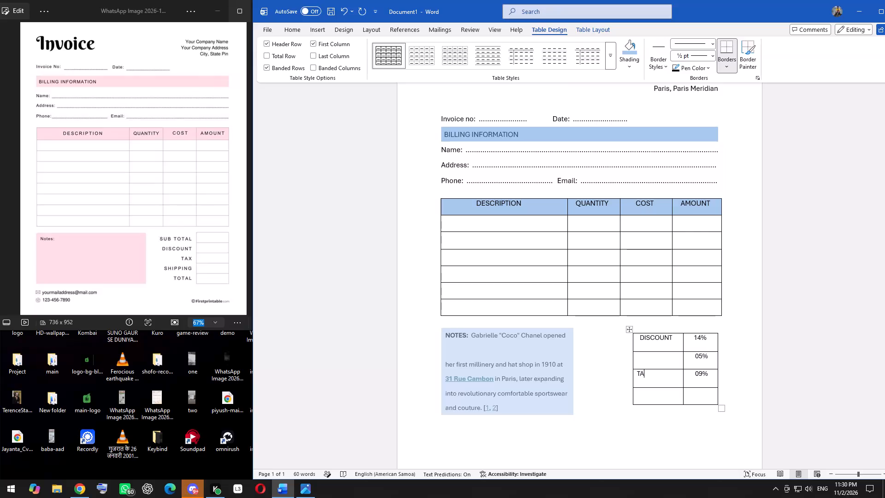
key("BackSpace")
key("BackSpace")
type("TAX")
key("Left")
key("Left")
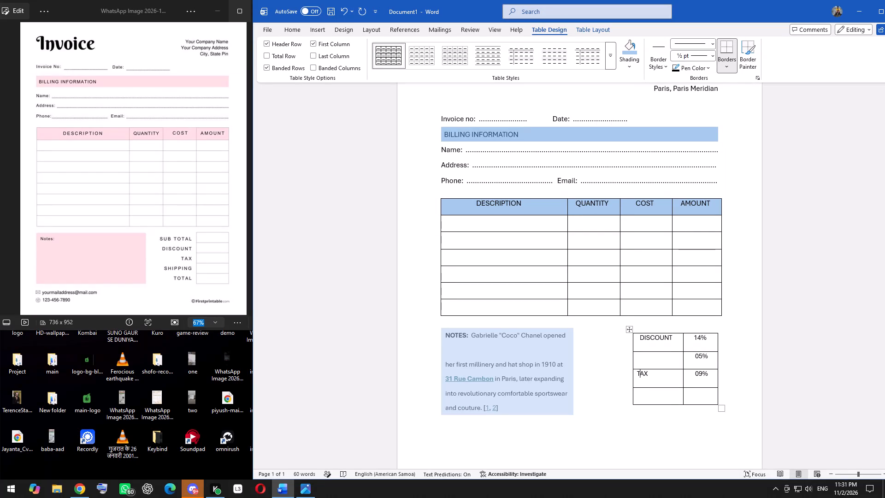
key("Left")
key("space")
key("space")
key("space")
key("space")
key("space")
key("space")
key("space")
key("space")
key("space")
key("space")
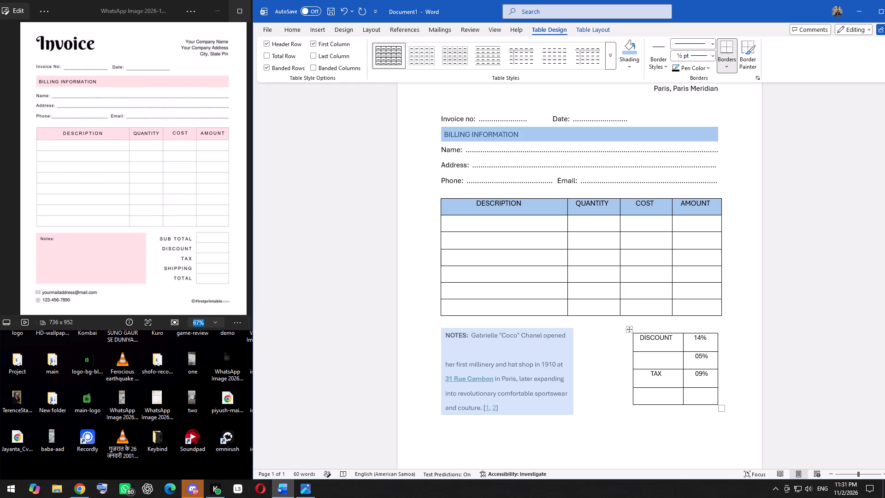
Enter the label SHIPPING beside 05% in the totals table, indented with four leading spaces.
key("Up")
type("SHIPI")
key("BackSpace")
type("PING")
key("Left")
key("Left")
key("Left")
key("Left")
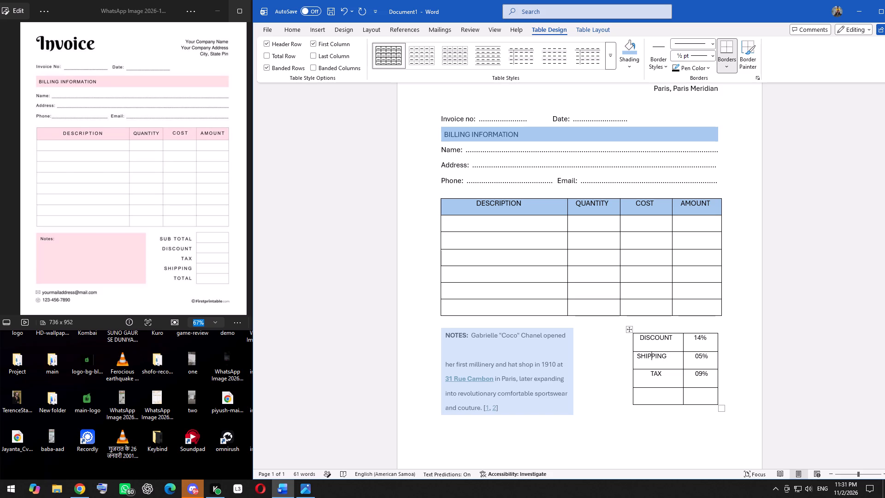
key("Left")
key("Left")
key("Left")
key("Left")
key("space")
key("space")
key("space")
key("space")
Enter the label TOTAL in the last row of the totals table, indented with nine leading spaces, and return the cursor to its end.
left_click(653, 399)
type("TOTAL")
key("Left")
key("Left")
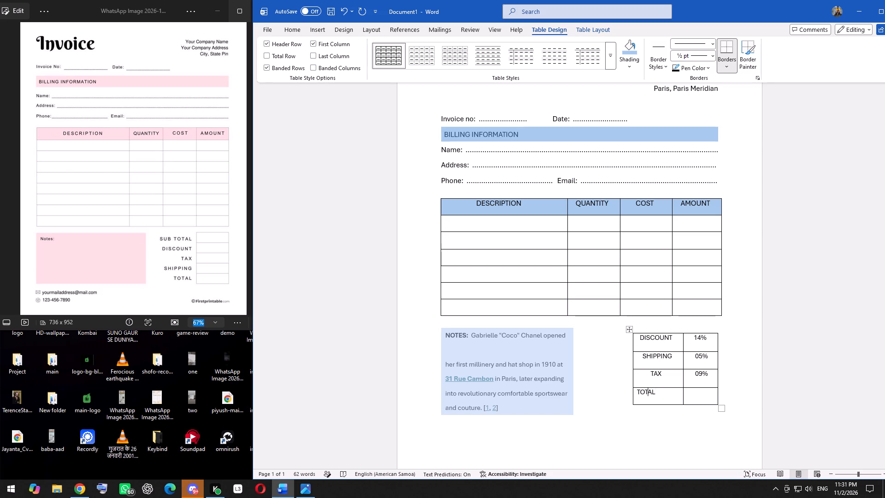
key("Left")
key("Left")
key("Left")
key("space")
key("space")
key("space")
key("space")
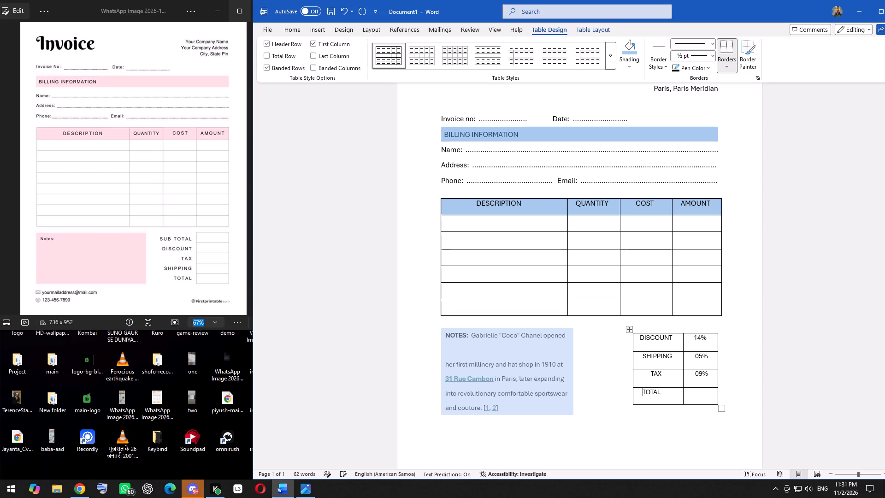
key("space")
key("space")
key("space")
key("space")
key("space")
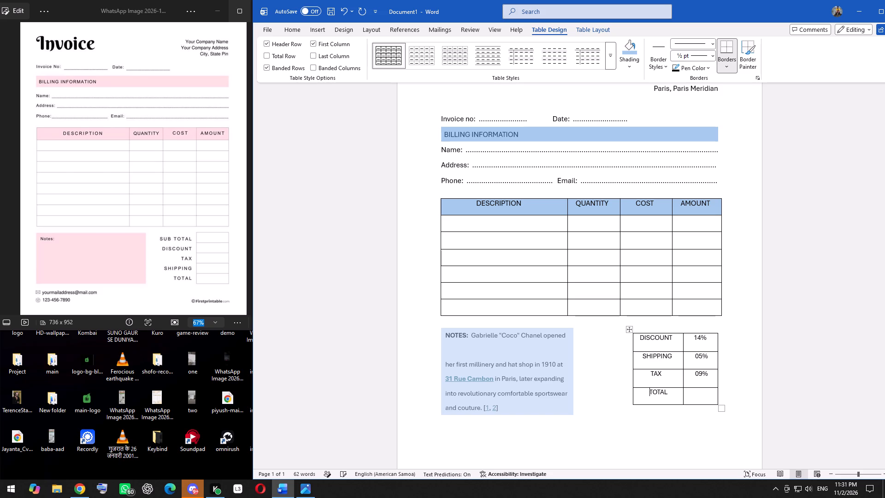
key("space")
key("BackSpace")
key("Right")
key("Right")
key("Right")
key("Right")
key("Right")
Enter 8879.00 in the value cell beside TOTAL in the totals table.
key("Right")
type("11")
key("BackSpace")
key("BackSpace")
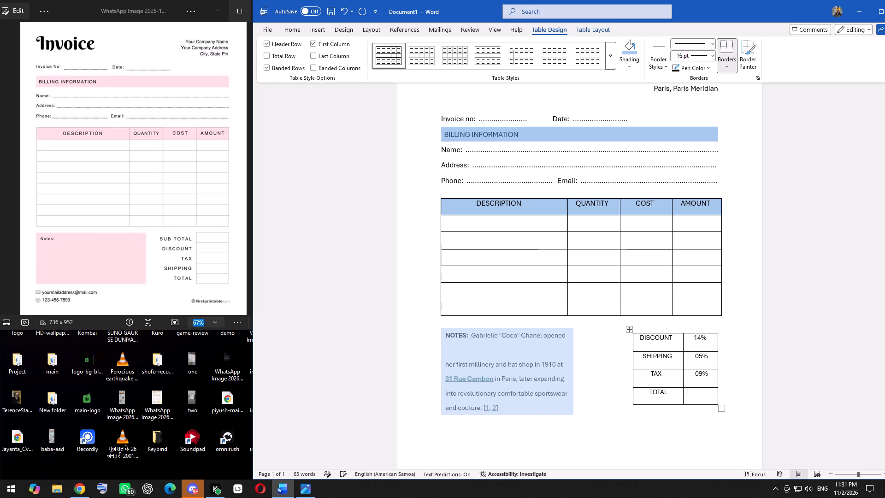
key("8")
key("8")
type("89")
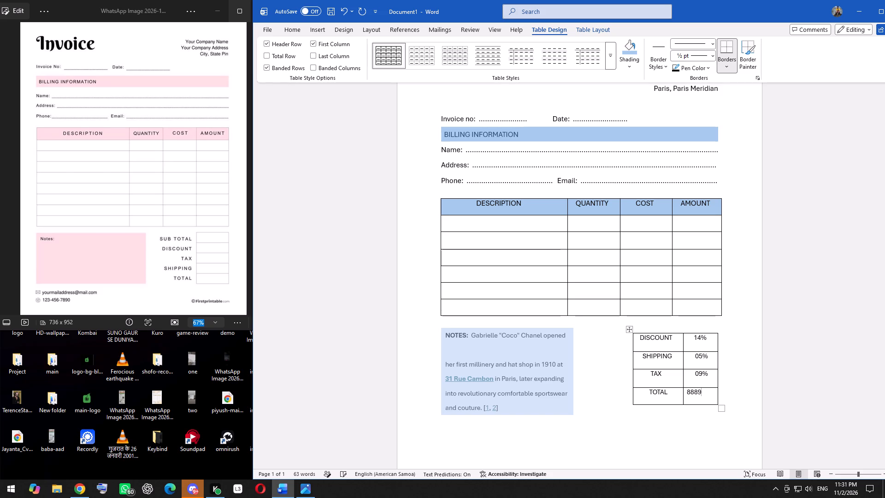
key("BackSpace")
key("BackSpace")
type("79")
type(".00")
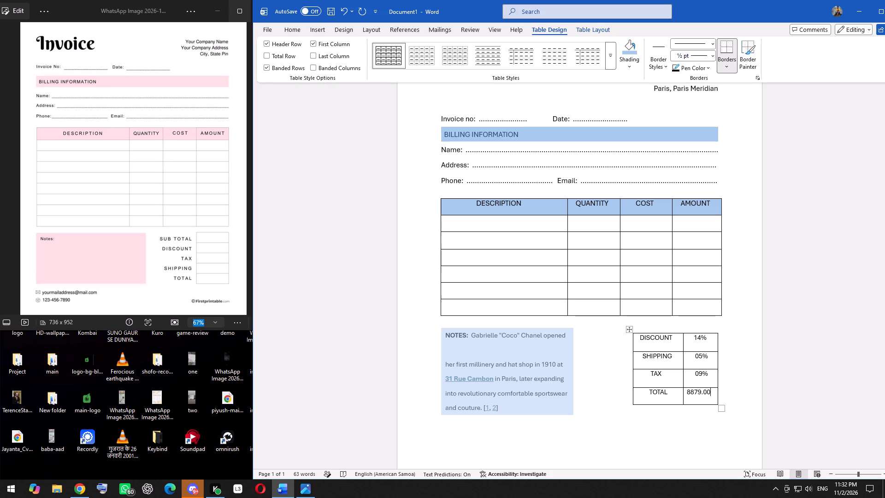
Enter $1079.00 in the first item row of the AMOUNT column, indented with three leading spaces.
left_click(689, 223)
key("1")
type("079")
key("period")
type("00")
key("Left")
key("Left")
key("Left")
key("Left")
key("Left")
key("Left")
key("Left")
key("shift+dollar")
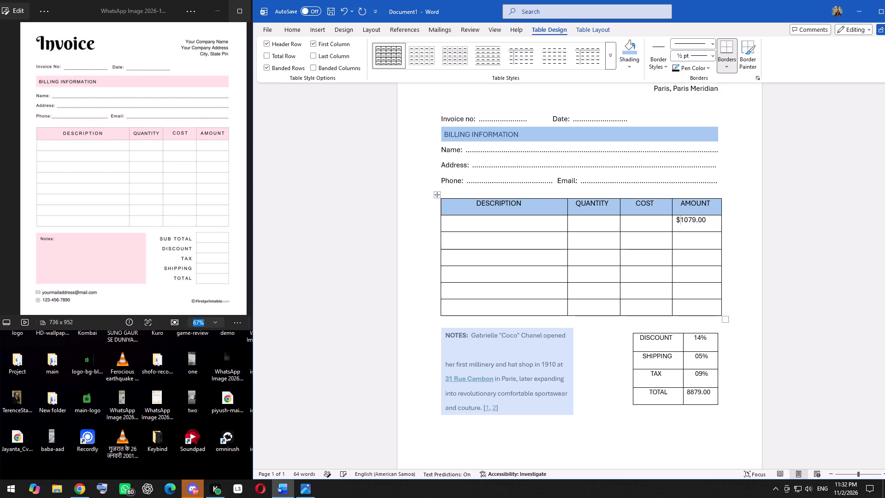
key("Left")
key("space")
key("space")
key("space")
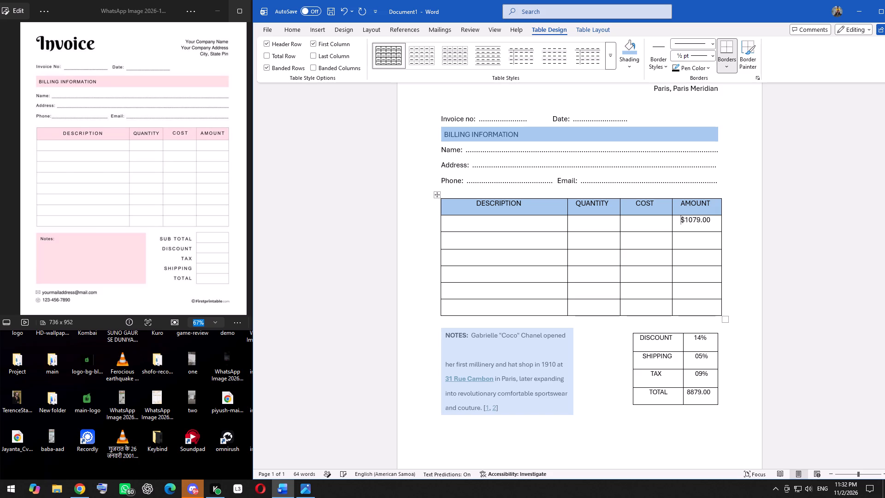
Enter a dollar sign in the second item row of the AMOUNT column.
key("Down")
key("shift+dollar")
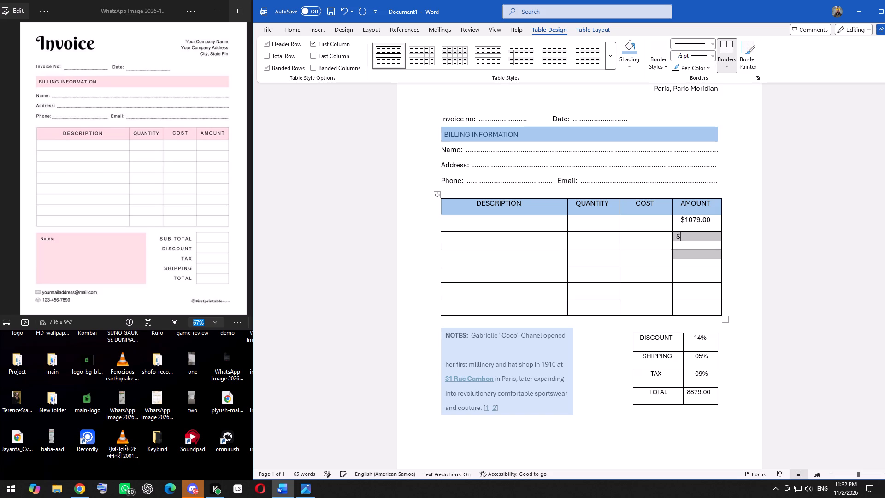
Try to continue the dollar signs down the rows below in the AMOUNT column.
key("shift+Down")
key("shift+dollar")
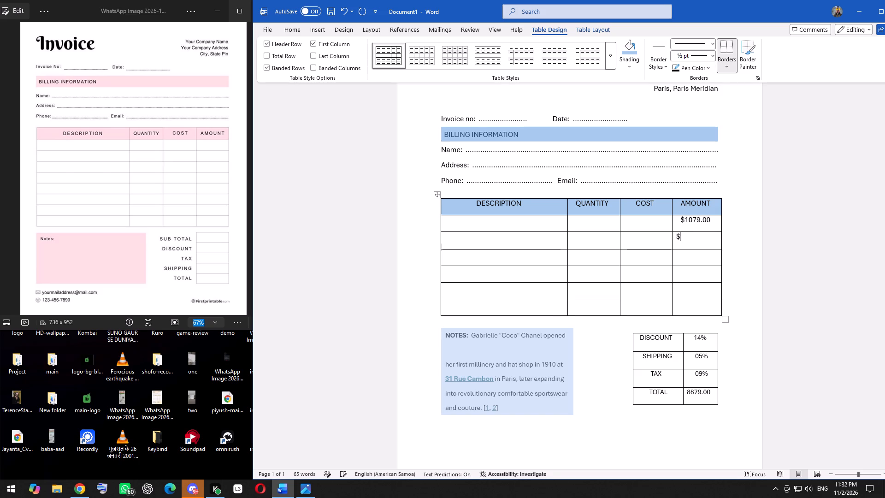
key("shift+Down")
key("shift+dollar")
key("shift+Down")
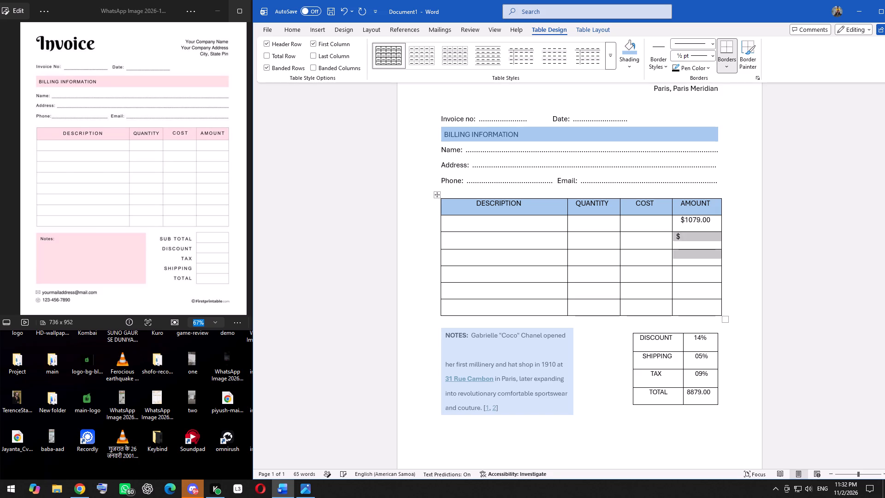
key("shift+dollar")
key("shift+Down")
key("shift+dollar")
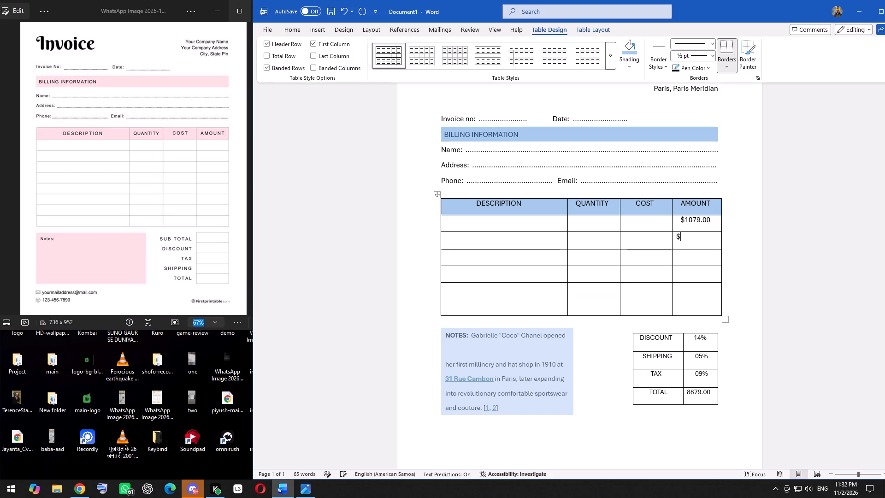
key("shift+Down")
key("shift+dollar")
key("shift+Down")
Enter a dollar sign in each of the third to sixth item rows of the AMOUNT column.
key("Down")
key("Up")
key("shift+dollar")
key("Down")
key("shift+dollar")
key("Down")
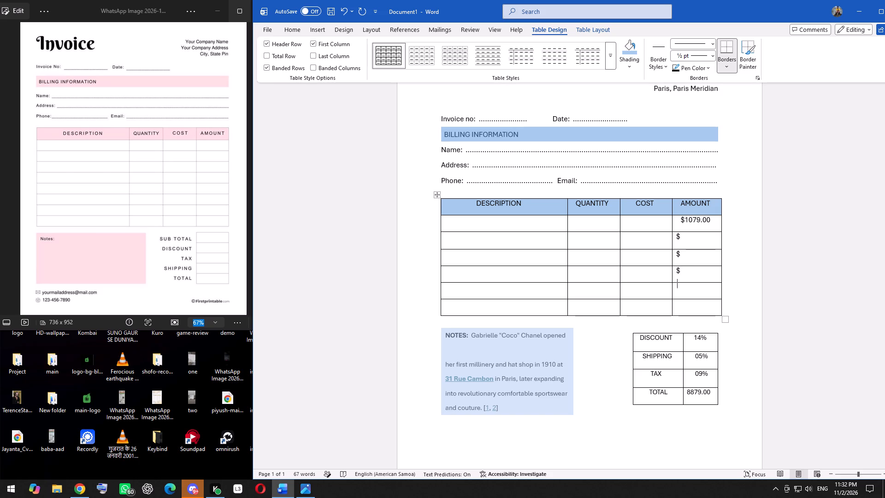
key("shift+dollar")
key("Down")
key("shift+dollar")
key("Down")
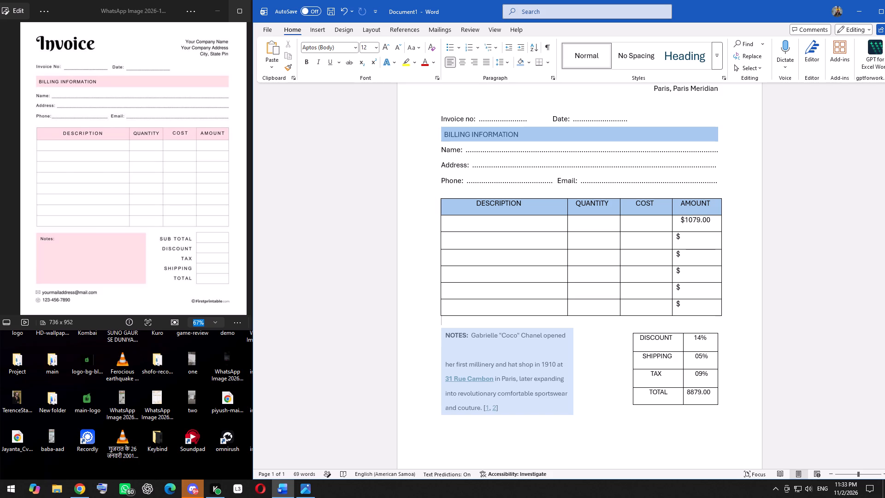
Add a dollar sign in front of the TOTAL value in the totals table.
left_click(688, 391)
key("shift+dollar")
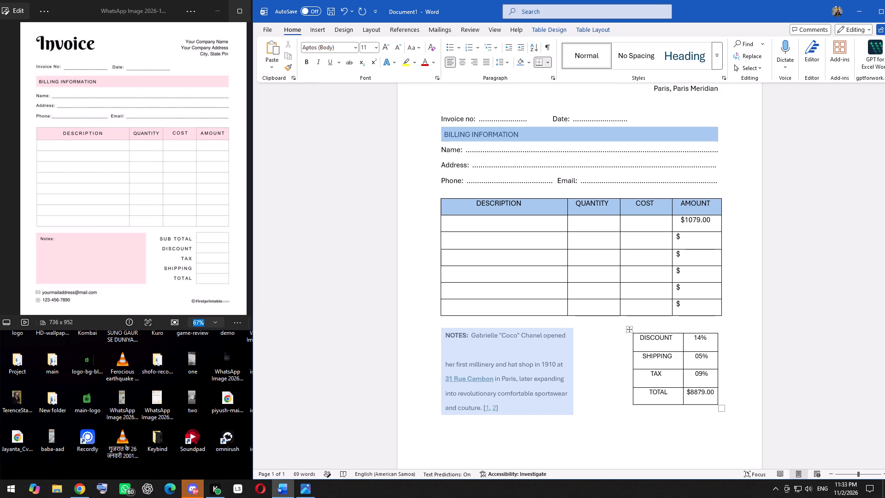
Complete the second item row's AMOUNT cell so it reads $5100.00.
left_click(699, 231)
left_click(698, 237)
key("5")
key("BackSpace")
key("BackSpace")
key("ctrl+z")
key("5")
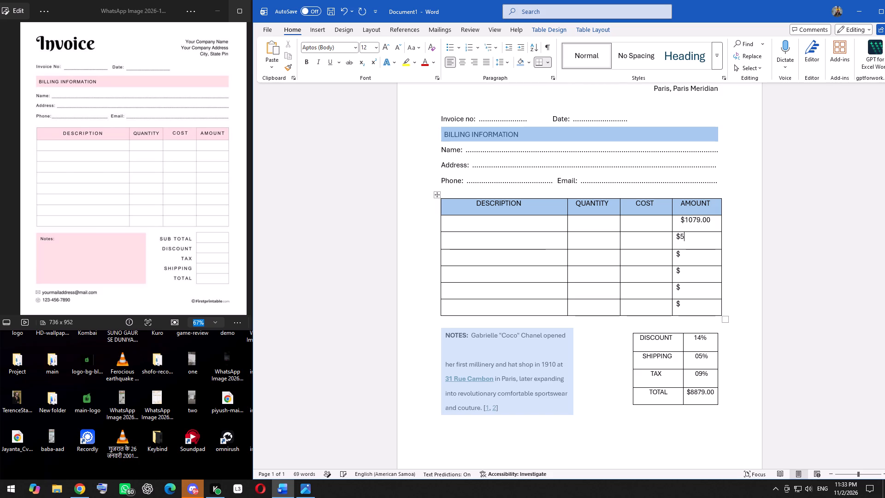
key("1")
type("00")
type(".00")
Indent the $5100.00 amount with three leading spaces to line up with the $1079.00 above it.
key("Left")
key("Left")
key("Left")
key("Left")
key("Left")
key("Left")
key("Left")
key("Left")
key("space")
key("space")
key("space")
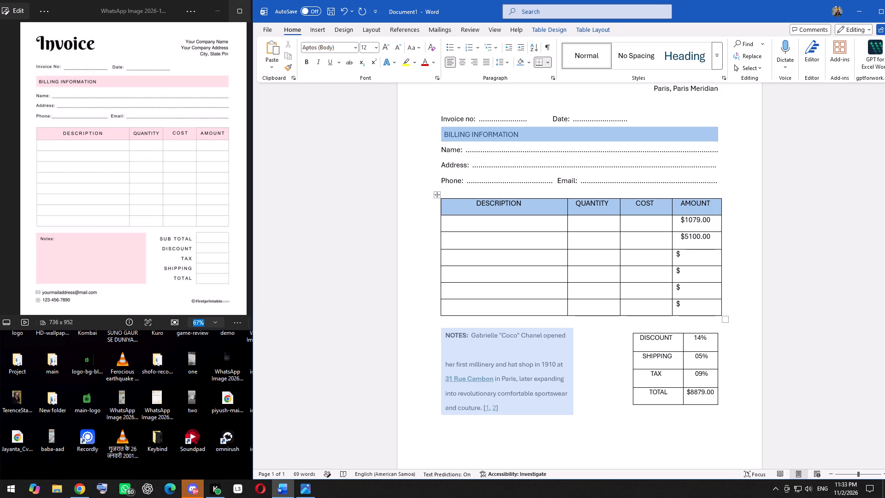
Indent the dollar signs in the third and fourth item rows of the AMOUNT column with three leading spaces each.
key("Down")
key("Left")
key("space")
key("space")
key("space")
key("Down")
key("Left")
key("space")
key("space")
key("space")
Indent the dollar signs in the fifth and sixth item rows of the AMOUNT column with three leading spaces each.
key("Down")
key("Left")
key("space")
key("space")
key("space")
key("Down")
key("space")
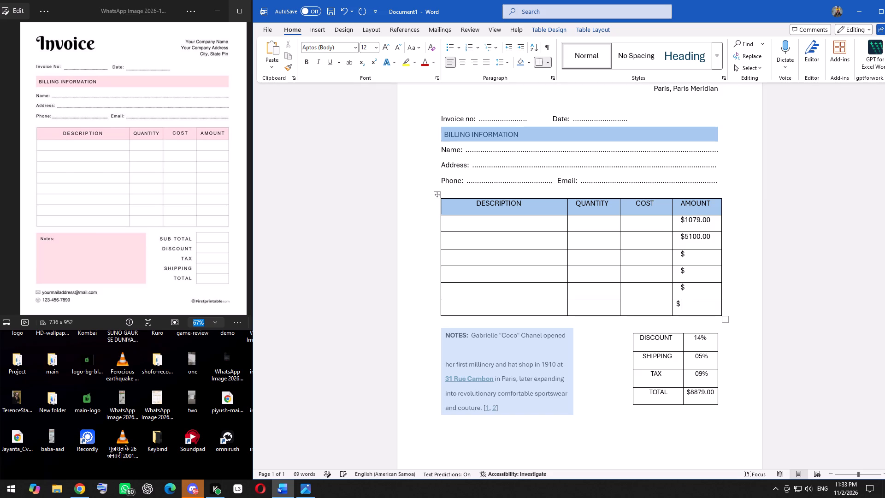
key("BackSpace")
key("Left")
key("space")
key("space")
key("space")
Complete the sixth item row's AMOUNT as $200.00 and add one more leading space to center it.
key("Right")
key("2")
type("00")
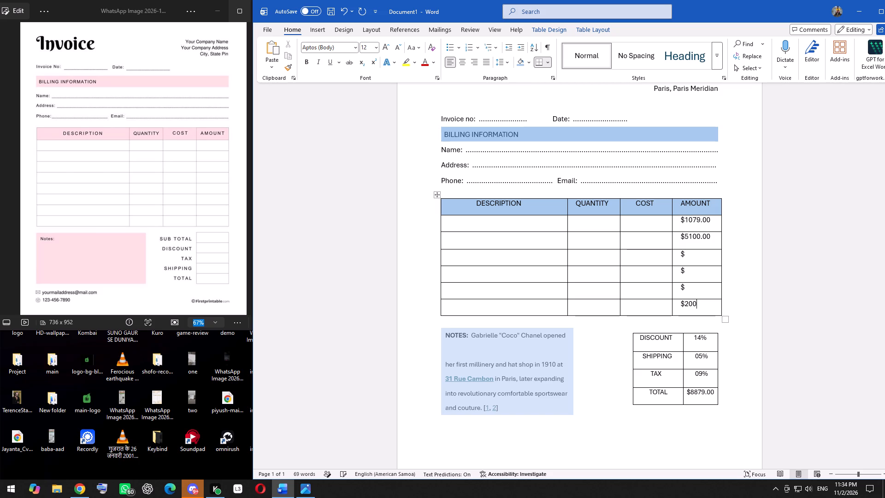
type(".00")
key("Left")
key("Left")
key("Left")
key("Left")
key("Left")
key("Left")
key("Left")
key("space")
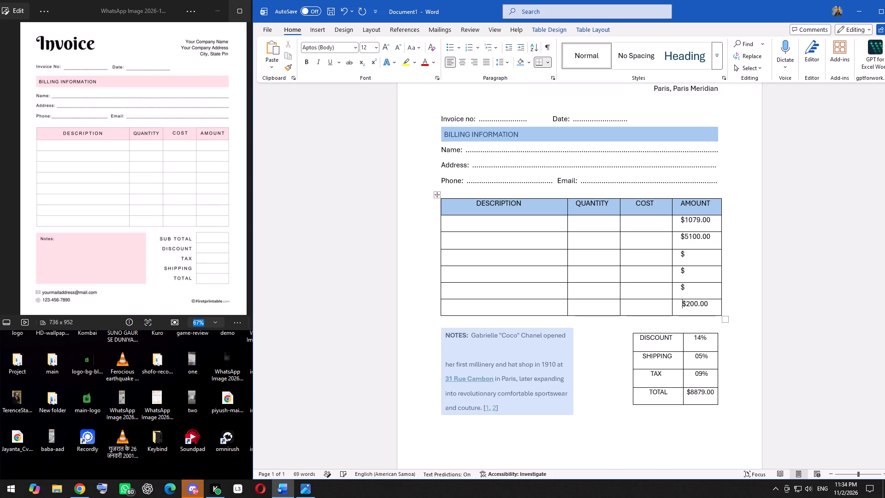
Complete the fifth item row's AMOUNT as $500.00 and add one more leading space to center it.
key("Up")
key("Right")
type("500")
type(".00")
key("Left")
key("Left")
key("Left")
key("Left")
key("Left")
key("Left")
key("Left")
key("space")
Complete the fourth item row's AMOUNT as $899.00 and add one more leading space to center it.
key("Up")
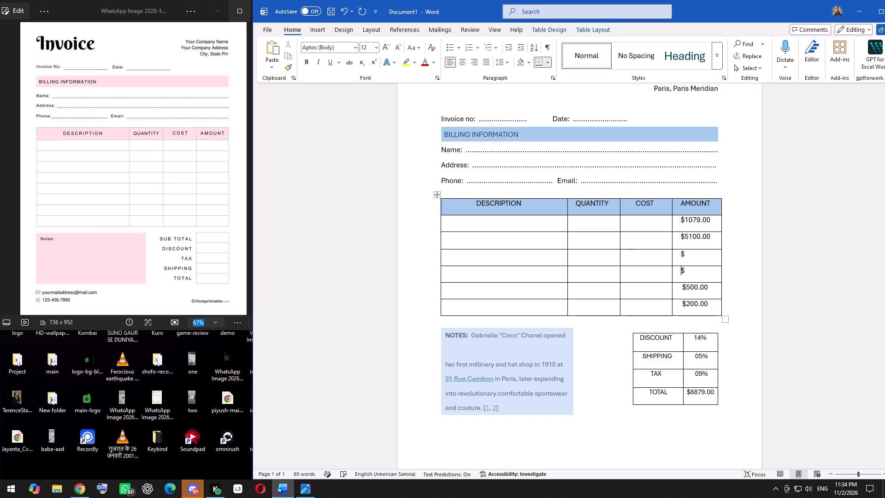
key("Right")
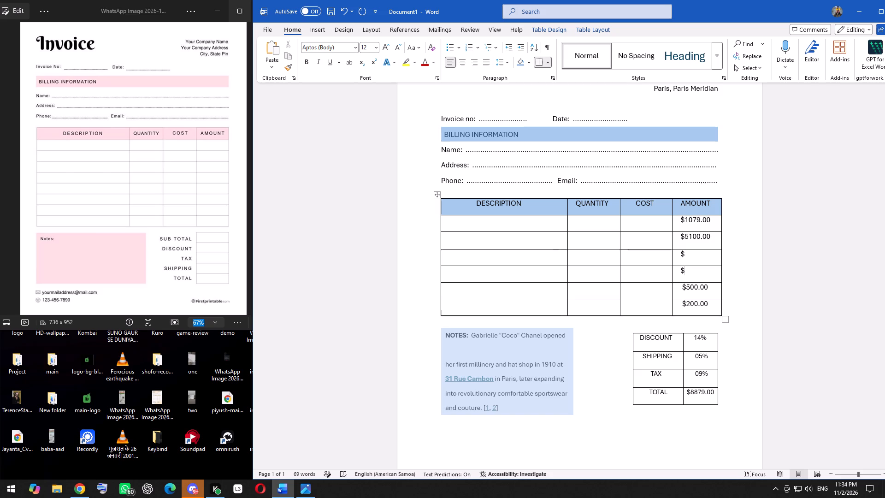
key("8")
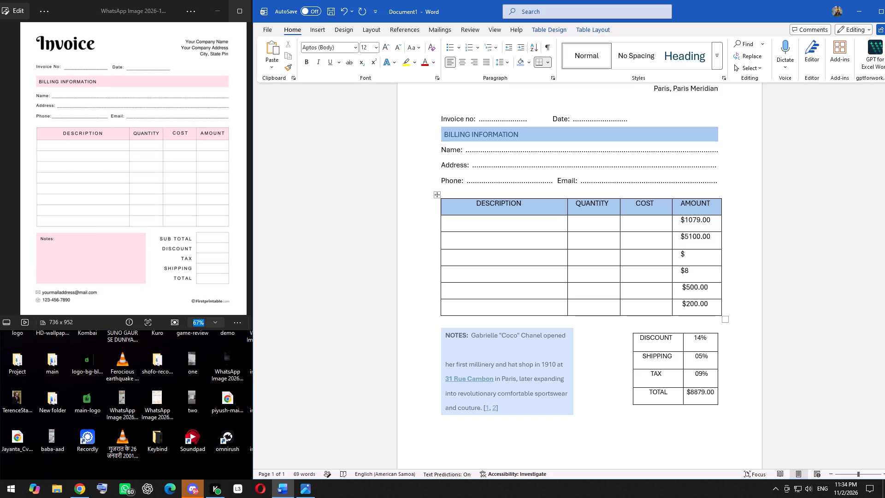
type("00")
key("BackSpace")
key("BackSpace")
type("99")
type(".00")
key("Left")
key("Left")
key("Left")
key("Left")
key("Left")
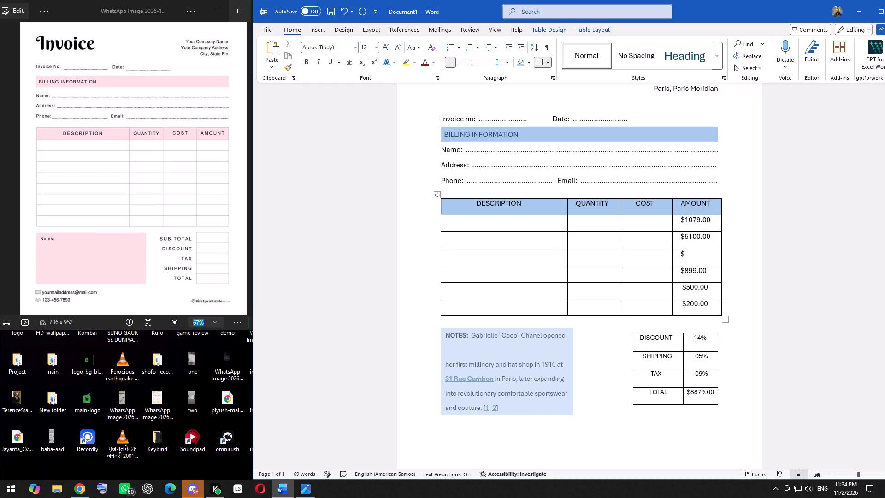
key("Left")
key("Left")
key("space")
Complete the third item row's AMOUNT cell so it reads $999.00.
key("Up")
key("Right")
key("1")
type("0-0")
key("BackSpace")
key("BackSpace")
key("BackSpace")
key("BackSpace")
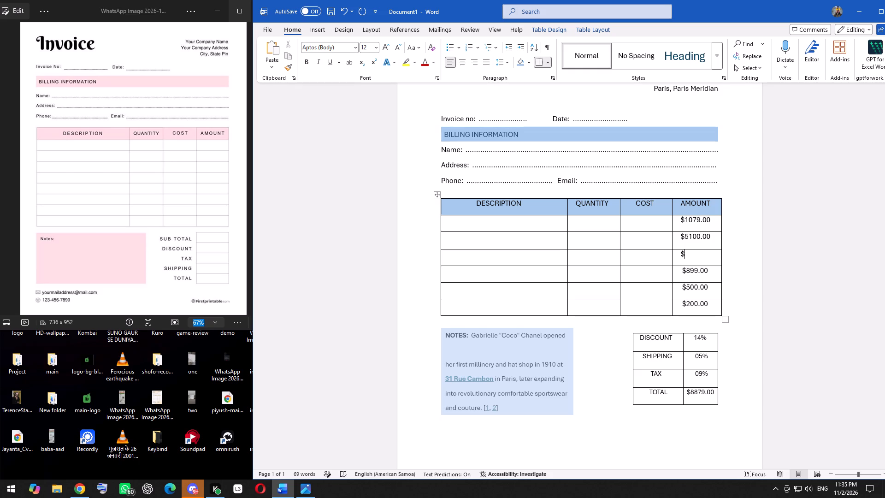
type("999")
type(".00")
Add one more leading space before $999.00 in the third item row's AMOUNT cell to center it.
key("Left")
key("Left")
key("Left")
key("Left")
key("Left")
key("Left")
key("Left")
key("space")
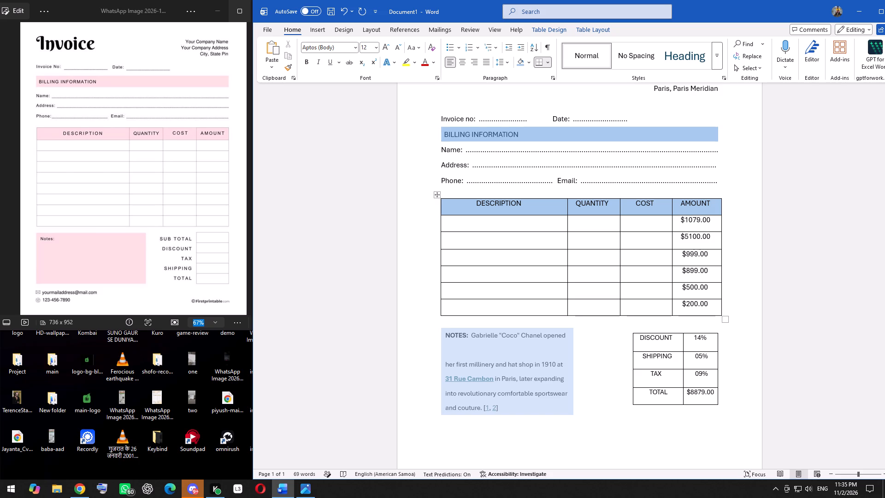
Change the TOTAL amount in the summary table below the item table to $8877.00.
key("Down")
key("Down")
key("Down")
key("Down")
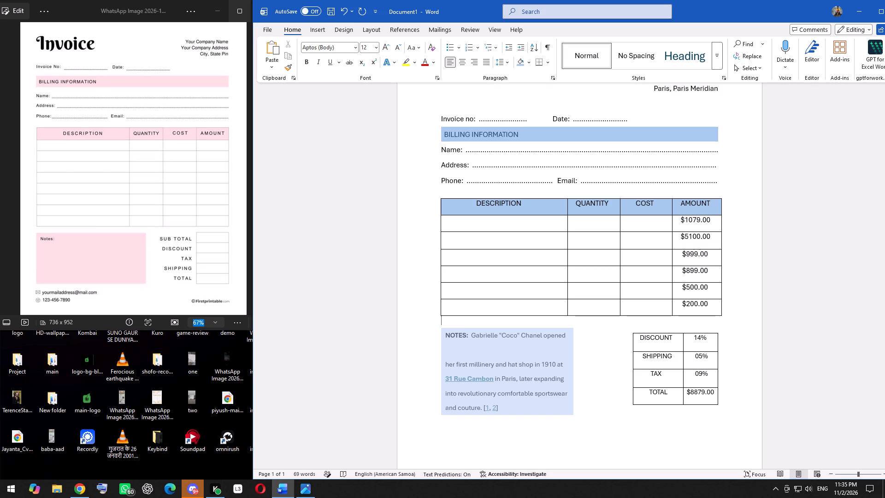
left_click(704, 391)
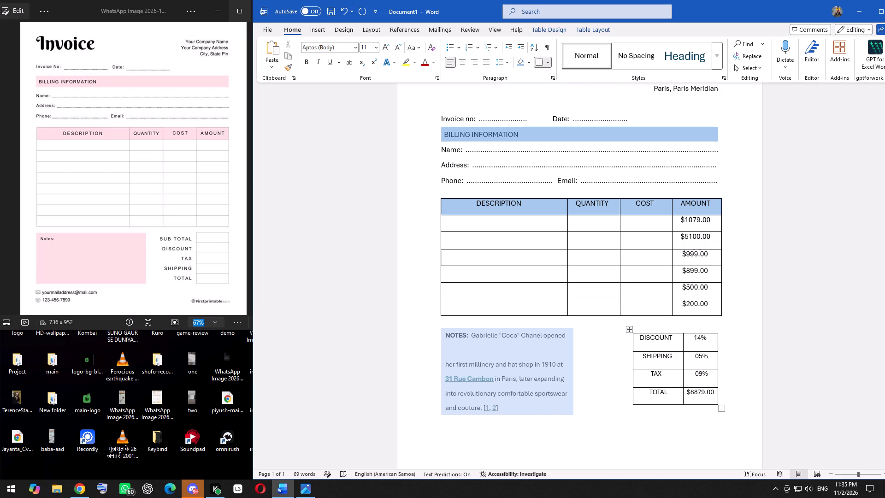
key("BackSpace")
key("7")
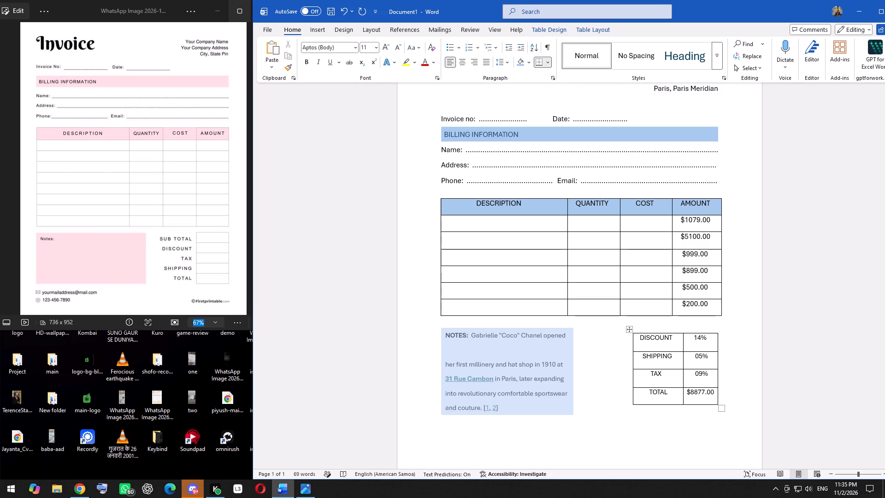
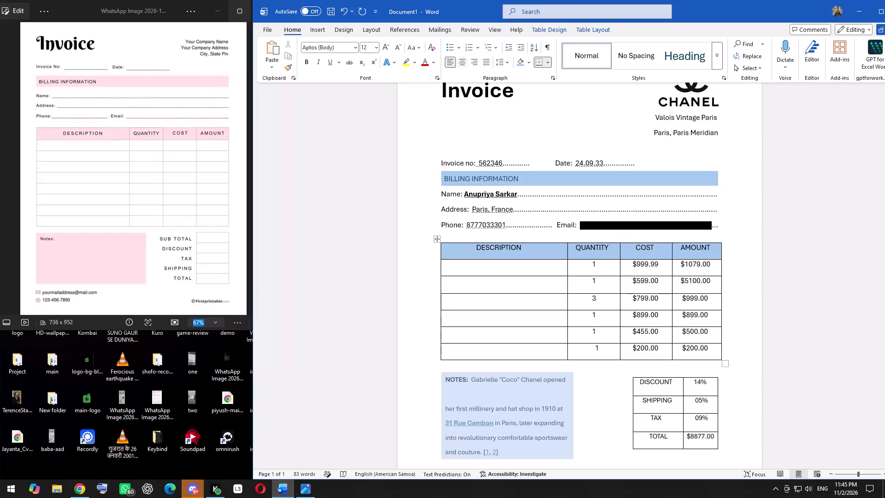
Remove two leading spaces before the 1 in the last item row's QUANTITY cell to align it with the column.
key("BackSpace")
key("BackSpace")
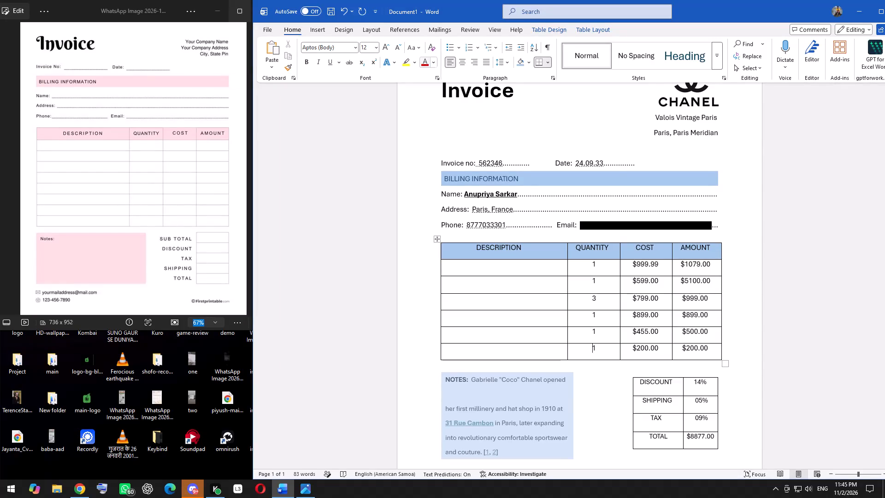
Enter "White pearl sandals" as the first item row's DESCRIPTION.
left_click(476, 268)
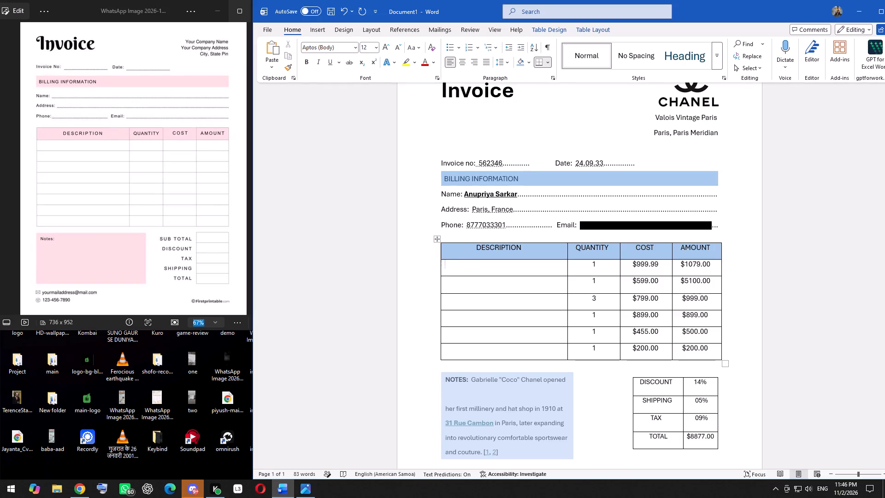
type("whitw")
key("space")
key("BackSpace")
key("BackSpace")
type("e")
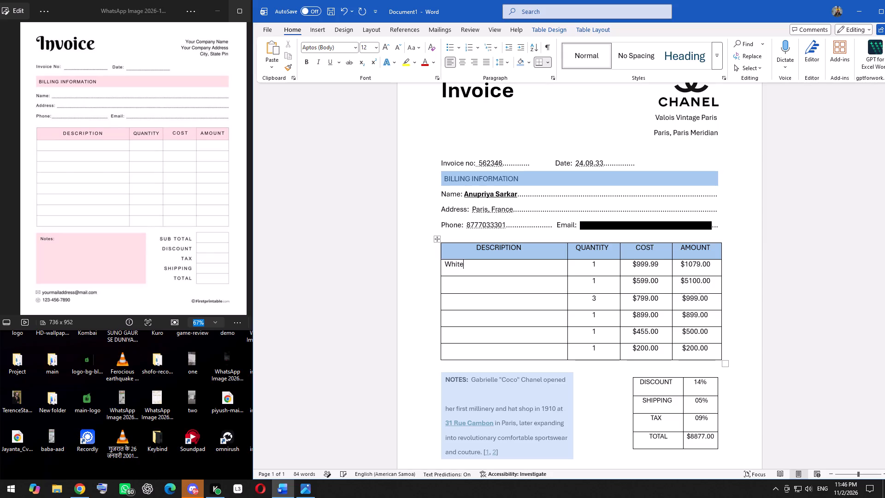
key("space")
type("pe")
type("arl")
key("space")
type("sandals")
Capitalize the initials of "sandals" and "pearl" so the first item row's DESCRIPTION reads "White Pearl Sandals".
key("Left")
key("Left")
key("Left")
key("Left")
key("Left")
key("Left")
key("BackSpace")
key("s")
key("Left")
key("Left")
key("Left")
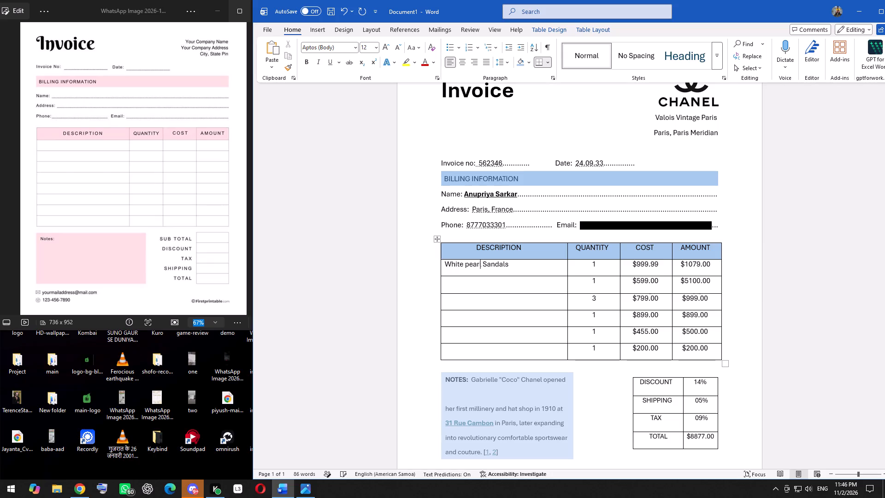
key("Left")
key("Left")
key("Left")
key("BackSpace")
key("p")
Add 14 leading spaces before "White Pearl Sandals" to center it in its DESCRIPTION cell.
key("Left")
key("Left")
key("Left")
key("Left")
key("Right")
key("Right")
key("Right")
key("Right")
key("Left")
key("Left")
key("Left")
key("Left")
key("Left")
key("Left")
key("Left")
key("space")
key("space")
key("space")
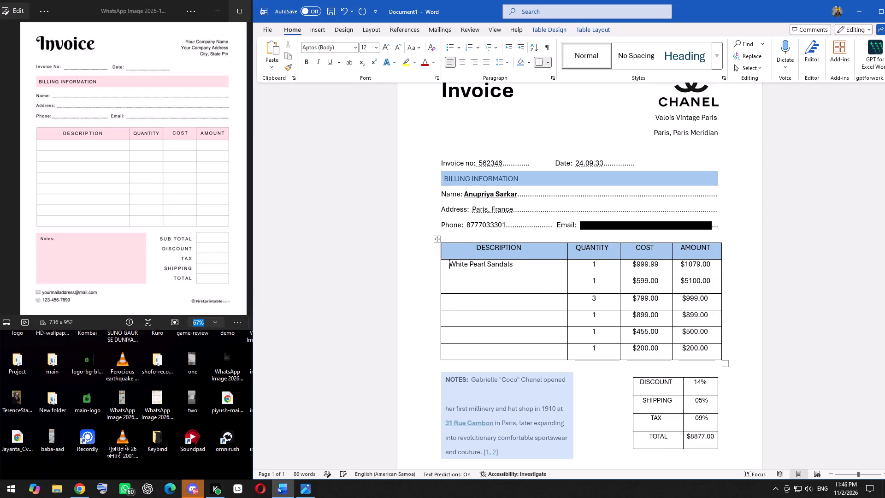
key("space")
key("space")
key("space")
key("space")
key("space")
key("space")
key("space")
key("space")
key("space")
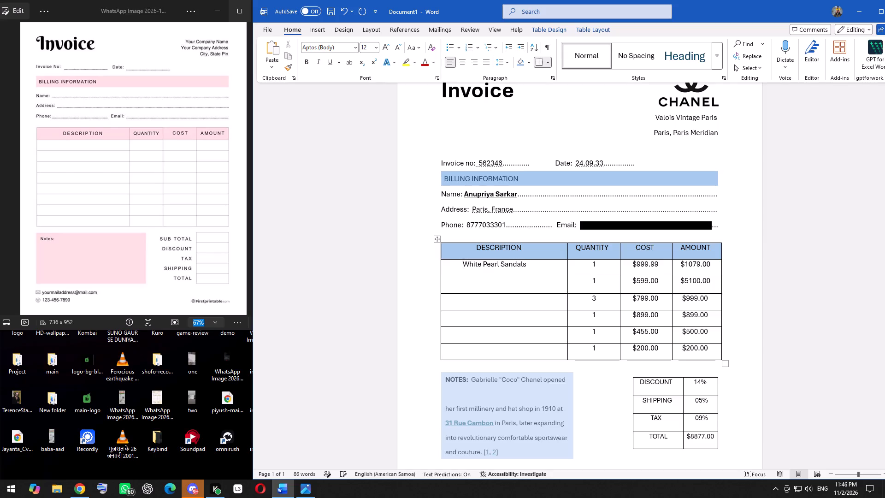
key("space")
key("space")
Enter "CHANEL" in the second item row's DESCRIPTION cell and indent it with nine leading spaces.
key("Down")
type("CHANEL")
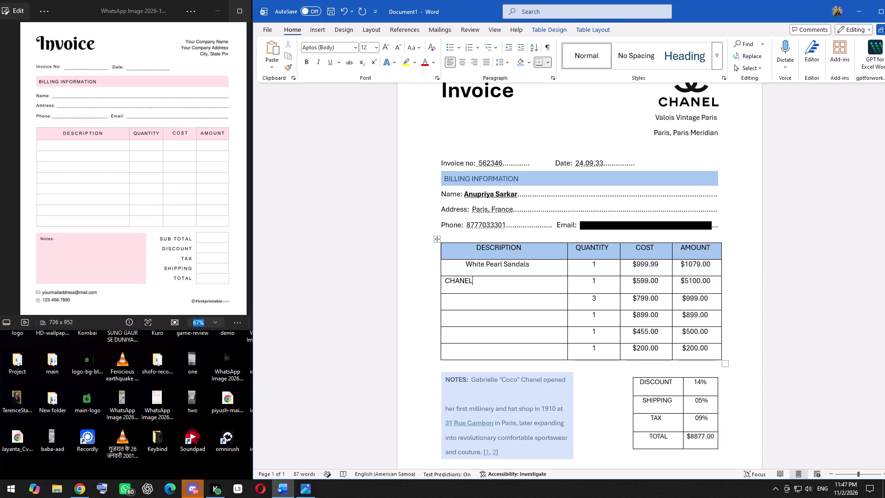
key("Left")
key("Left")
key("Left")
key("Left")
key("Left")
key("Left")
key("space")
key("space")
key("space")
key("space")
key("space")
key("space")
key("space")
key("space")
key("space")
Add "PERFUME" after "CHANEL" in the second item row's DESCRIPTION cell.
key("Right")
key("Right")
key("Right")
key("Right")
key("Right")
key("Right")
key("Right")
key("Right")
key("Right")
key("Right")
key("Left")
key("Left")
key("Left")
key("Left")
key("Left")
key("Right")
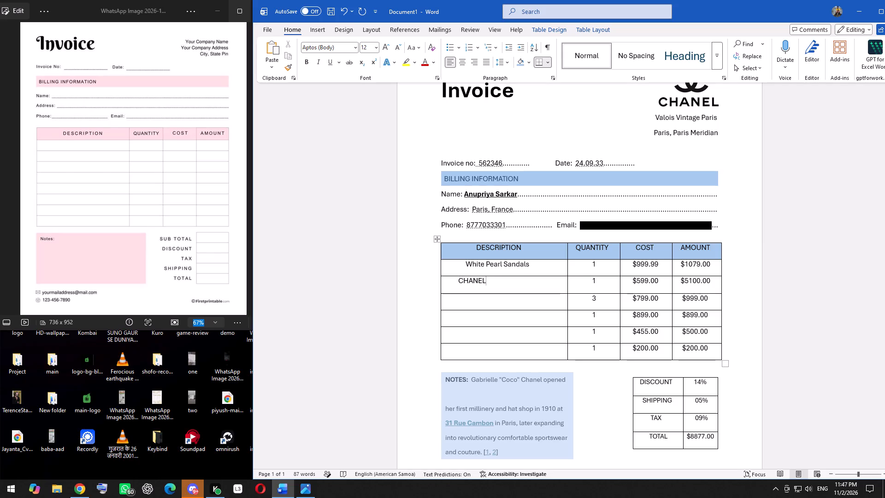
key("space")
type("PERFU")
type("ME")
Change the second word's capitalization so the second item row's DESCRIPTION reads "CHANEL Perfume".
key("BackSpace")
key("BackSpace")
key("BackSpace")
key("BackSpace")
key("BackSpace")
key("BackSpace")
type("erfume")
Add seven more leading spaces before "CHANEL Perfume" to center it in its DESCRIPTION cell.
key("Left")
key("Left")
key("Left")
key("Left")
key("Left")
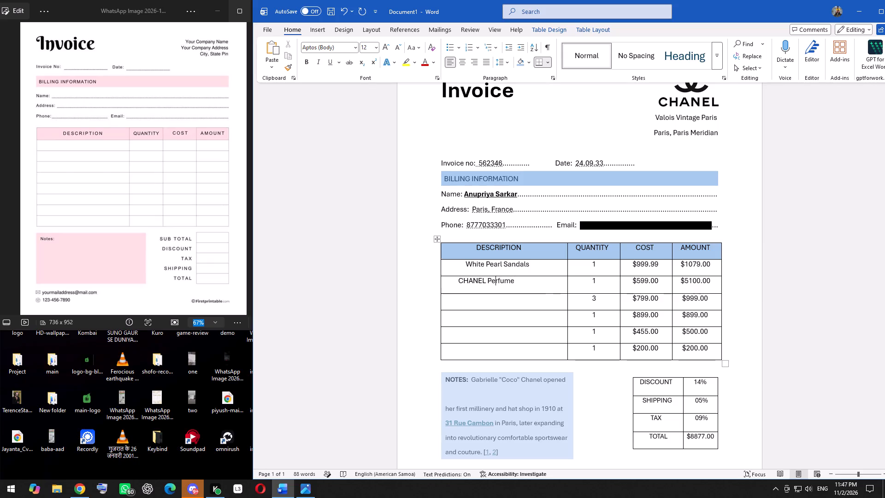
key("Left")
key("Left")
key("Left")
key("Left")
key("Left")
key("Left")
key("Left")
key("Left")
key("Left")
key("space")
key("space")
key("space")
key("space")
key("space")
key("space")
key("space")
Enter "Lip Gloss" in the third item row's DESCRIPTION cell.
key("Down")
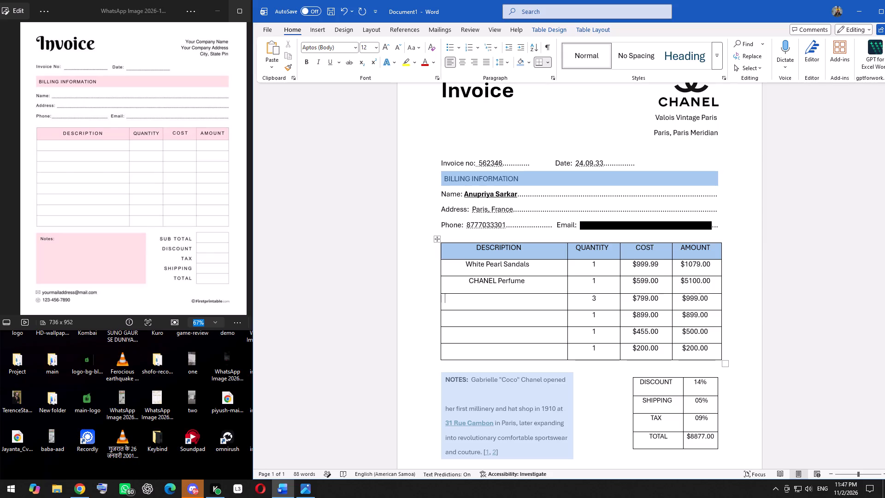
type("li")
key("BackSpace")
key("BackSpace")
type("LI")
type("P")
key("space")
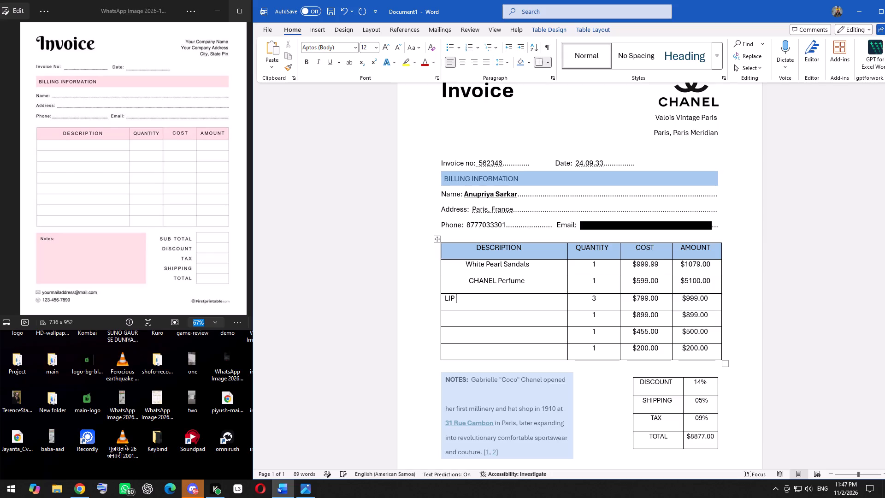
key("BackSpace")
key("BackSpace")
key("BackSpace")
key("i")
key("BackSpace")
type("ip")
key("space")
key("g")
type("loss")
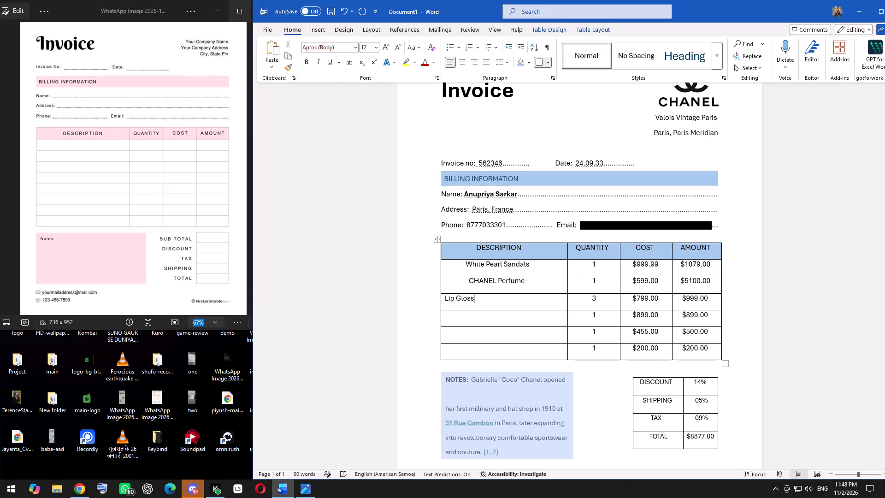
Add 17 leading spaces before "Lip Gloss" to center it in its DESCRIPTION cell.
key("Left")
key("Left")
key("Left")
key("Left")
key("Left")
key("Left")
key("Left")
key("Left")
key("Left")
key("space")
key("space")
key("space")
key("space")
key("space")
key("space")
key("space")
key("space")
key("space")
key("space")
key("space")
key("space")
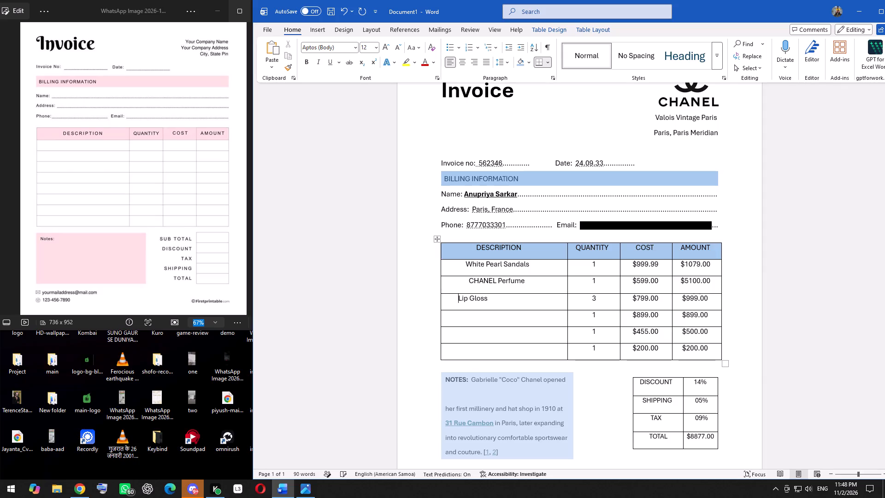
key("space")
key("space")
key("space")
key("space")
key("space")
Enter "Hand Bag" in the fourth item row's DESCRIPTION cell.
key("Down")
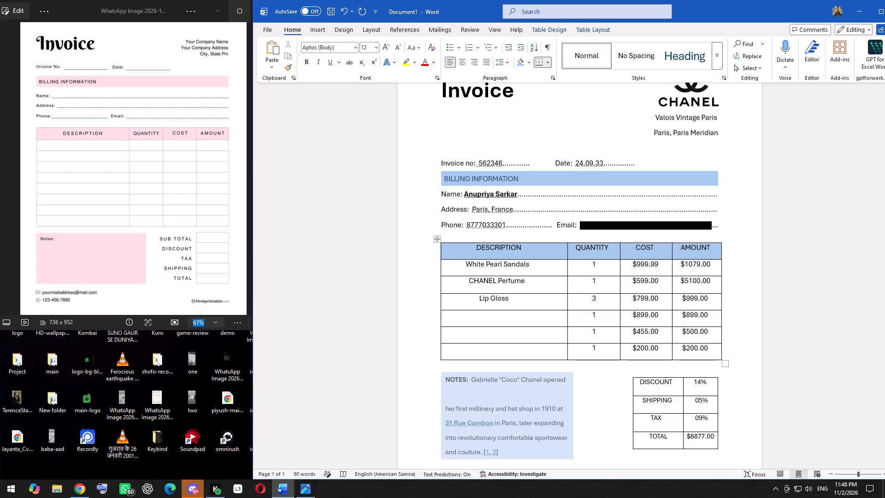
type("ham")
key("BackSpace")
key("BackSpace")
key("BackSpace")
key("h")
key("a")
type("nd")
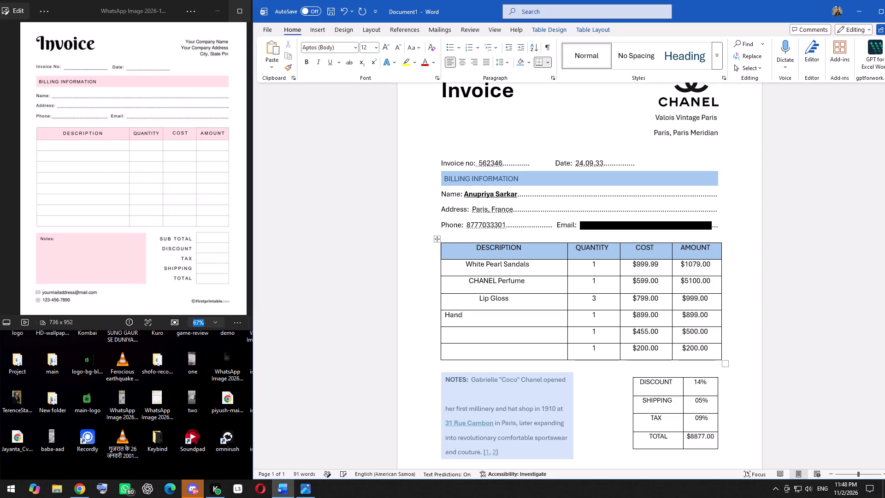
key("space")
type("ag")
Add 16 leading spaces before "Hand Bag" to indent it toward the middle of its DESCRIPTION cell.
key("Left")
key("Left")
key("Left")
key("Left")
key("Left")
key("Left")
key("Left")
key("Left")
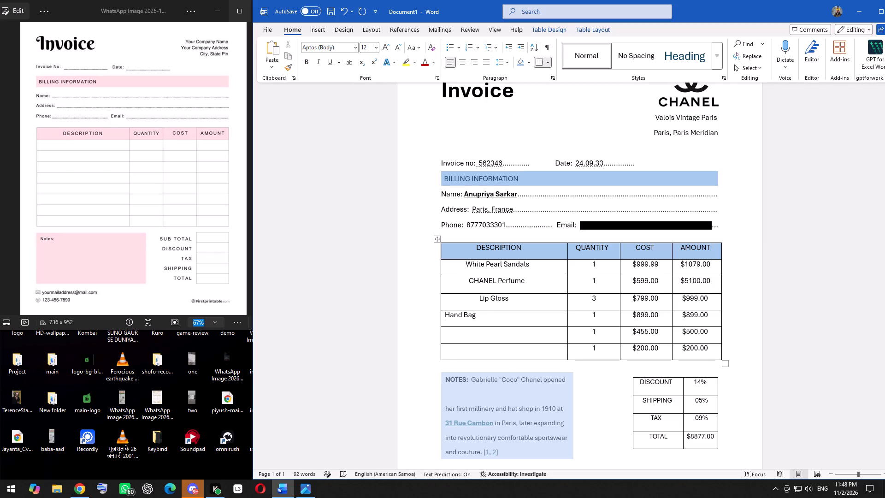
key("space")
key("space")
key("space")
key("space")
key("space")
key("space")
key("space")
key("space")
key("space")
key("space")
key("space")
key("space")
key("space")
key("space")
key("space")
key("space")
Add "(Pink)" after "Hand Bag" in the fourth item row's DESCRIPTION cell.
key("Down")
key("Down")
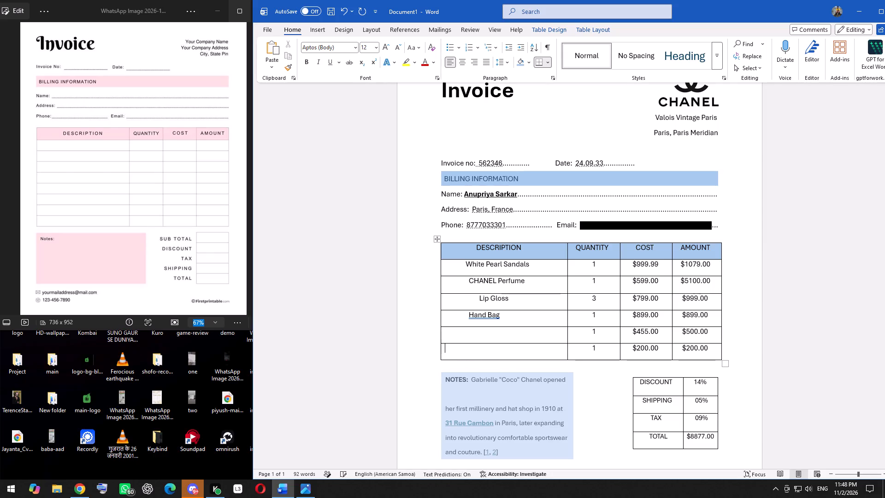
key("Down")
key("Up")
key("Up")
key("Up")
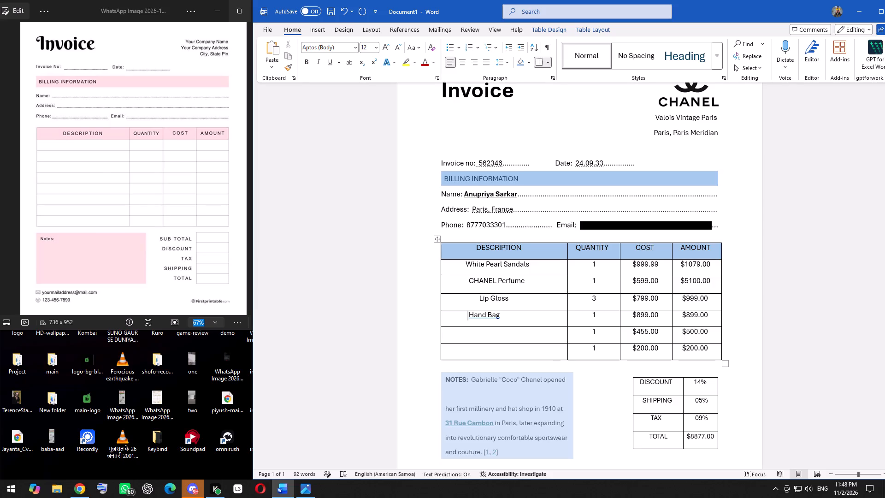
key("Right")
key("Right")
key("Right")
key("Right")
key("Right")
key("Right")
key("Right")
key("Right")
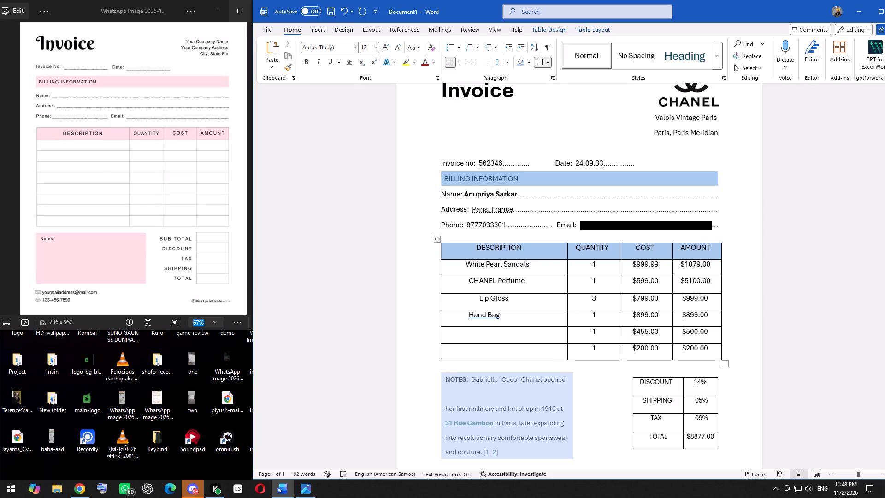
key("space")
key("shift+parenleft")
key("p")
key("shift+parenright")
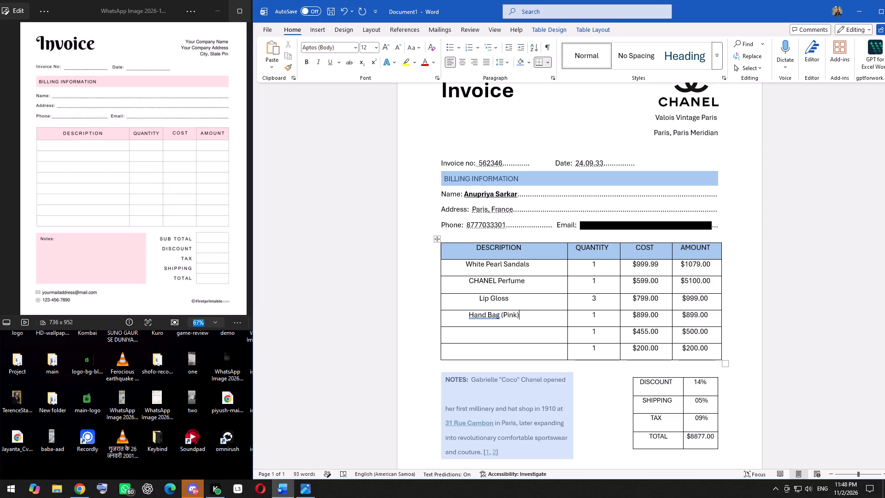
Add two more leading spaces before "Hand Bag (Pink)" to recenter it in its DESCRIPTION cell.
key("Left")
key("Left")
key("Left")
key("Left")
key("Left")
key("Left")
key("Left")
key("space")
key("BackSpace")
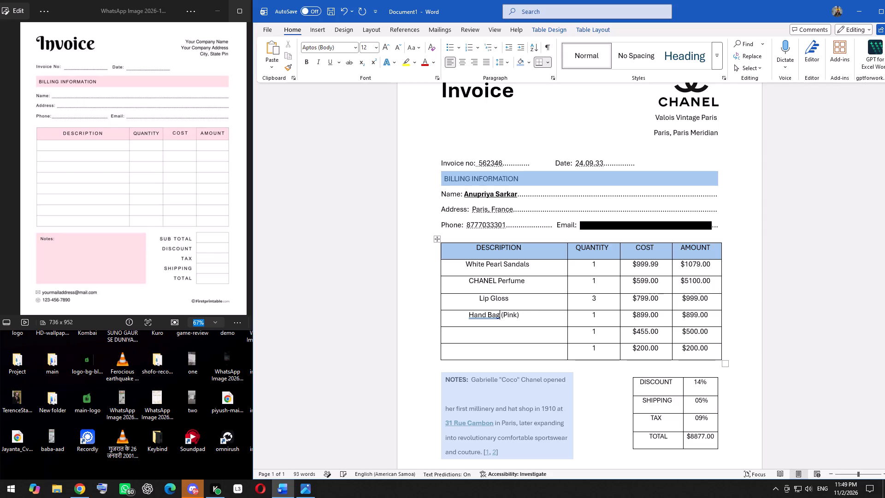
key("Left")
key("Left")
key("Left")
key("Left")
key("Left")
key("Left")
key("Left")
key("Left")
key("Left")
key("space")
key("space")
Enter "Sling Bag" in the fifth item row's DESCRIPTION cell.
key("Down")
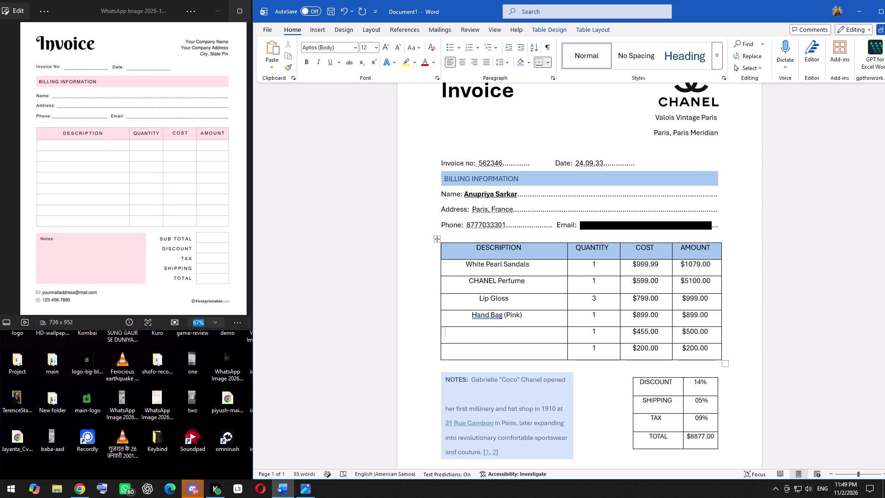
type("sling")
key("space")
type("bag")
key("space")
key("BackSpace")
key("BackSpace")
key("BackSpace")
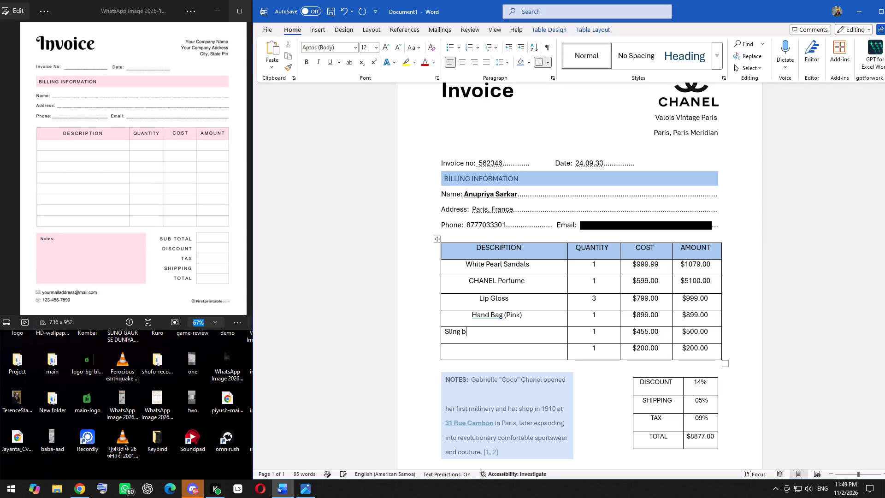
key("BackSpace")
key("b")
type("ag")
Add leading spaces before "Sling Bag" to center it in its DESCRIPTION cell.
key("Left")
key("Left")
key("Left")
key("Left")
key("Left")
key("Left")
key("Left")
key("Left")
key("Left")
key("space")
key("space")
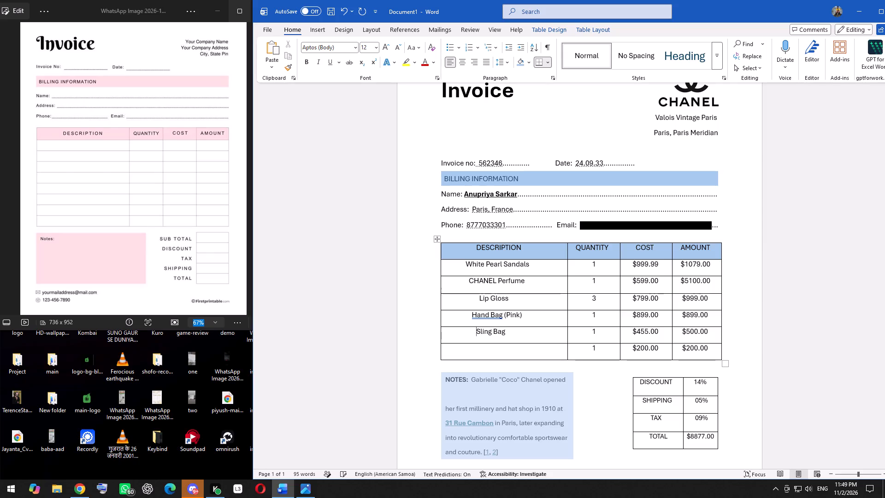
key("space")
Enter "Leather cardHolder" in the sixth item row's DESCRIPTION cell.
key("Down")
key("l")
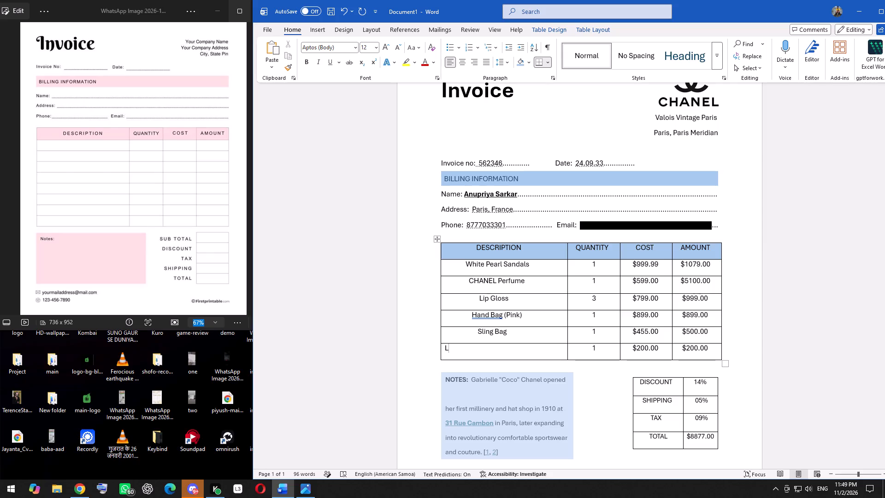
key("e")
key("a")
type("ther")
key("space")
type("card")
key("space")
key("BackSpace")
type("ol")
type("der")
Correct the sixth item row's description to "Leather Card Holder", capitalizing "Card" and separating it from "Holder".
key("Left")
key("Left")
key("Left")
key("Left")
key("Left")
key("Left")
key("Left")
key("Left")
key("Left")
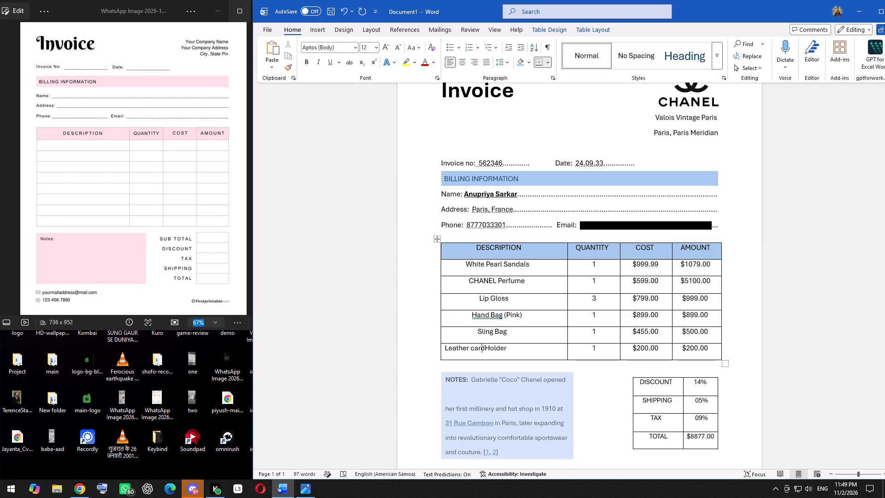
key("BackSpace")
key("c")
key("Left")
key("Left")
key("Left")
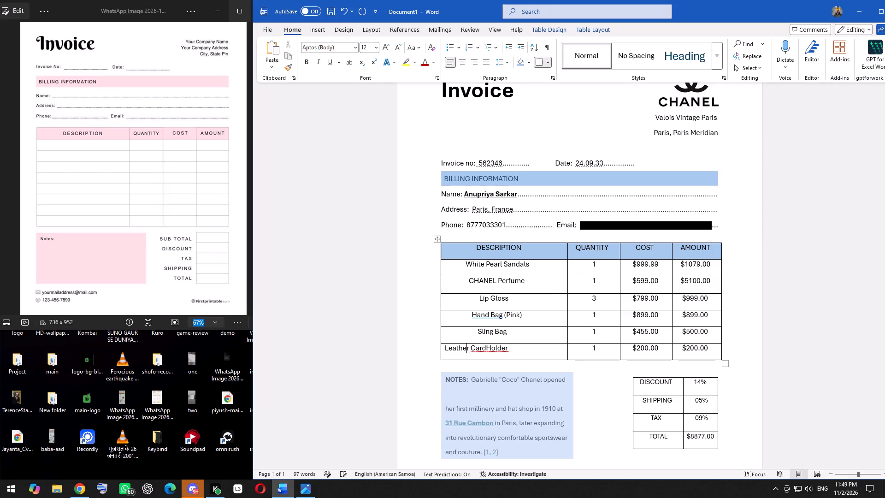
key("Right")
key("Right")
key("Right")
key("Right")
key("Right")
key("Right")
key("space")
Add leading spaces before "Leather Card Holder" to center it in its DESCRIPTION cell.
key("Left")
key("Left")
key("Left")
key("Left")
key("Left")
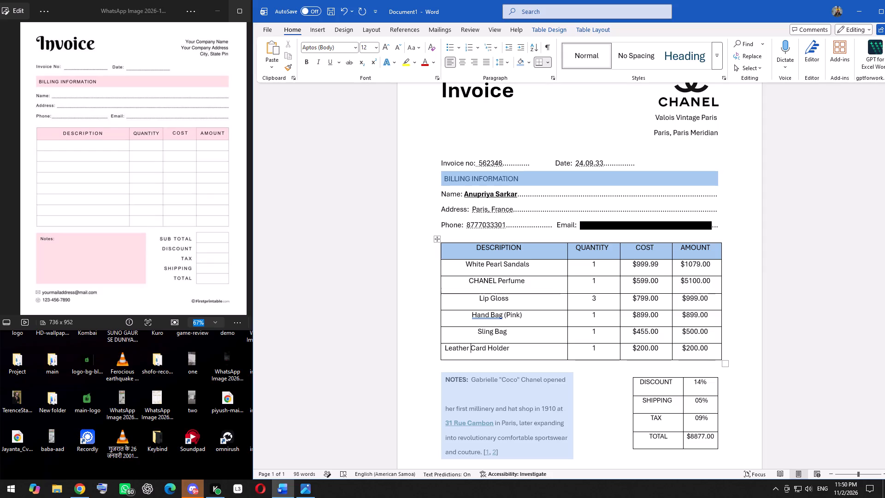
key("Left")
key("Left")
key("Left")
key("Left")
key("Left")
key("Left")
key("Left")
key("Left")
key("space")
key("space")
key("space")
key("space")
key("space")
key("space")
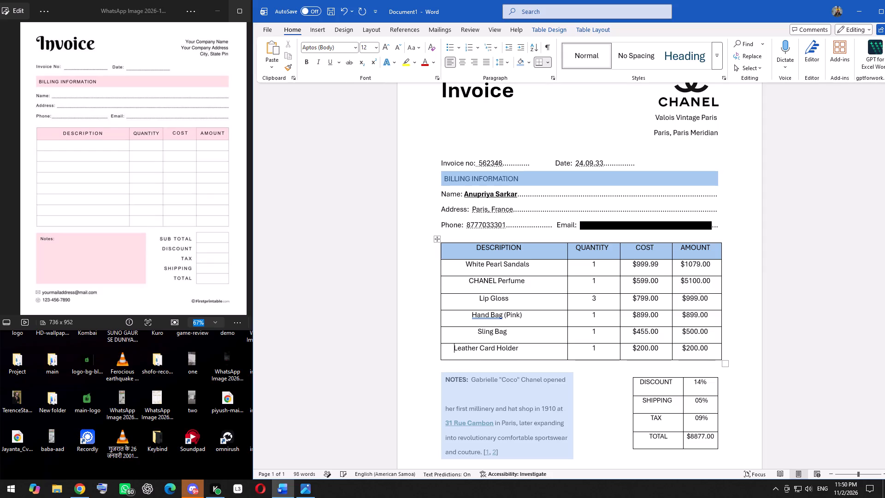
key("space")
key("space")
key("space")
key("space")
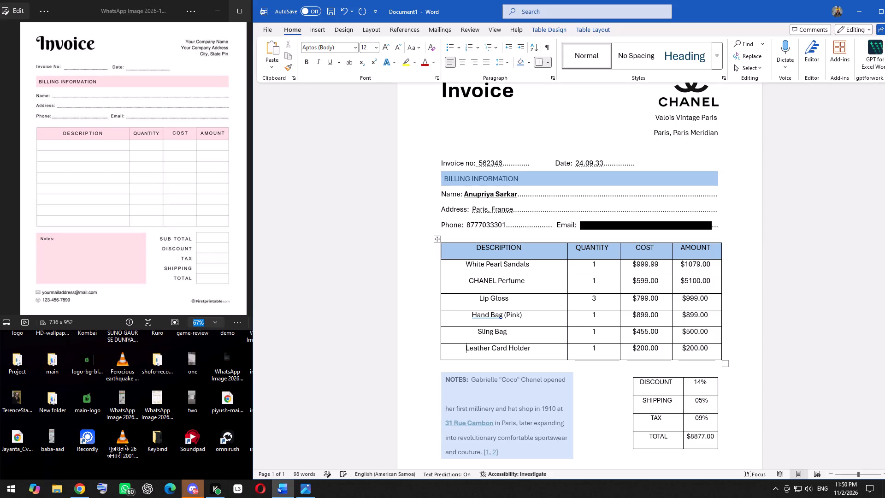
key("BackSpace")
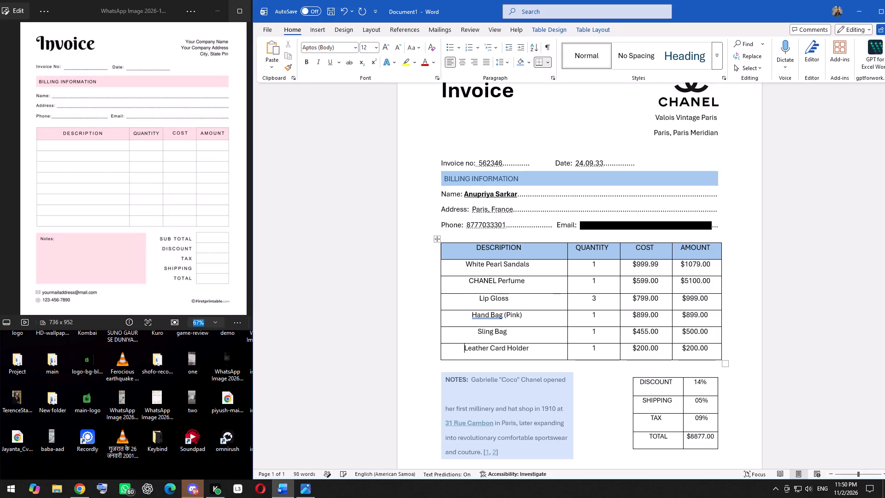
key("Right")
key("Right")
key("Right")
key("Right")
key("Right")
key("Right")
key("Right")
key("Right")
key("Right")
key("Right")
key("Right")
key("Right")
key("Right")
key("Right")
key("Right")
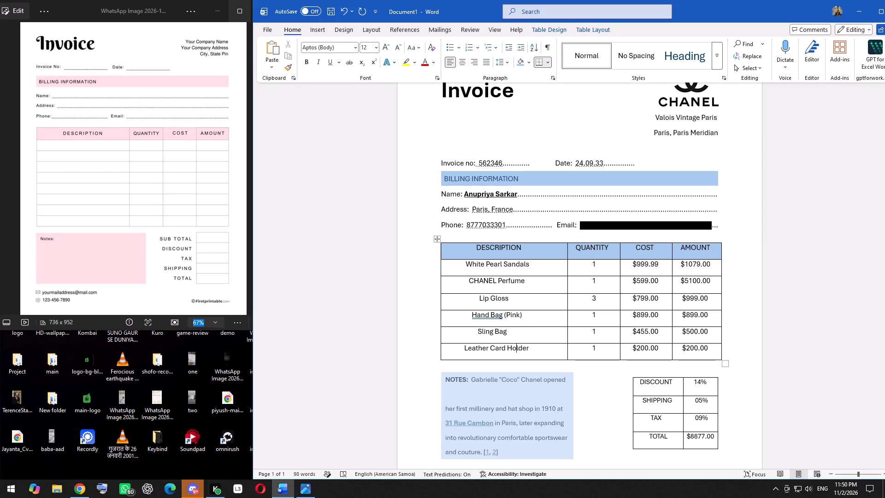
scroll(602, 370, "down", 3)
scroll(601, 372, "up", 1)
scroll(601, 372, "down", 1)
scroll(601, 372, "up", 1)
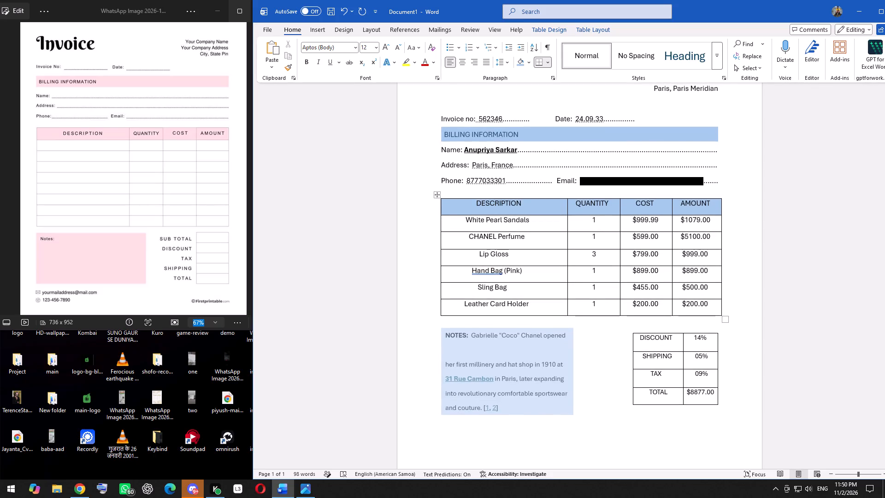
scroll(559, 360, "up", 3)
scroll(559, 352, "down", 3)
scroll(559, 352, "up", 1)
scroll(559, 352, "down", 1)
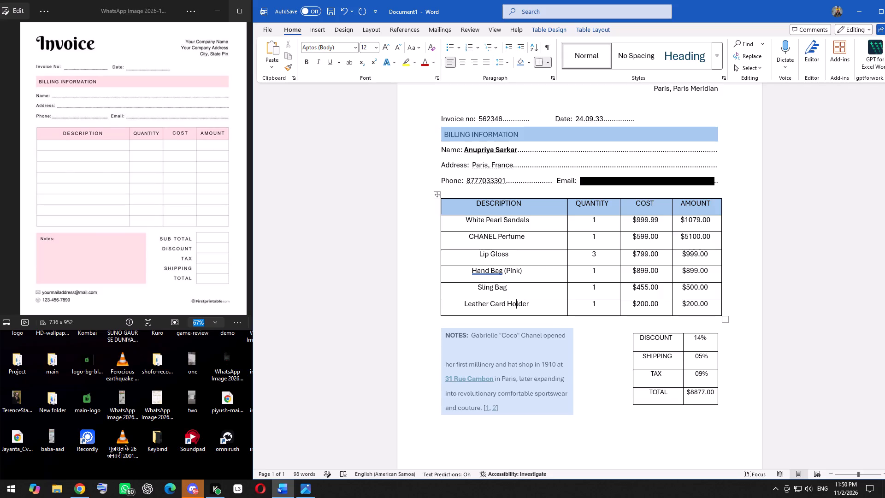
Start a new line below the NOTES box and indent it with 11 leading spaces.
left_click(450, 433)
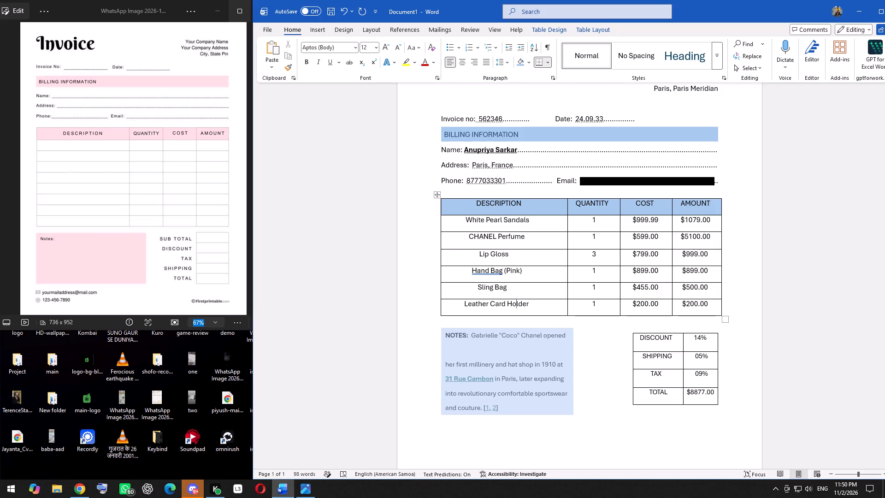
left_click(447, 434)
left_click(445, 434)
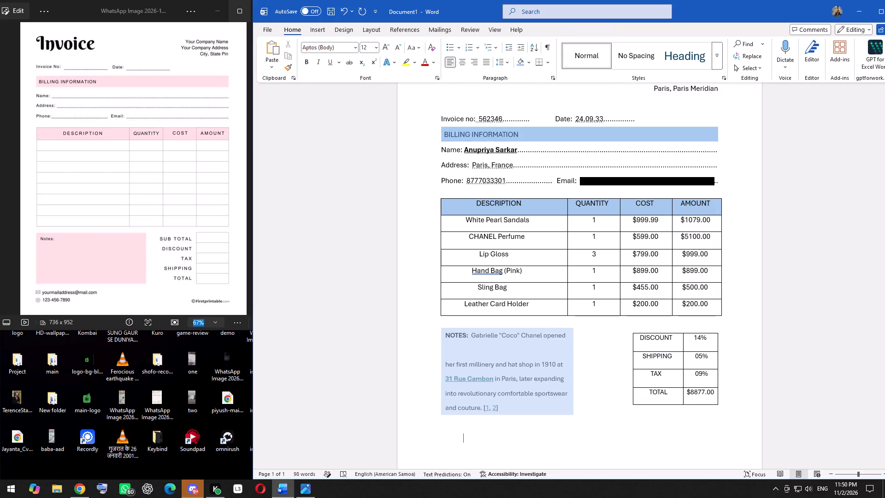
key("Left")
key("Down")
key("Up")
key("Return")
key("space")
key("space")
key("space")
key("space")
key("space")
key("space")
key("space")
key("space")
key("space")
key("space")
key("space")
type("www")
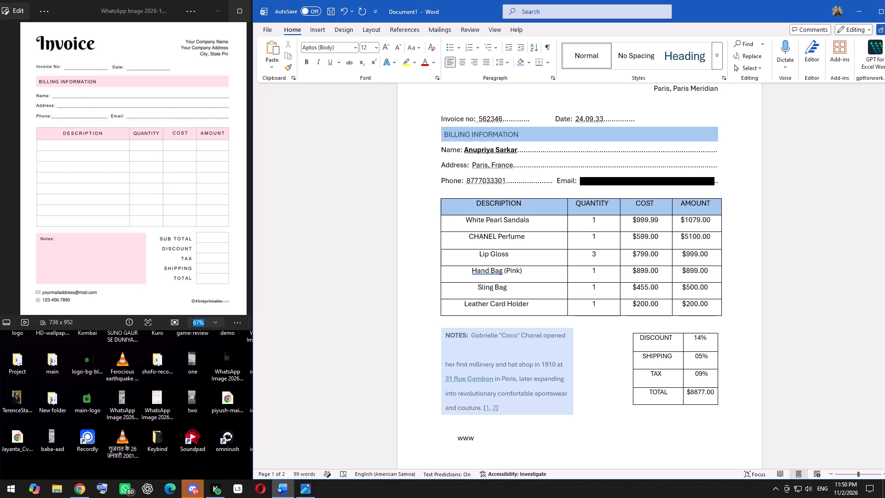
key("period")
type("cg")
key("BackSpace")
type("hanel")
type(".com")
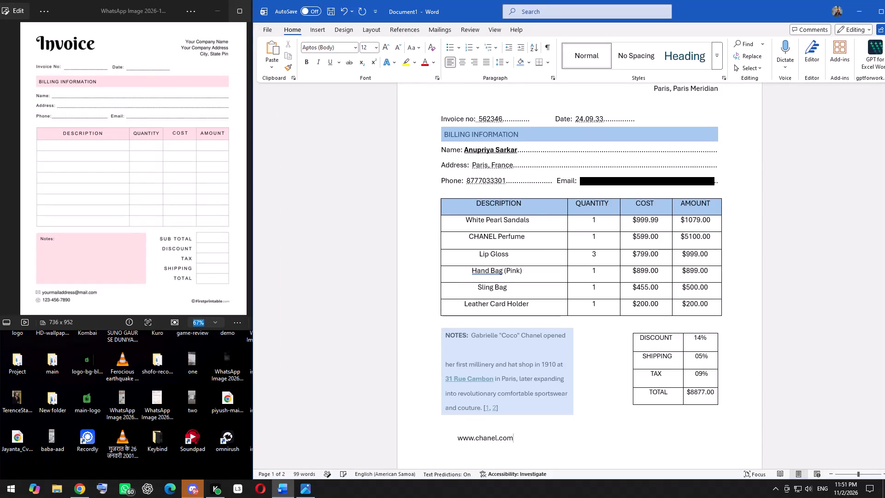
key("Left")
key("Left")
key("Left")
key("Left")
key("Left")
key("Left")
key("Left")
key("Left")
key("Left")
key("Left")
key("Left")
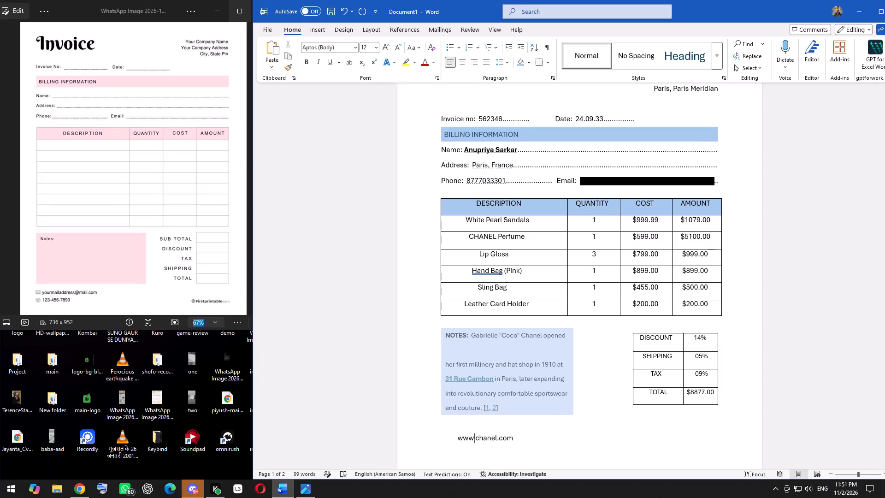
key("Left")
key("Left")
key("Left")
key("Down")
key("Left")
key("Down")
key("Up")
key("Return")
key("Right")
key("Right")
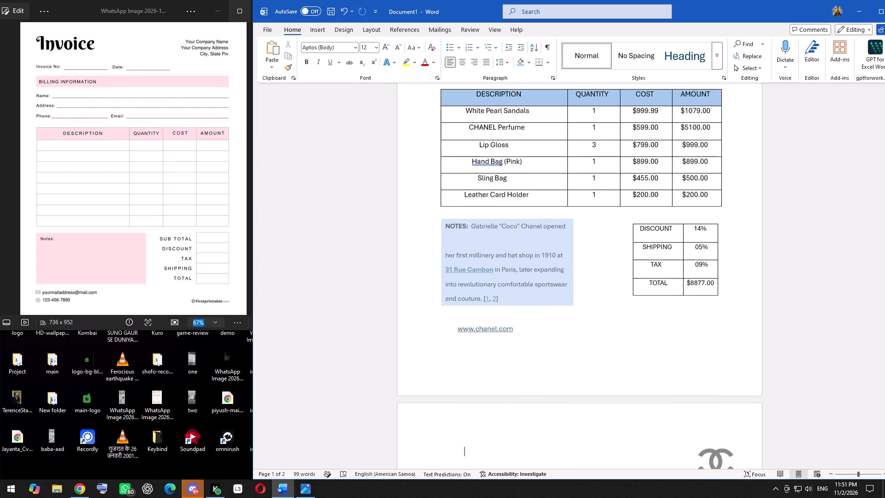
key("Up")
key("Up")
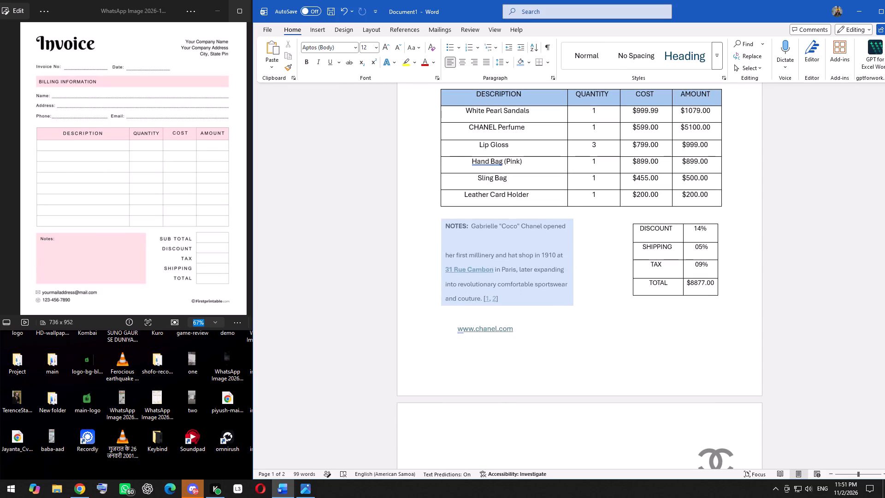
key("Down")
scroll(472, 373, "down", 7)
scroll(475, 373, "up", 7)
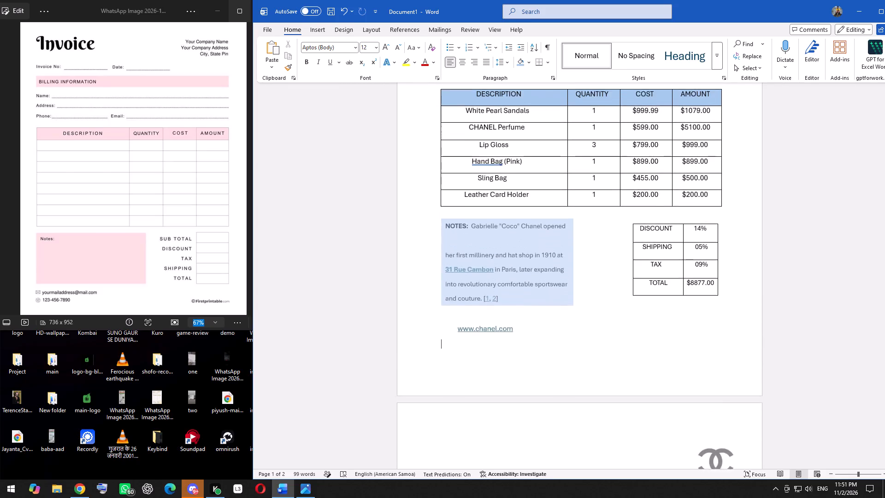
scroll(475, 373, "up", 2)
key("space")
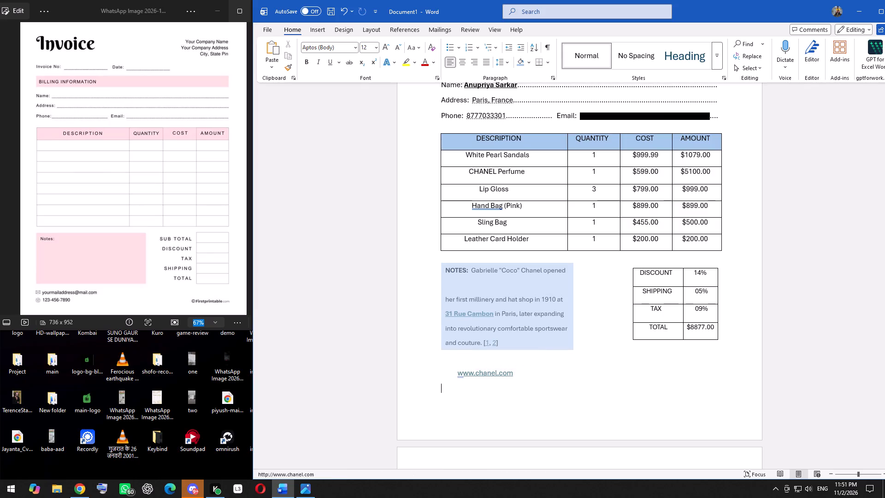
key("space")
key("space")
key("space")
key("space")
key("space")
key("space")
key("space")
key("space")
key("space")
key("space")
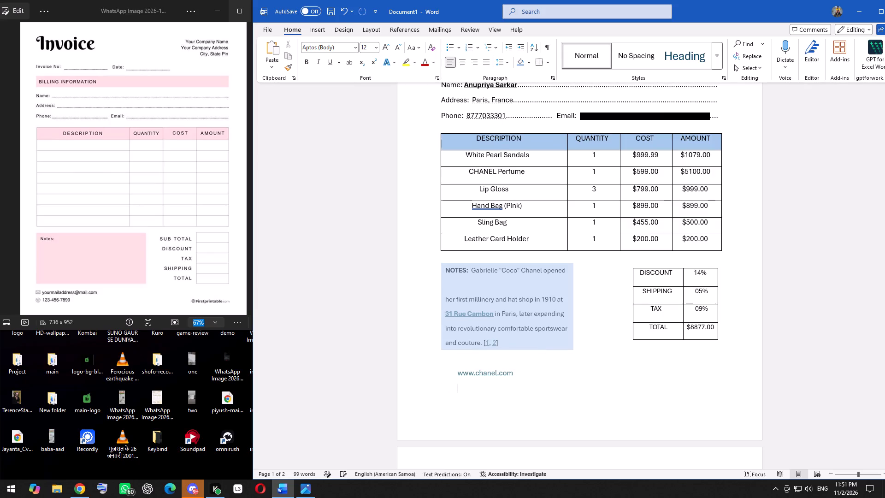
Enter the reference template's placeholder phone number on the indented line below the website.
key("Left")
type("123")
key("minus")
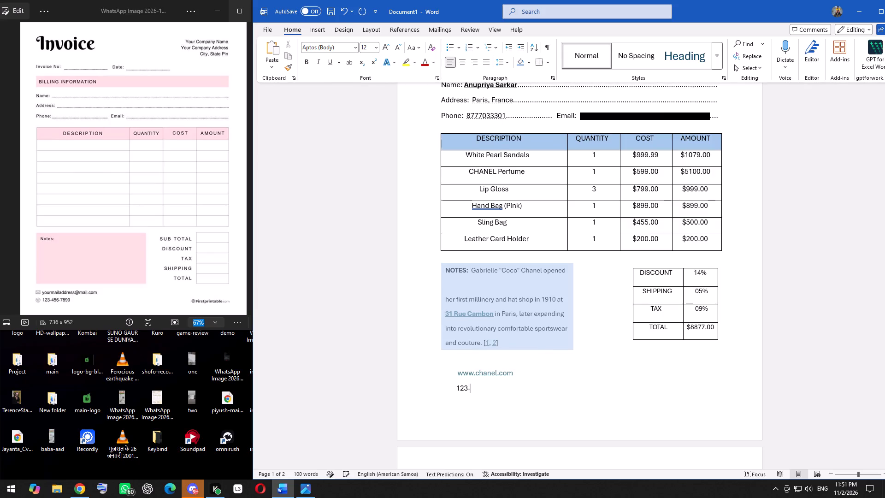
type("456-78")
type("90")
Place the insertion point just before the phone number and open the stock icon library.
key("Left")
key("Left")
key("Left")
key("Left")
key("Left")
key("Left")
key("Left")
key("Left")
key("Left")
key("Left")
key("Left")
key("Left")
scroll(527, 245, "up", 2)
scroll(527, 245, "down", 1)
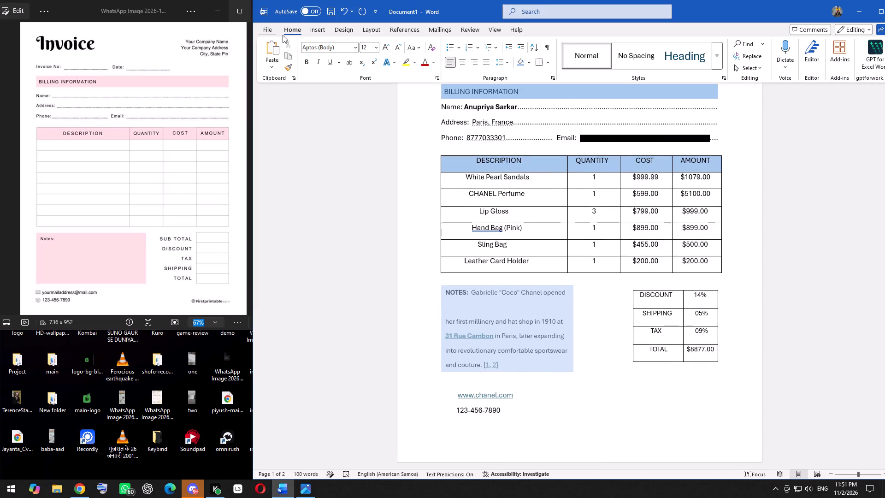
left_click(328, 31)
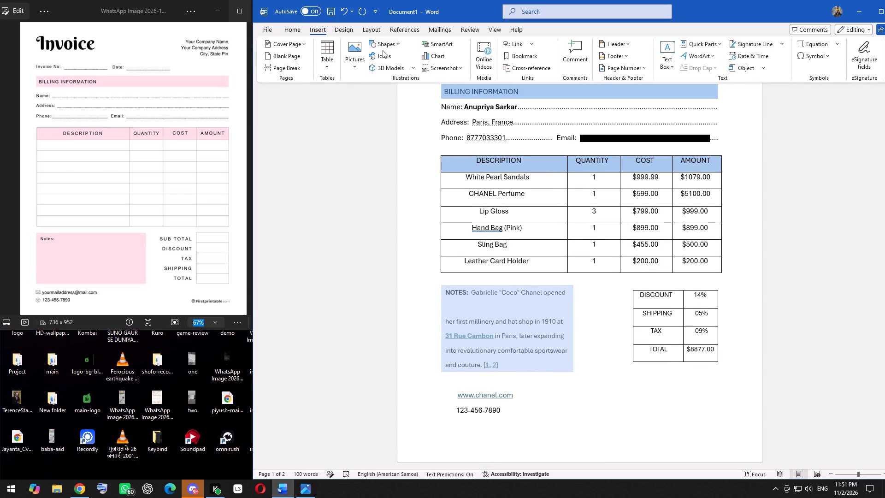
left_click(383, 53)
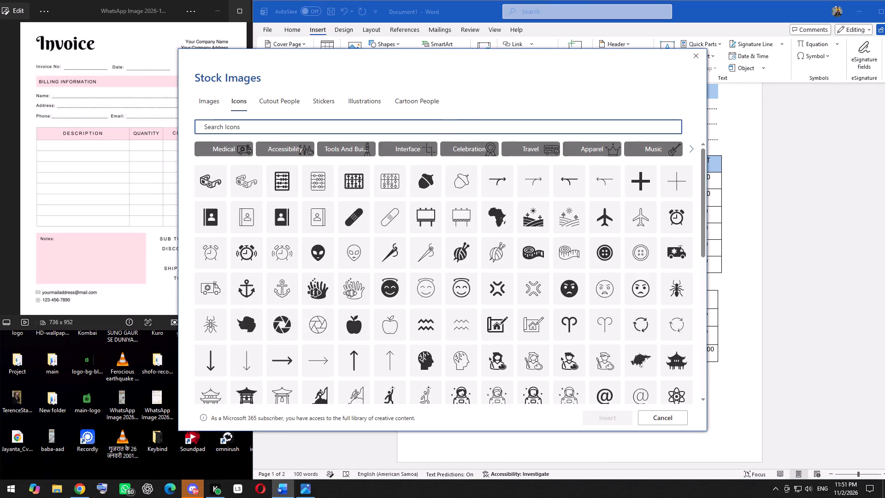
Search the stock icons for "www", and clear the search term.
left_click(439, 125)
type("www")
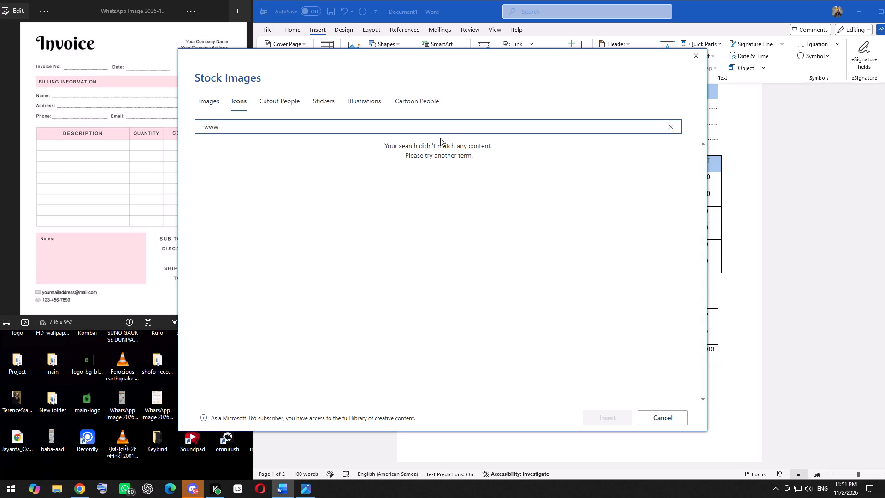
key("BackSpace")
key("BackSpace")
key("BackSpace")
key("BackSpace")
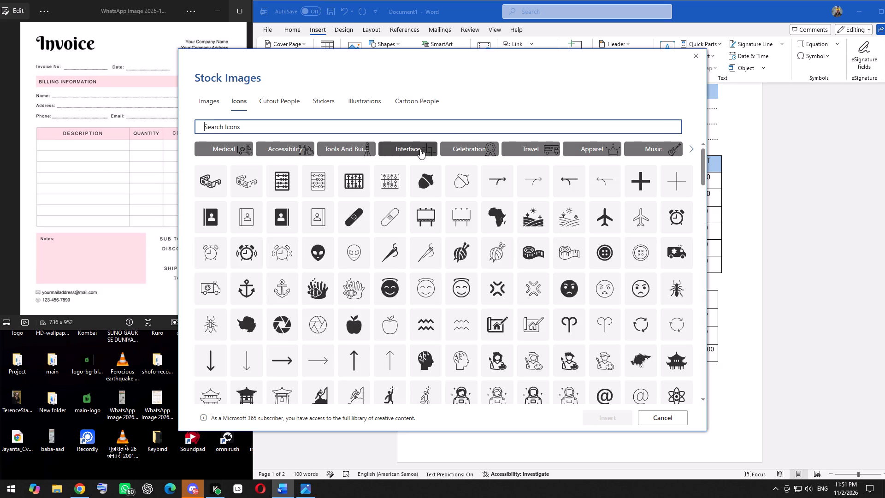
Search the stock icons for "call" and insert the solid telephone handset icon before the phone number.
type("call")
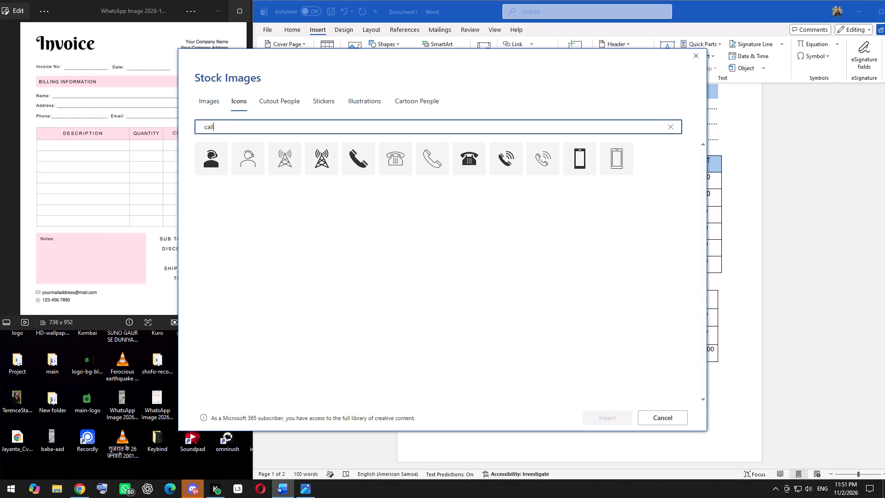
left_click(358, 160)
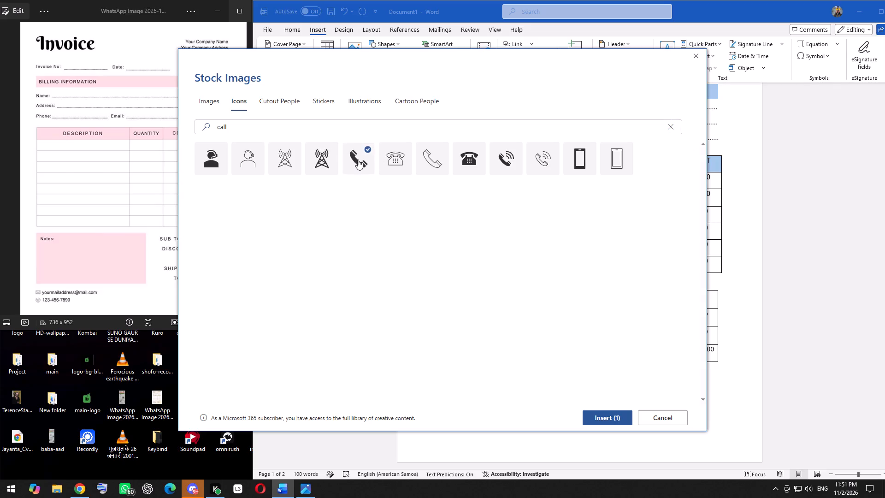
left_click(606, 421)
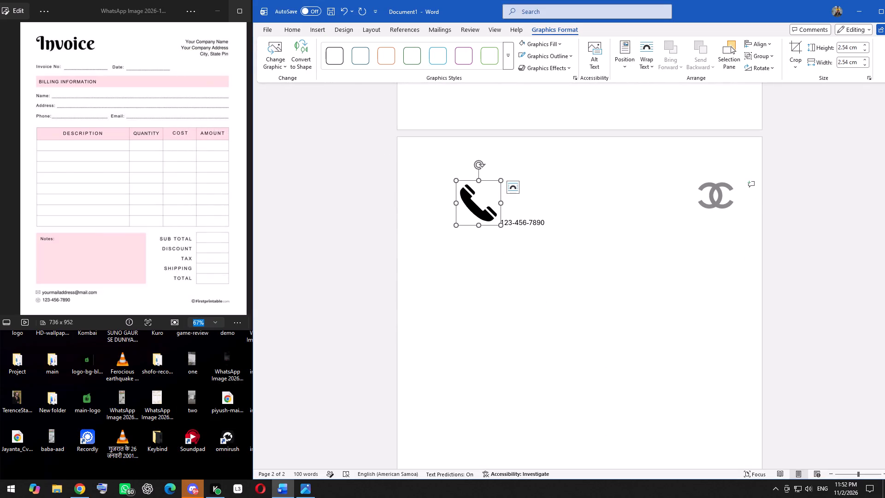
Shrink the telephone handset icon to about 0.93 cm by 0.93 cm, keeping the handset upright.
left_click_drag(500, 225, 473, 188)
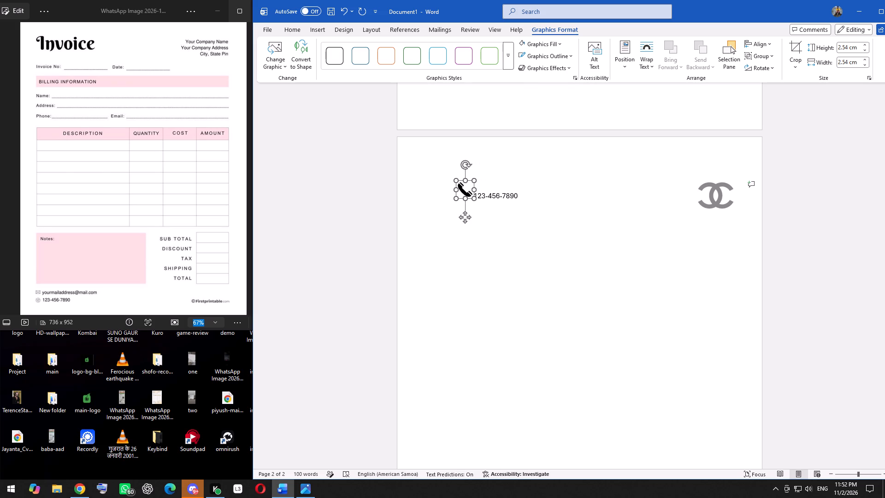
left_click_drag(473, 188, 473, 181)
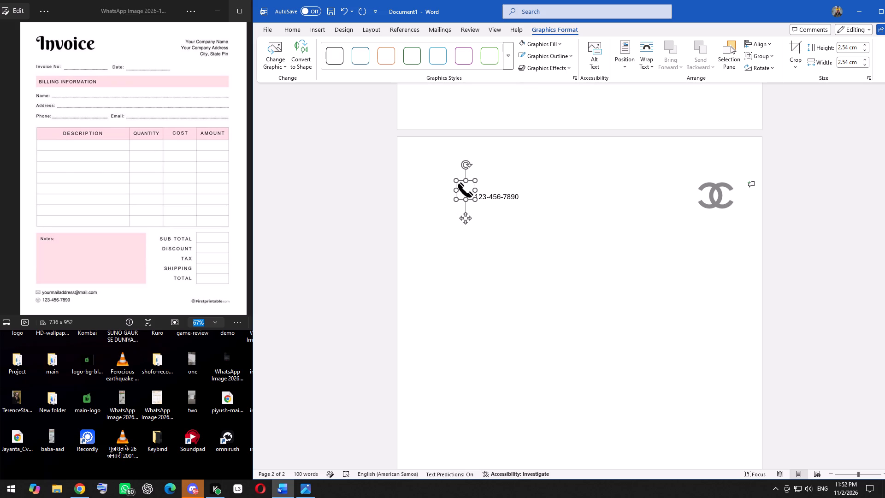
left_click_drag(473, 181, 465, 175)
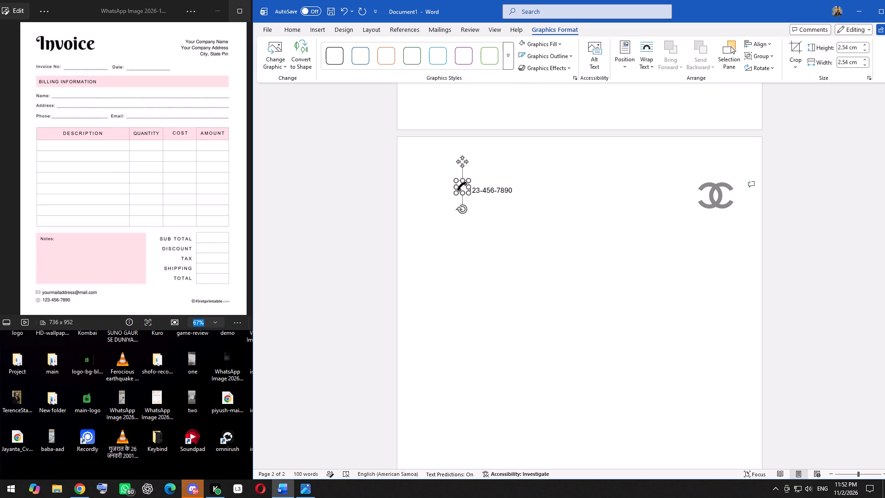
left_click_drag(465, 175, 471, 178)
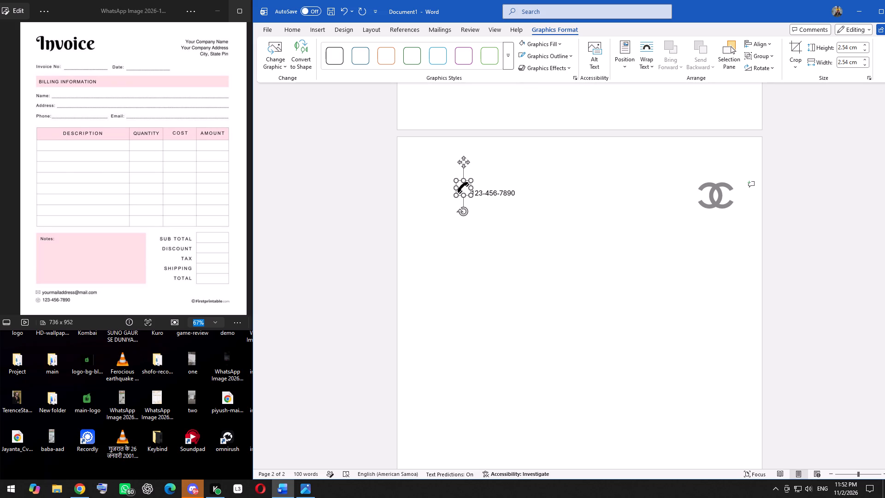
left_click_drag(471, 178, 466, 178)
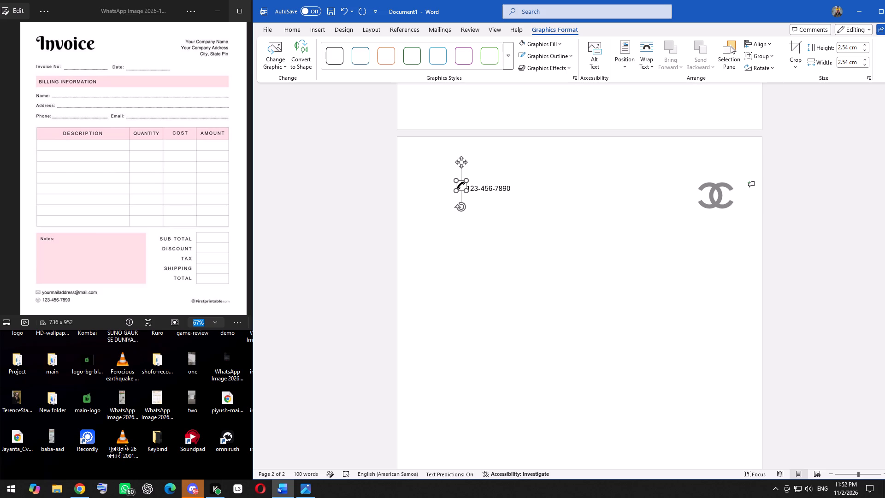
left_click_drag(466, 178, 464, 179)
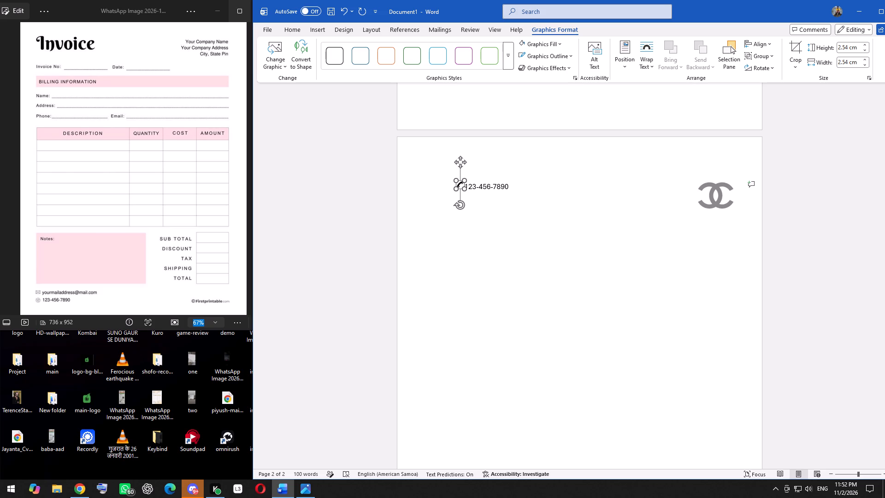
left_click_drag(464, 179, 460, 197)
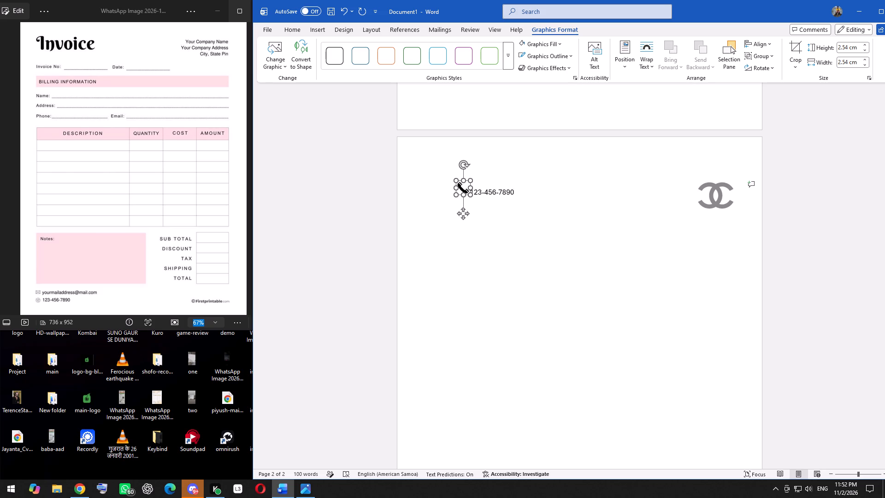
left_click_drag(460, 197, 460, 197)
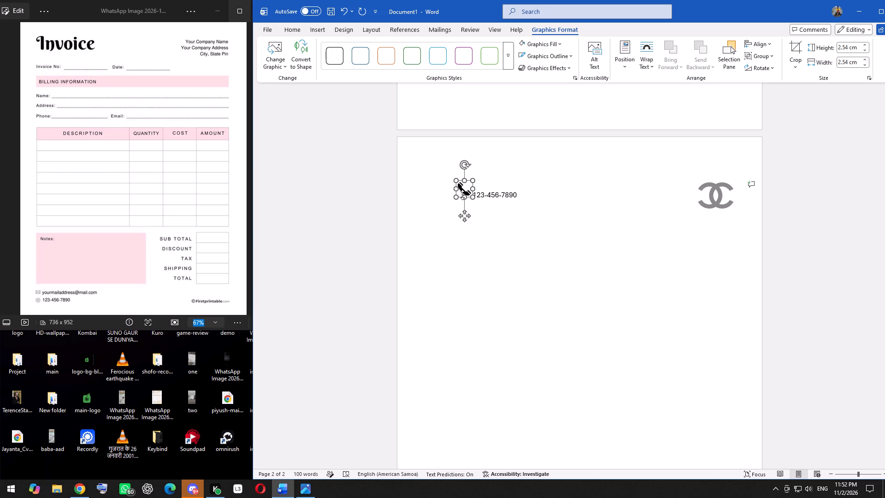
Set the telephone icon's text wrapping to In Front of Text.
left_click(485, 184)
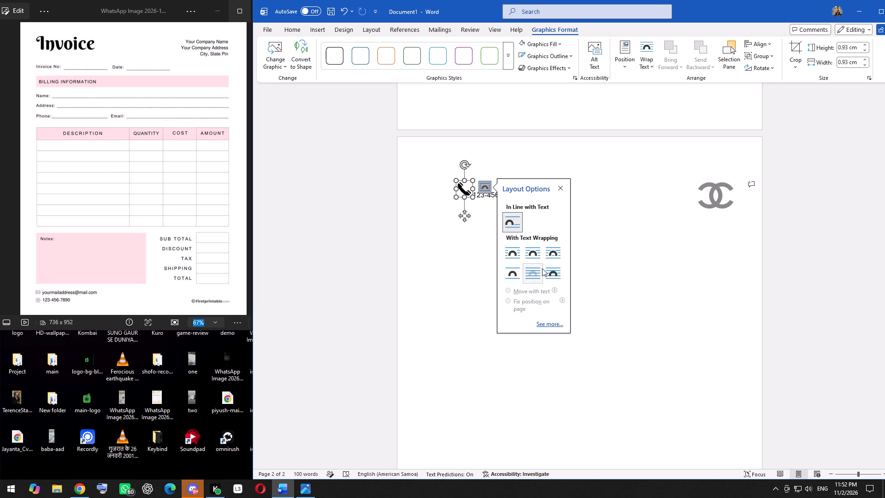
left_click(550, 267)
Examine the first page around the website and phone lines for the telephone icon's placement.
scroll(508, 187, "up", 2)
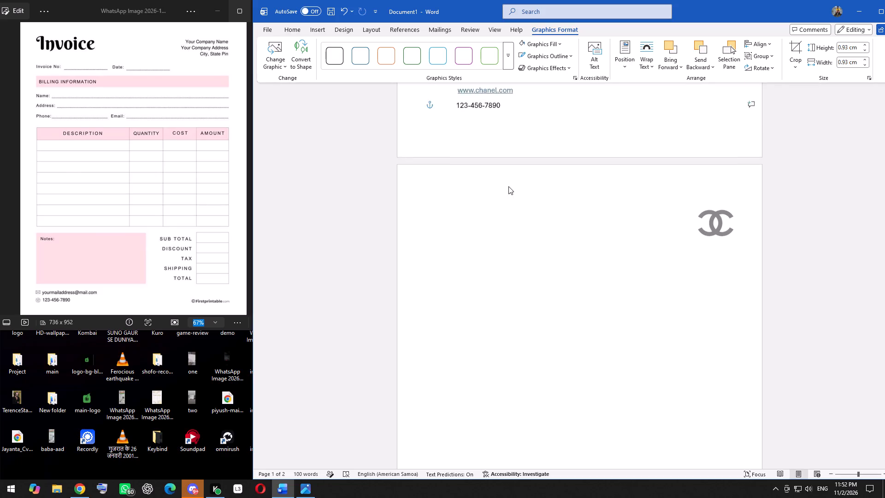
scroll(508, 186, "up", 1)
scroll(508, 186, "down", 1)
scroll(508, 186, "up", 11)
scroll(509, 187, "down", 1)
scroll(509, 187, "up", 4)
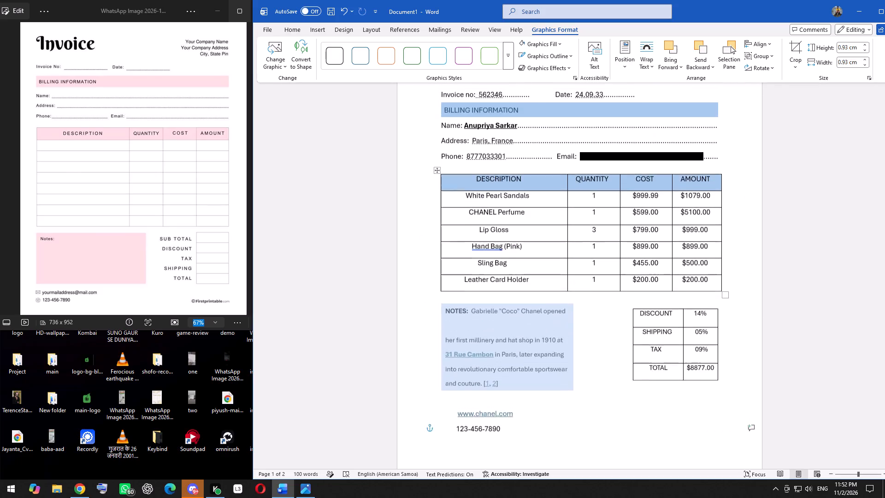
scroll(509, 187, "up", 1)
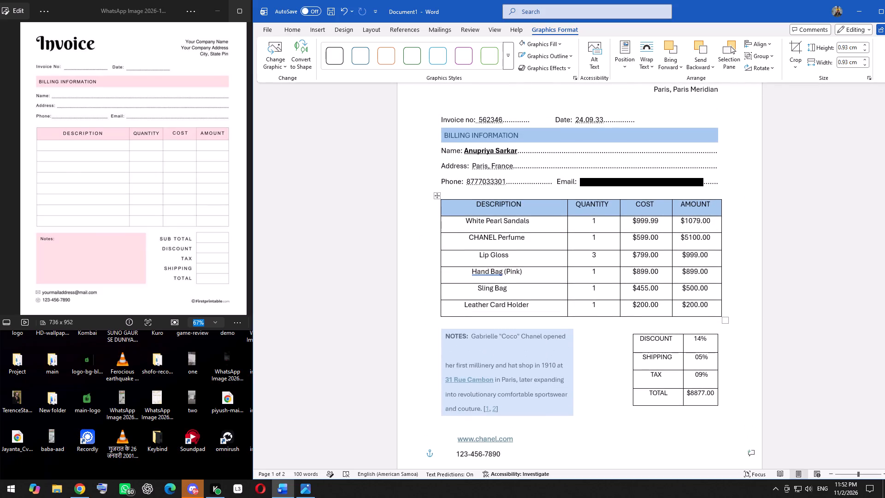
Move the telephone icon from the Invoice heading down to the start of the phone number line below the NOTES box.
scroll(557, 144, "up", 4)
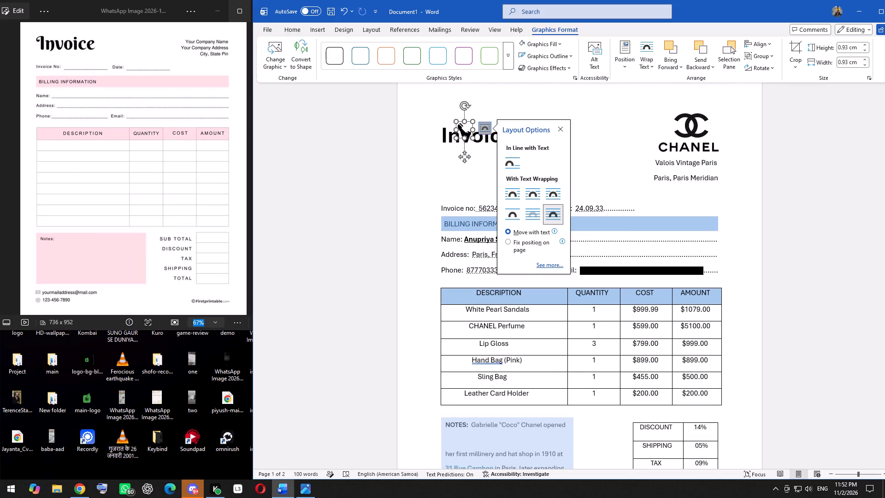
left_click_drag(460, 130, 462, 190)
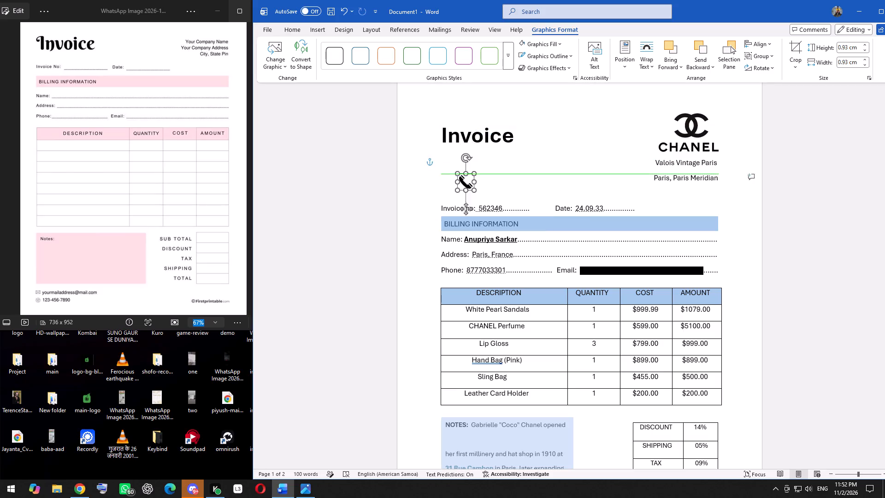
left_click_drag(462, 190, 476, 472)
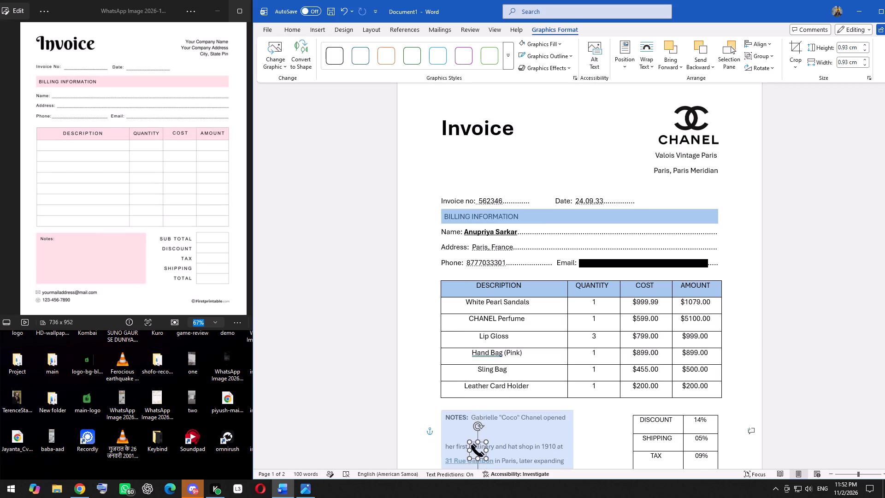
left_click_drag(476, 472, 483, 481)
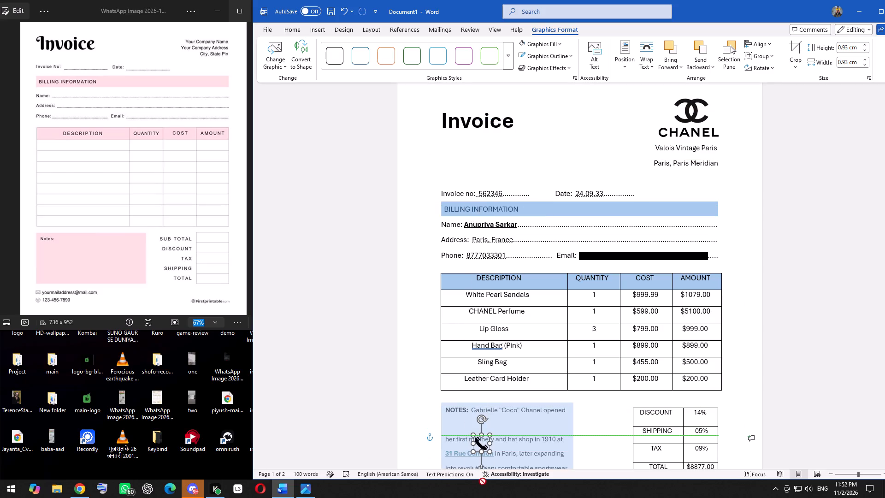
left_click_drag(483, 481, 572, 466)
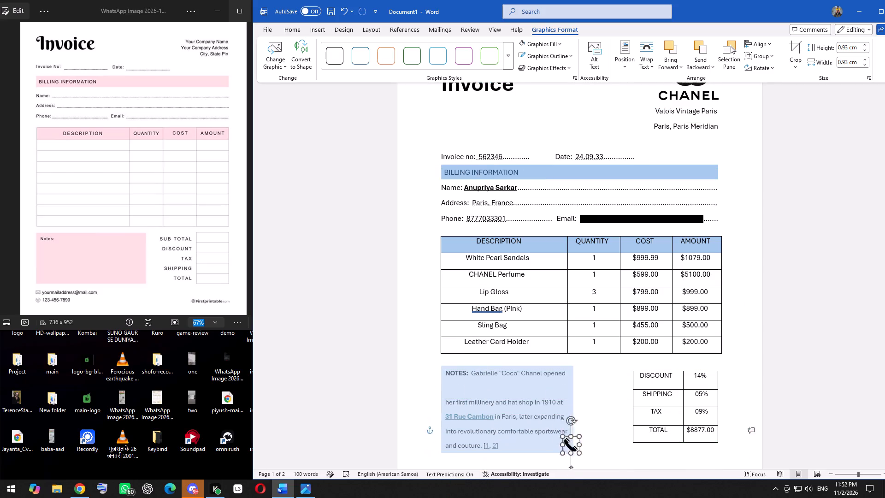
left_click_drag(572, 466, 519, 448)
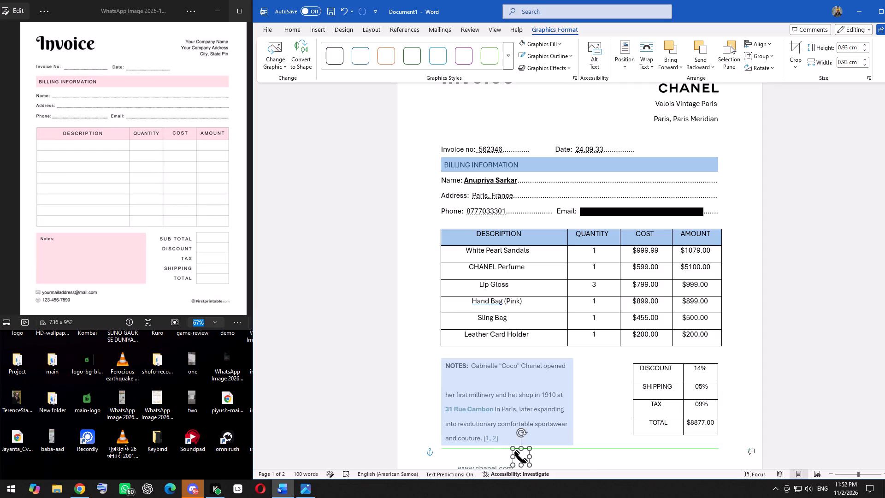
left_click_drag(519, 448, 471, 439)
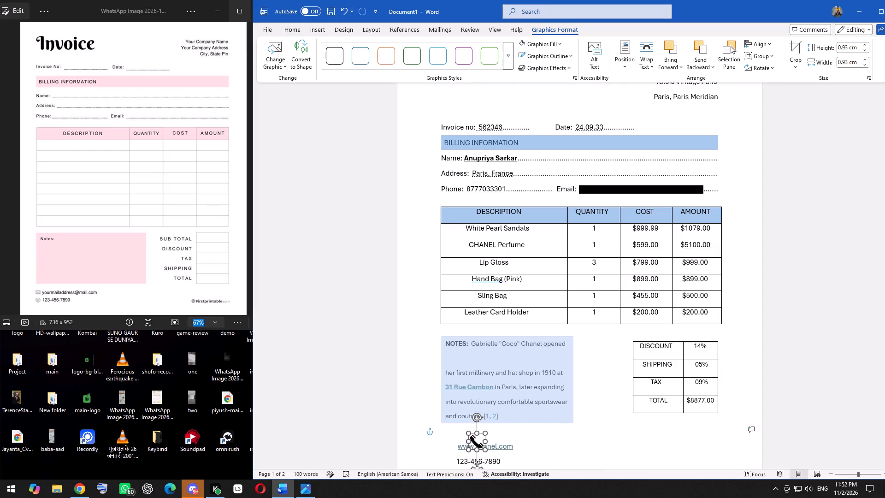
left_click_drag(471, 439, 452, 443)
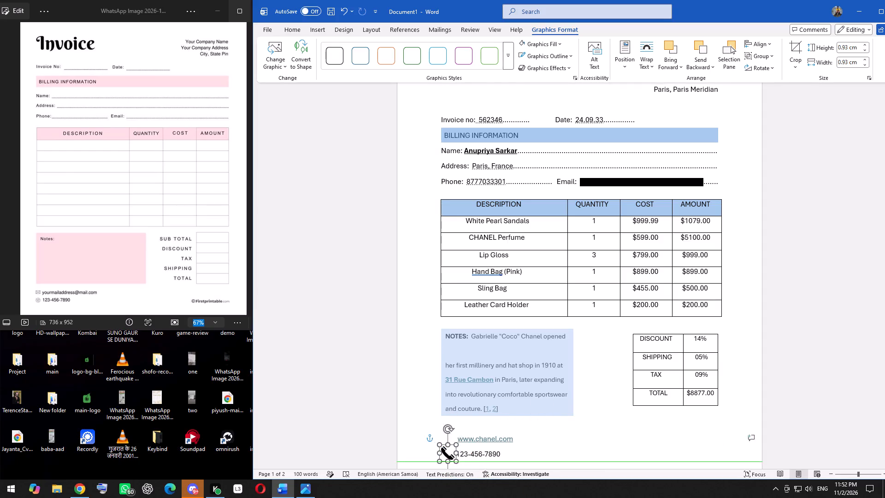
left_click_drag(452, 443, 450, 441)
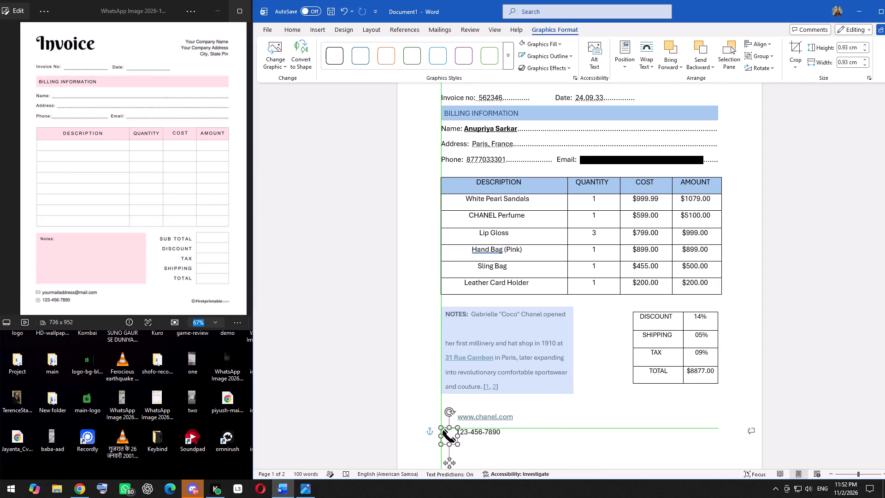
left_click_drag(450, 441, 449, 428)
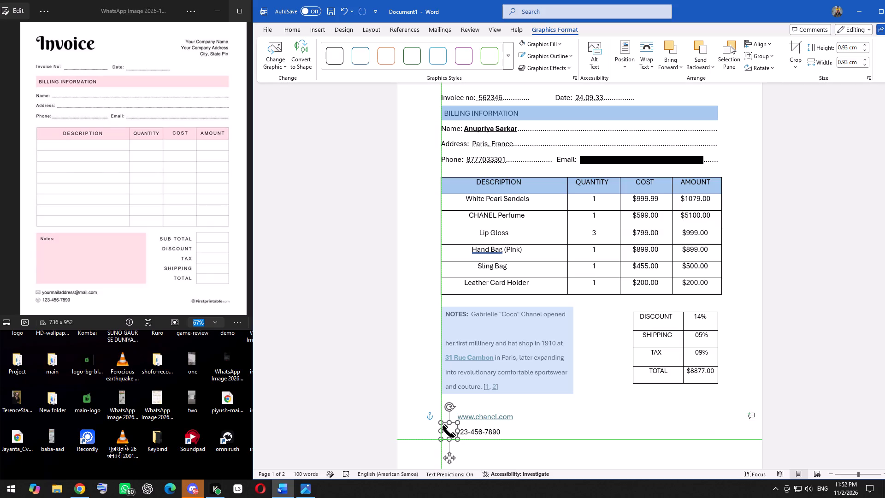
left_click_drag(449, 428, 449, 427)
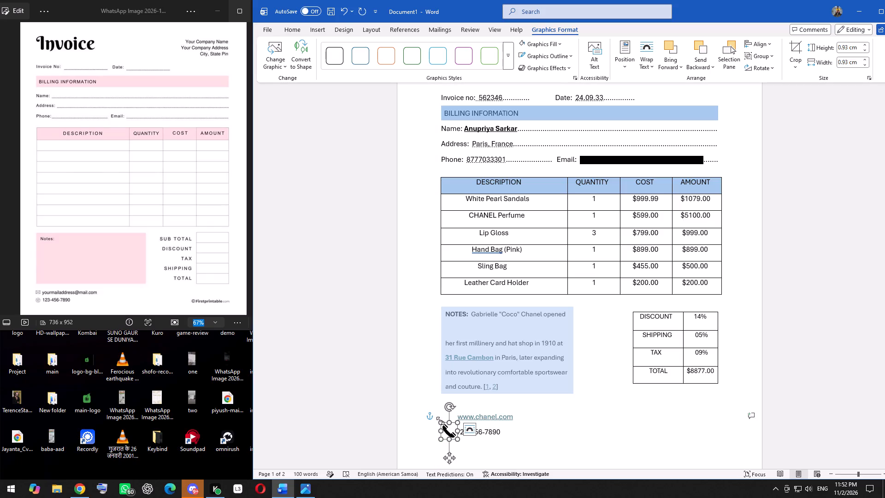
Shrink the telephone icon to about 0.71 cm by 0.71 cm, keeping its proportions.
left_click_drag(441, 423, 444, 429)
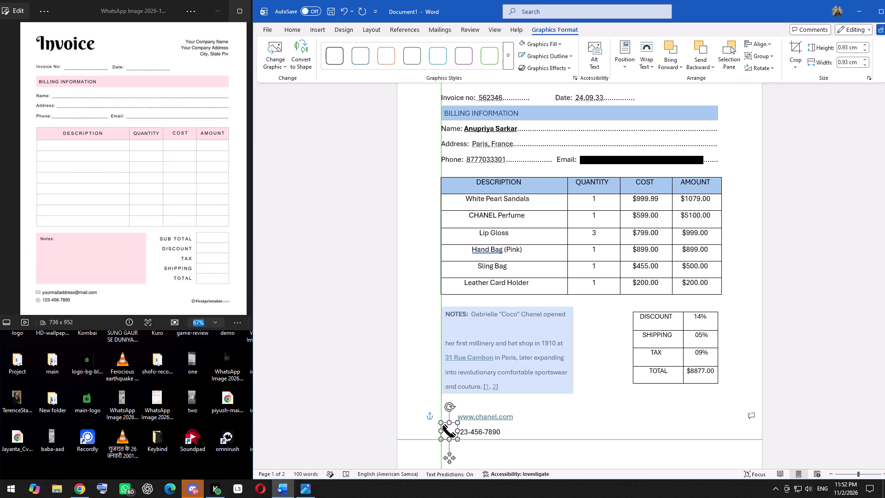
left_click_drag(444, 429, 446, 432)
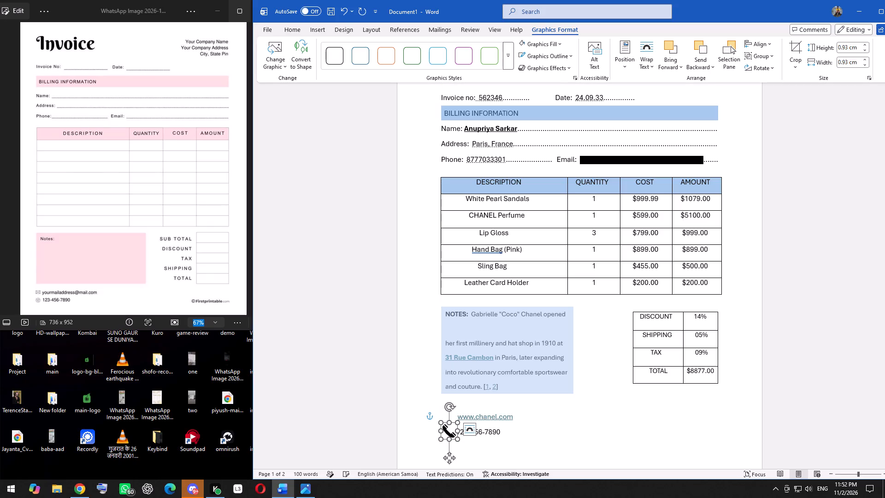
left_click_drag(458, 440, 457, 433)
left_click_drag(457, 433, 454, 430)
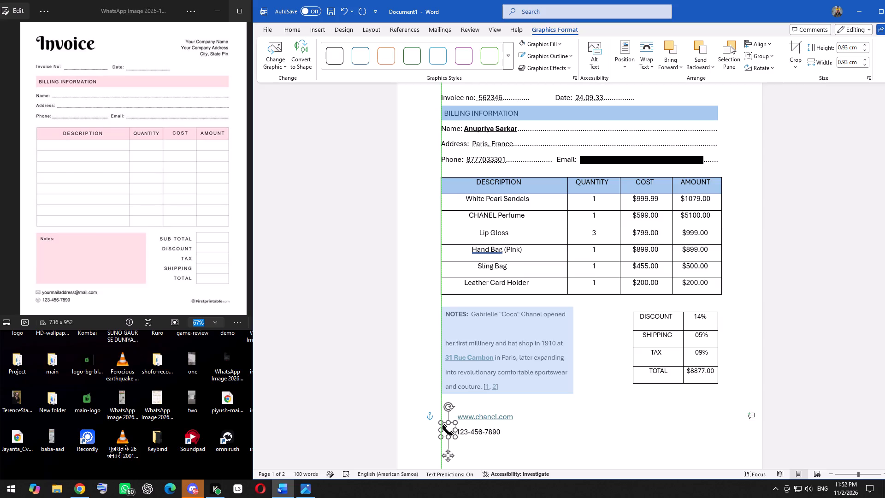
left_click_drag(454, 430, 454, 430)
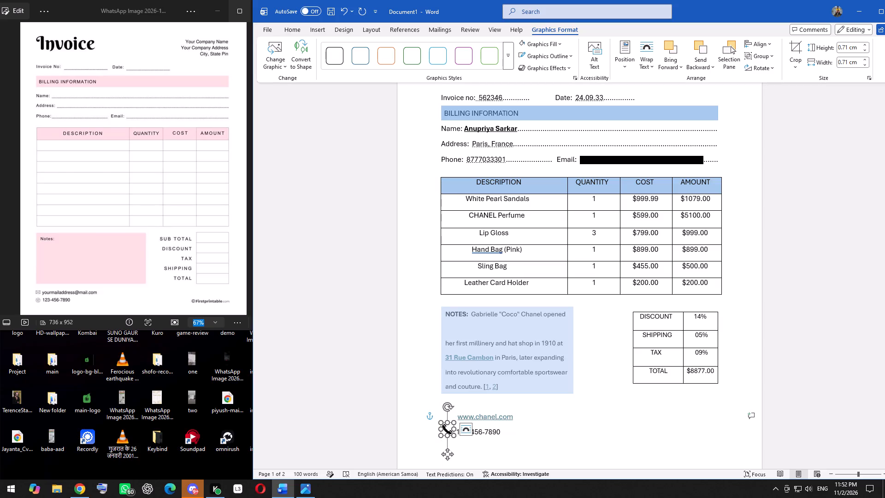
Nudge the telephone icon so it sits directly in front of the phone number, level with its text.
left_click(446, 430)
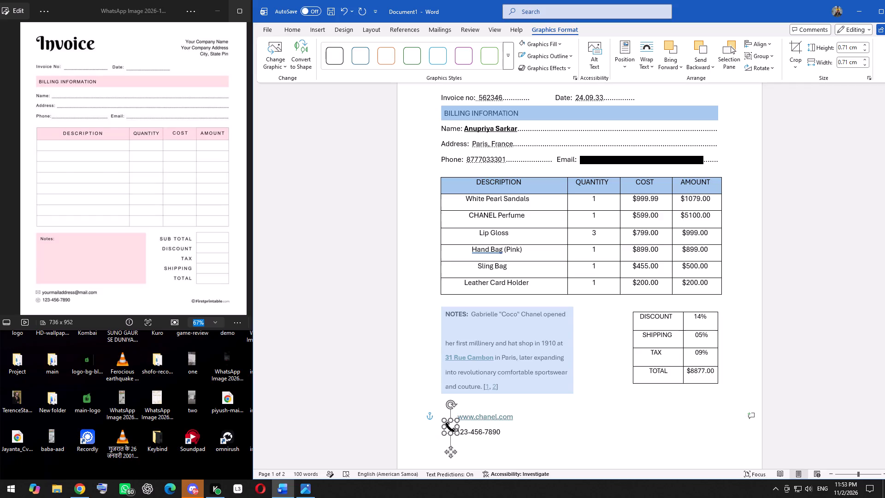
left_click(547, 431)
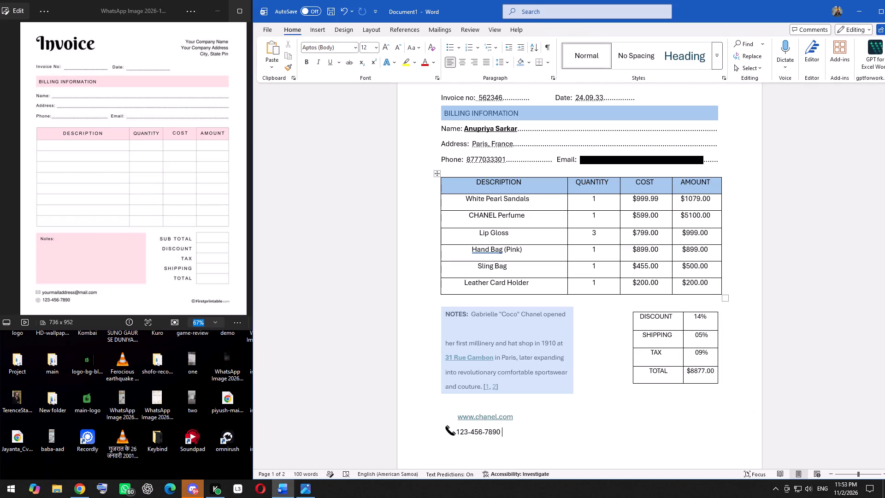
left_click(450, 430)
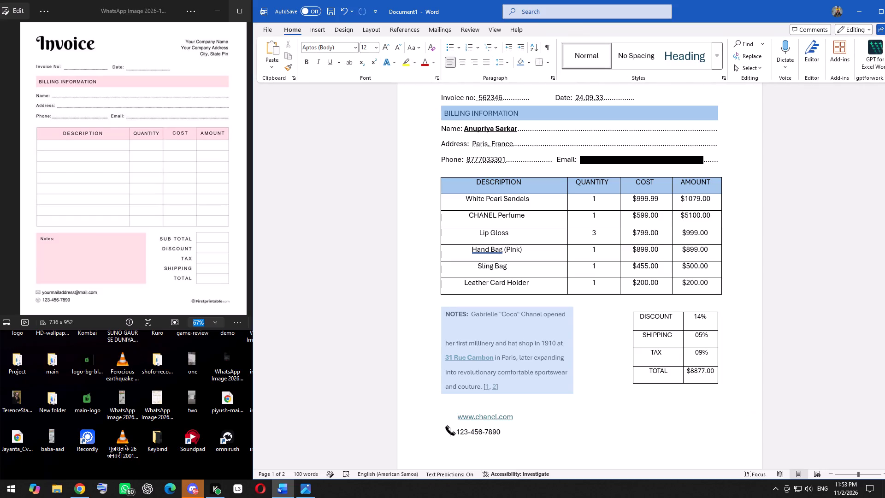
left_click(455, 433)
Browse the stock icon library for an icon that suits the website line.
left_click(316, 27)
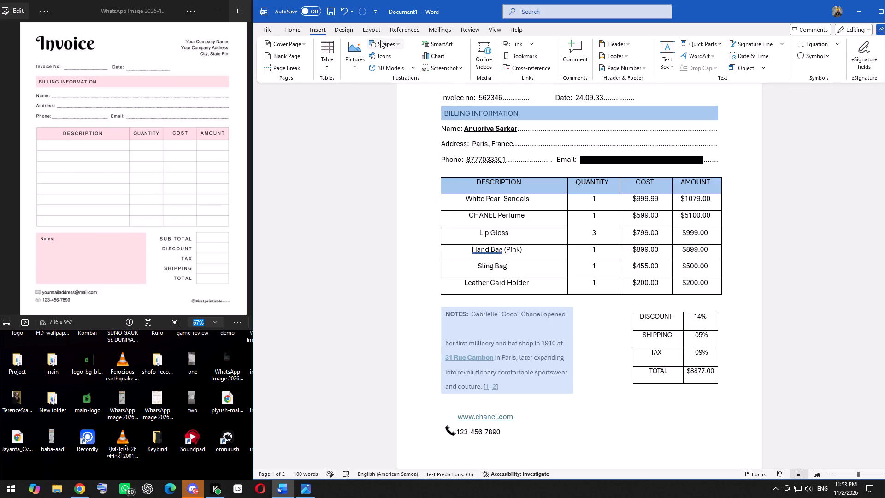
left_click(391, 53)
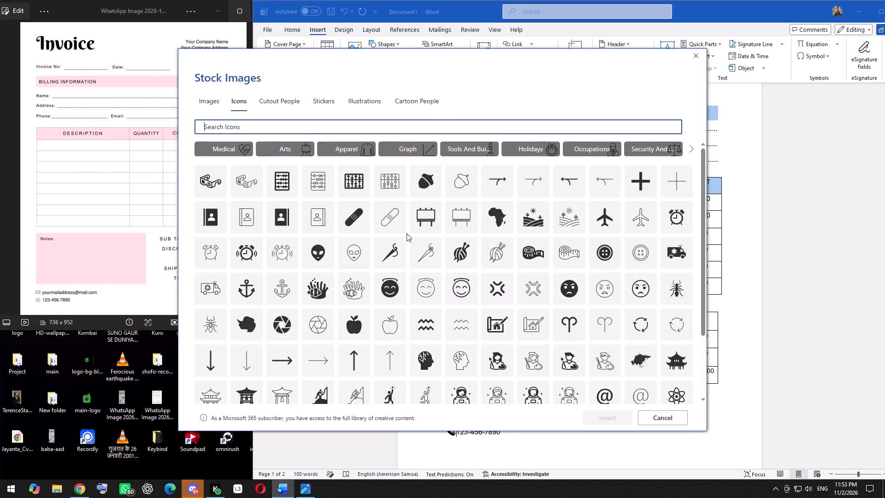
scroll(407, 238, "down", 6)
scroll(408, 240, "up", 1)
scroll(408, 240, "down", 2)
scroll(408, 240, "up", 1)
scroll(408, 240, "down", 2)
scroll(408, 240, "up", 1)
scroll(408, 240, "down", 3)
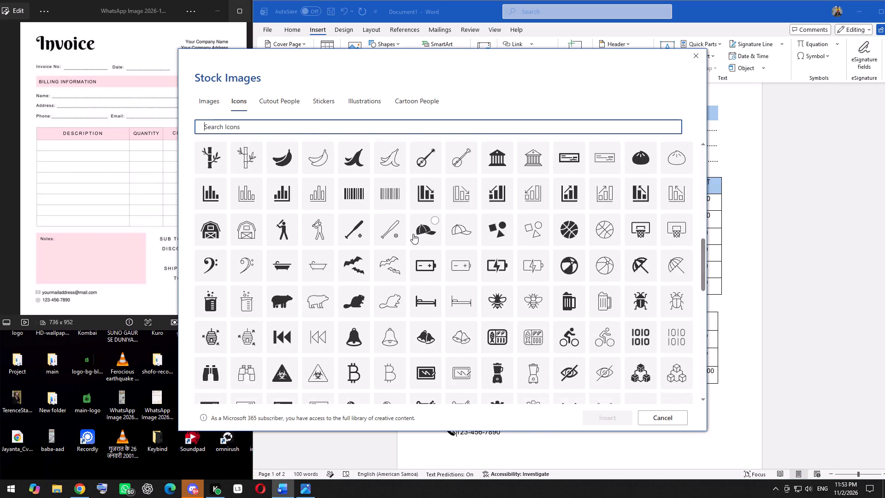
scroll(413, 234, "down", 6)
scroll(413, 234, "up", 2)
scroll(416, 232, "down", 9)
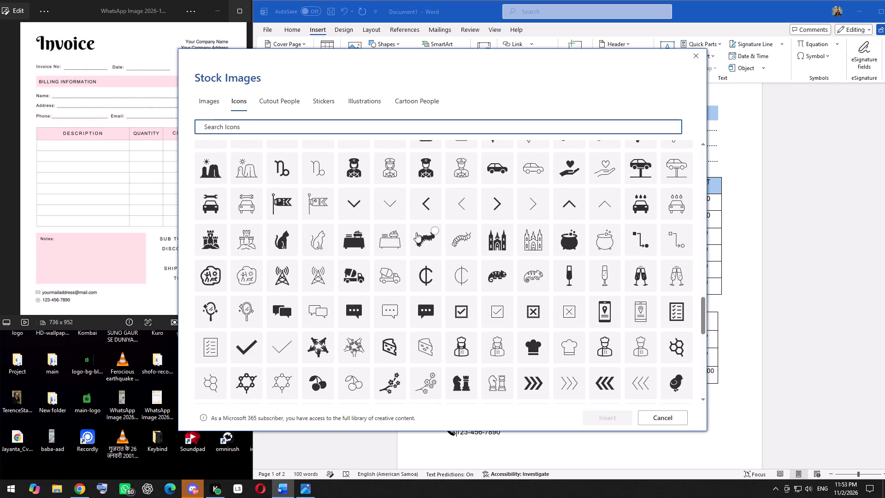
scroll(416, 232, "down", 1)
scroll(416, 232, "up", 1)
scroll(416, 232, "down", 3)
scroll(416, 232, "up", 1)
scroll(416, 232, "down", 10)
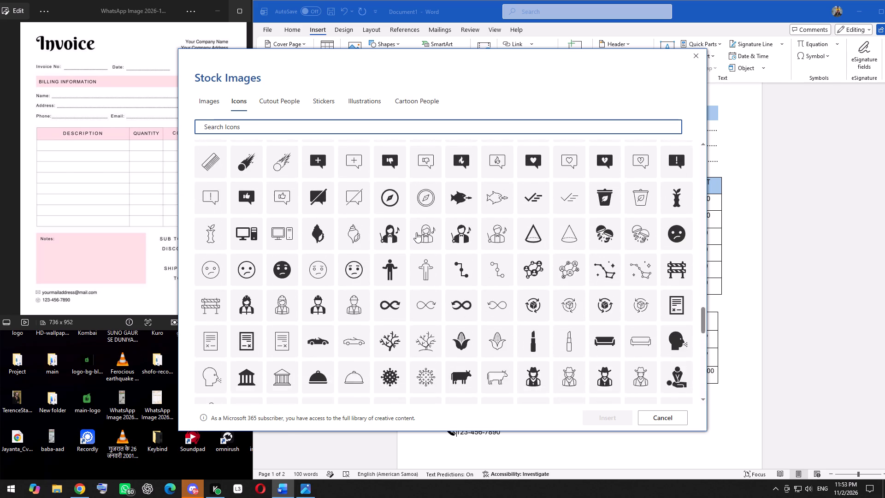
scroll(416, 232, "down", 2)
scroll(416, 232, "up", 2)
scroll(416, 232, "down", 7)
scroll(416, 233, "up", 1)
scroll(416, 233, "down", 3)
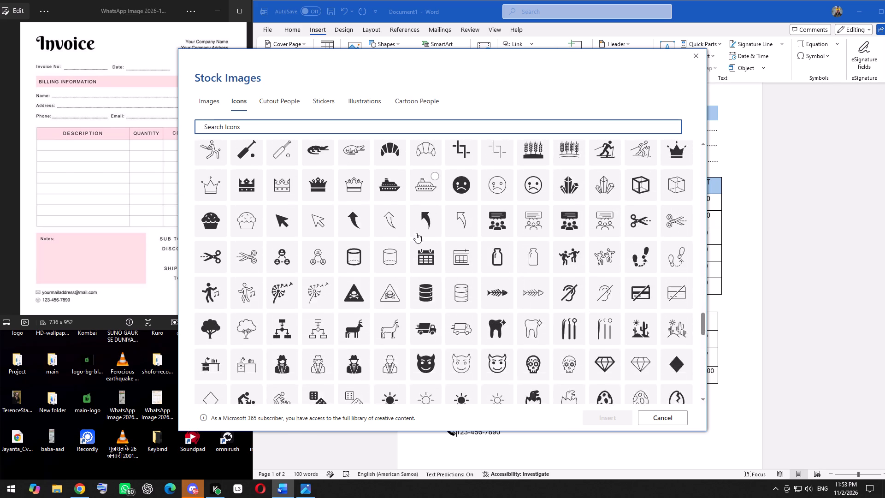
scroll(416, 233, "down", 4)
Search the stock icons for "web", check the stock images too, and close the library without inserting anything.
left_click(395, 118)
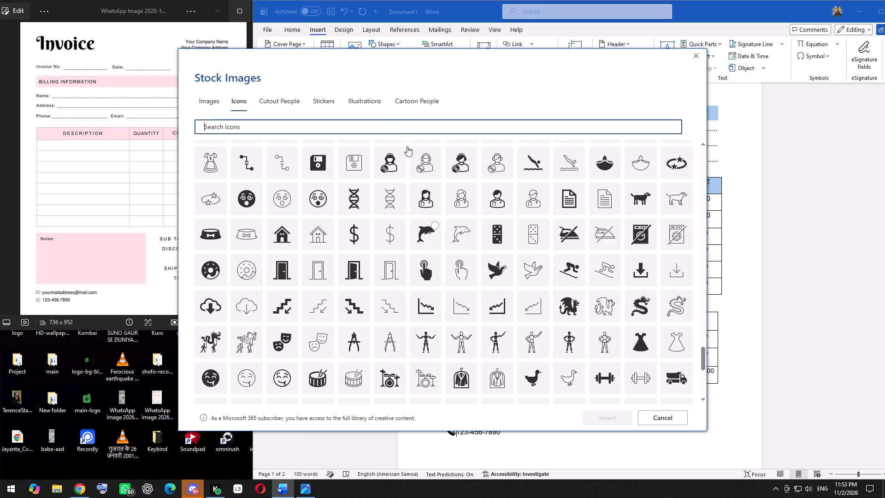
type("we")
key("b")
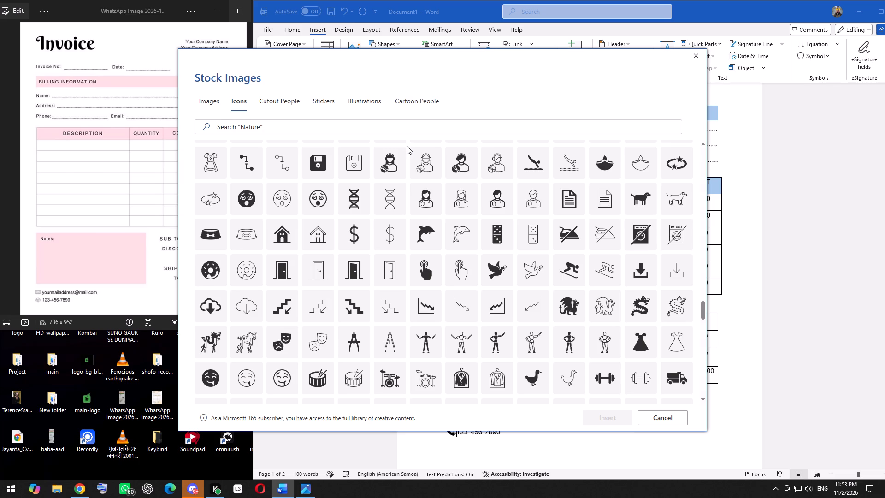
key("Return")
left_click(325, 131)
left_click(325, 126)
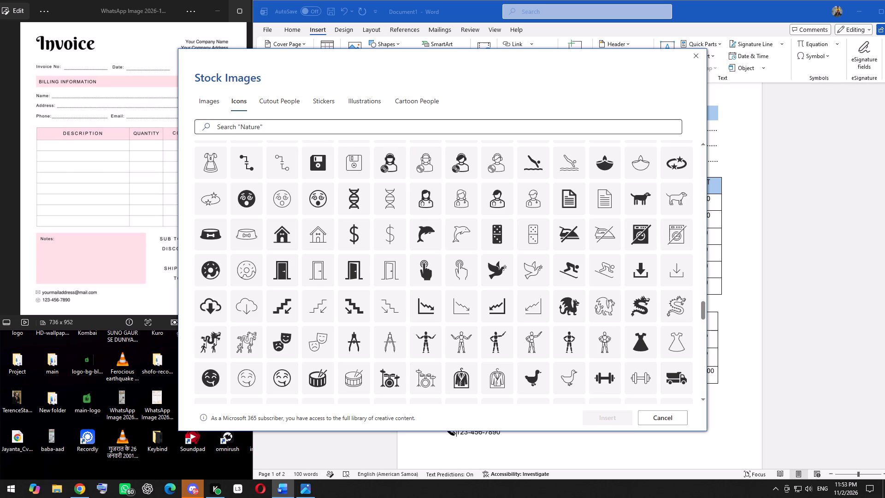
double_click(325, 126)
type("web")
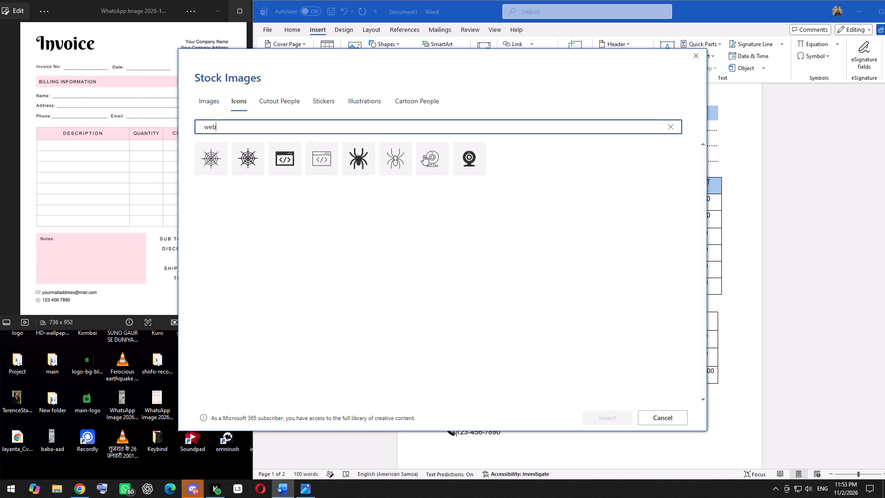
key("BackSpace")
key("BackSpace")
key("BackSpace")
key("BackSpace")
key("BackSpace")
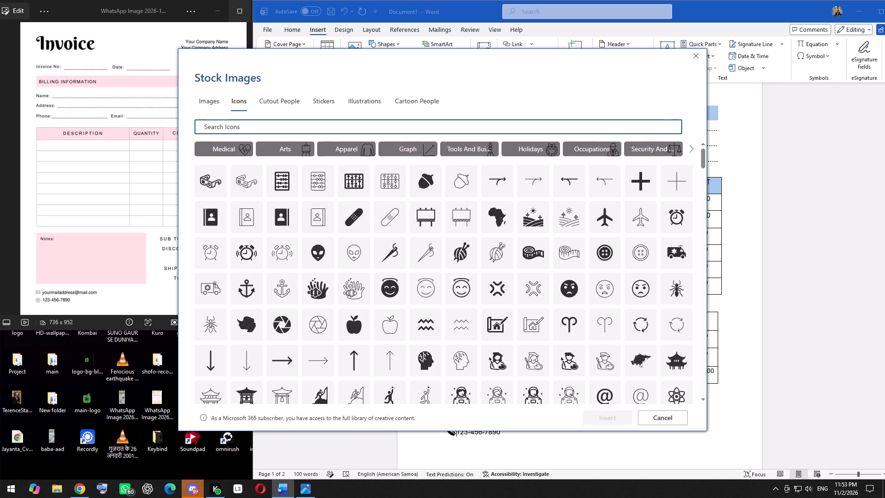
left_click(211, 101)
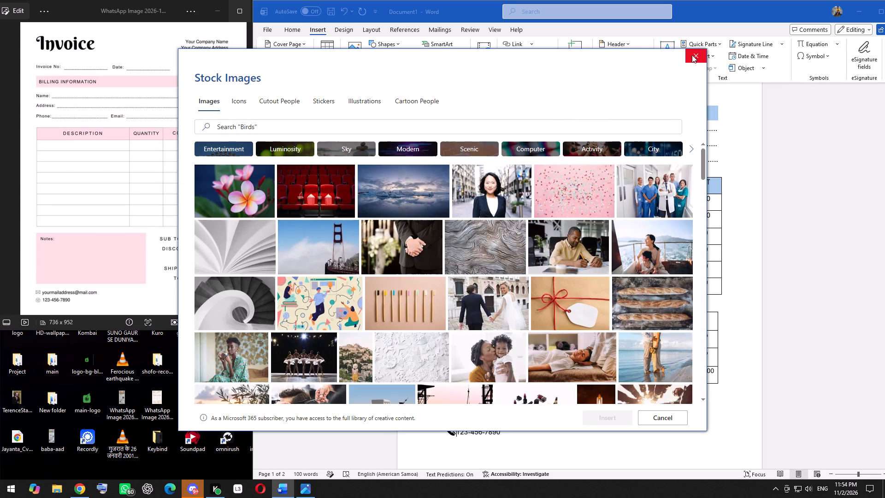
left_click(692, 54)
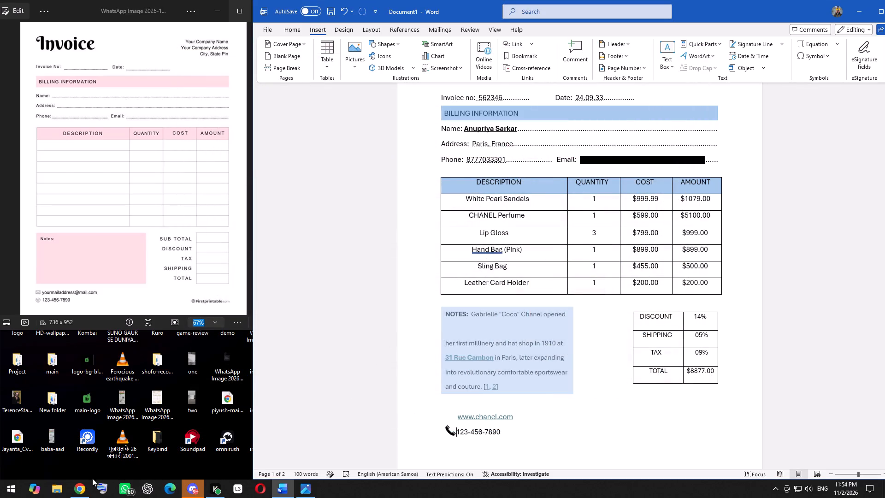
Switch to Chrome, search Google Images for "www logo png" and save the black globe with the arrow cursor to the Desktop.
left_click(86, 482)
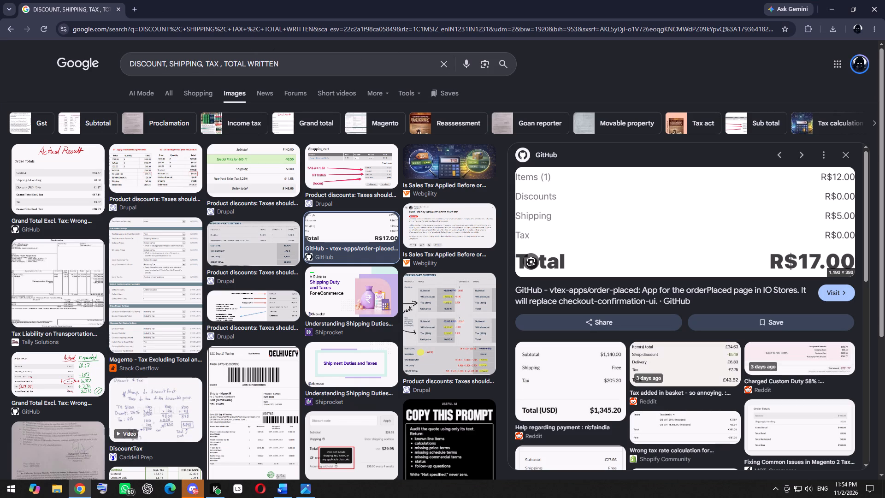
left_click(450, 62)
type("www")
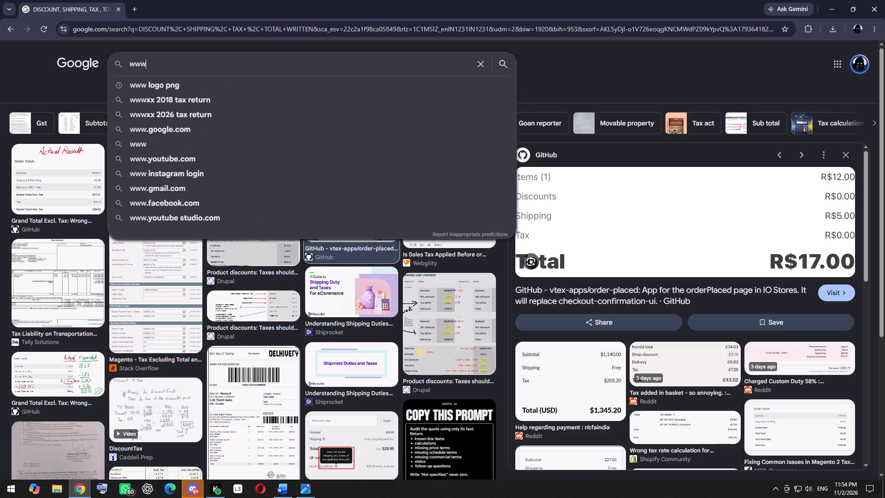
key("space")
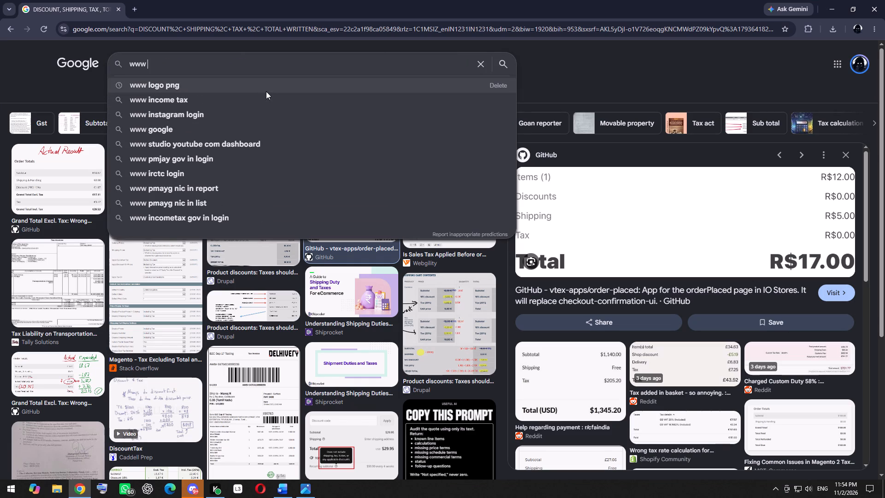
left_click(266, 91)
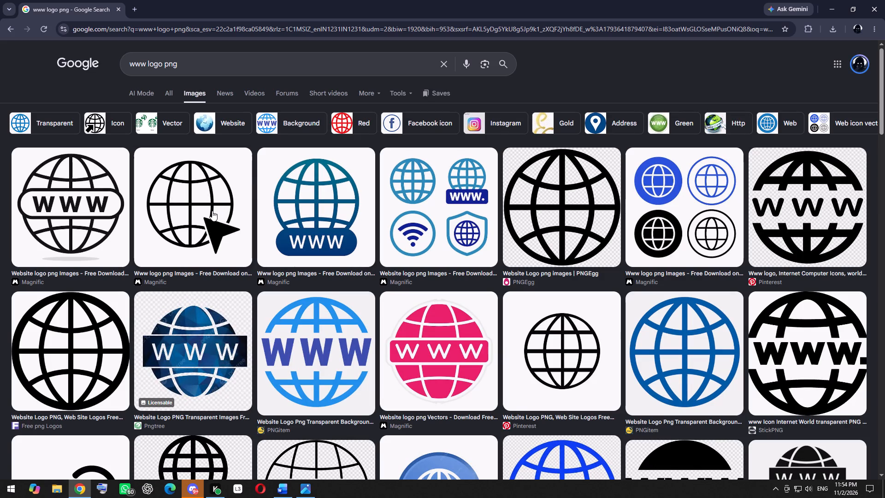
right_click(212, 211)
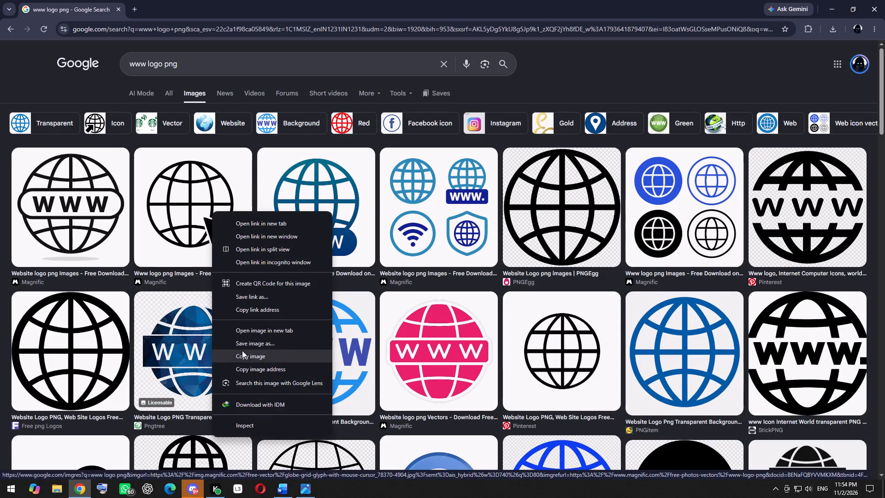
left_click(244, 345)
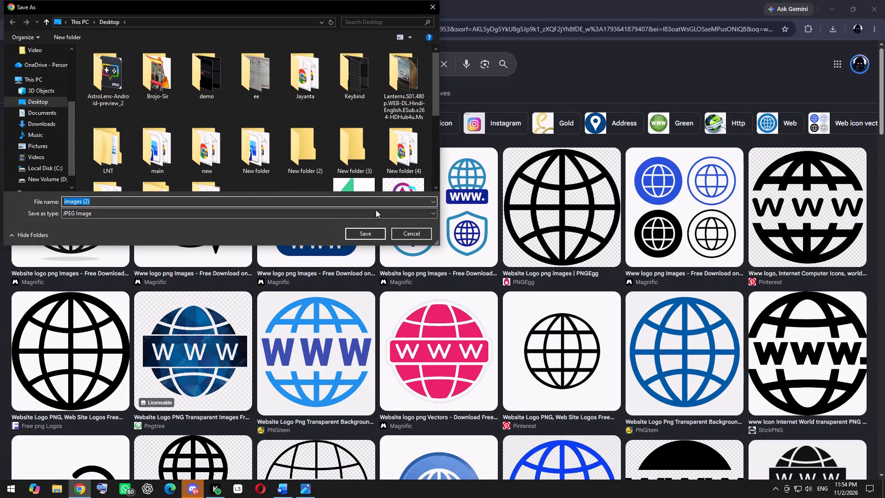
left_click(369, 233)
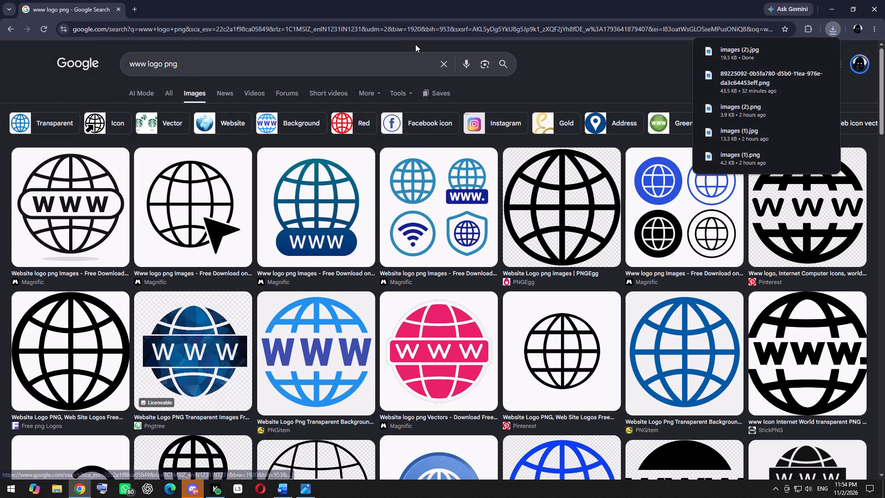
Search Google Images for "thankyou image png" and look through the results for a suitable thank-you graphic.
left_click(445, 66)
type("thankyou")
key("space")
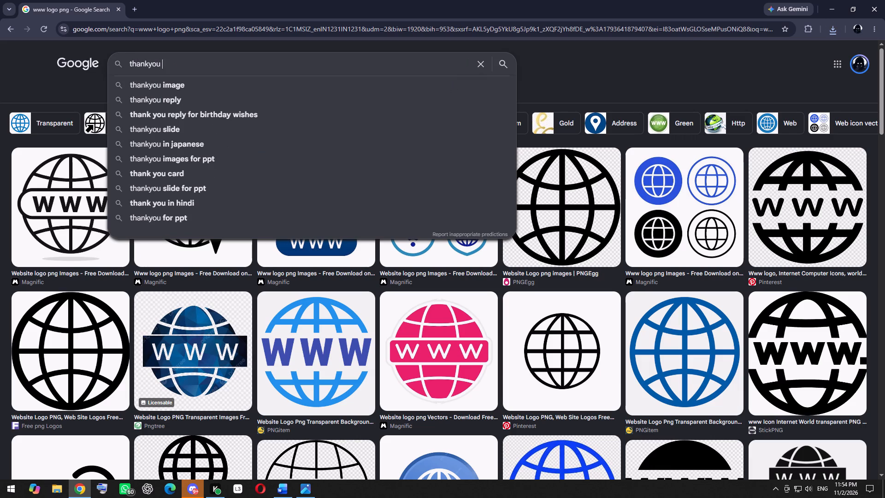
type("ima")
type("ge png")
key("Return")
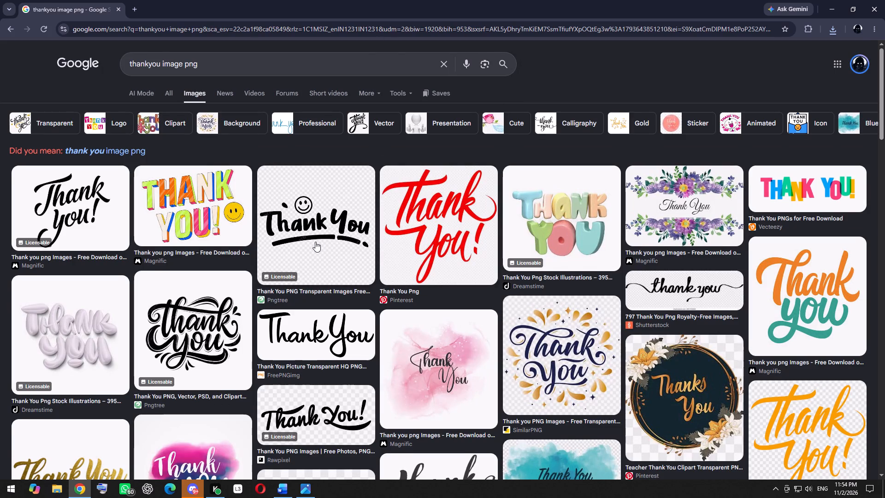
scroll(315, 242, "down", 2)
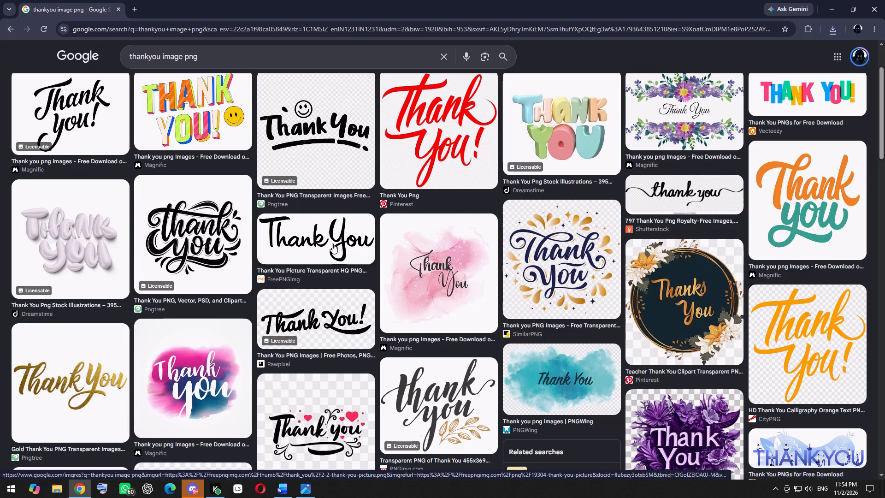
scroll(333, 244, "down", 6)
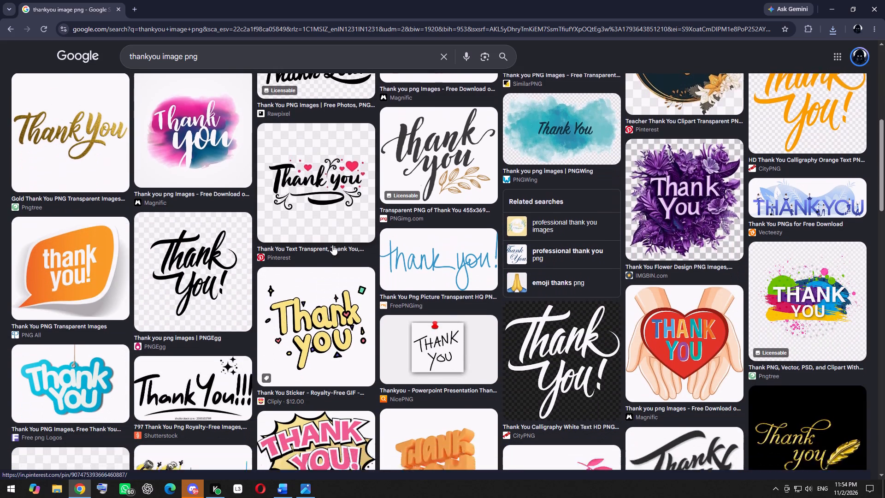
scroll(332, 243, "down", 2)
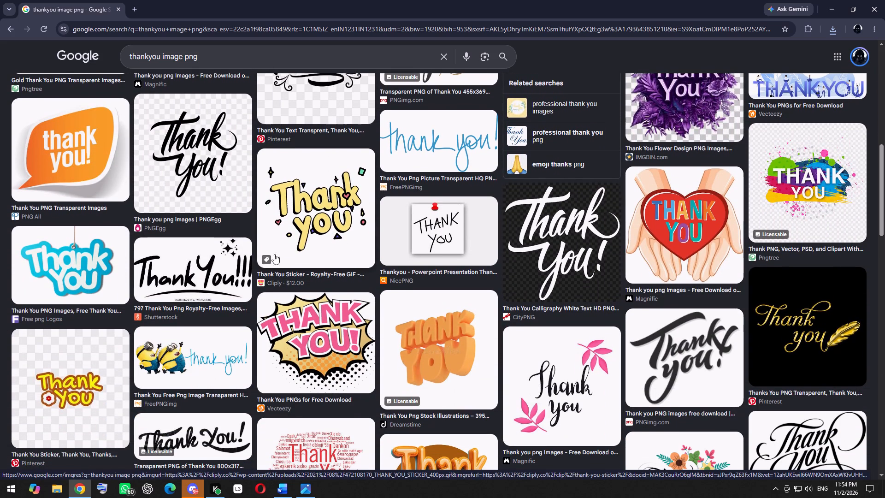
scroll(283, 182, "up", 2)
scroll(283, 182, "down", 2)
scroll(283, 182, "up", 2)
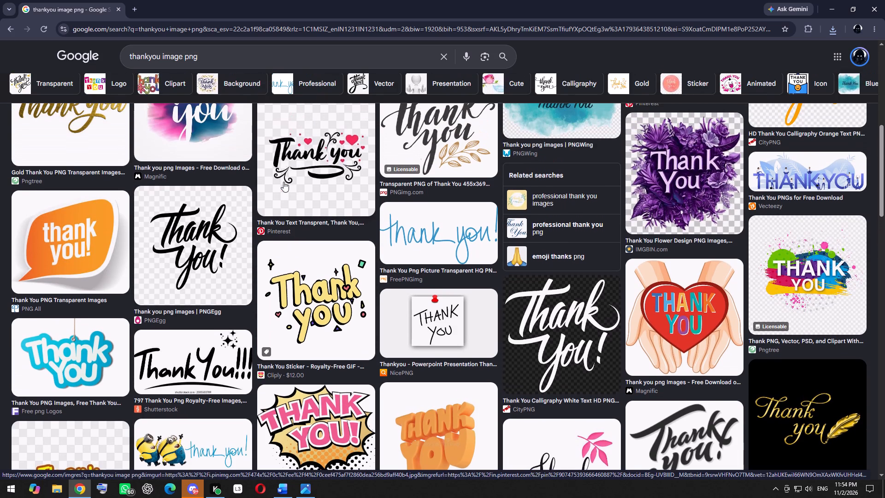
scroll(284, 183, "up", 5)
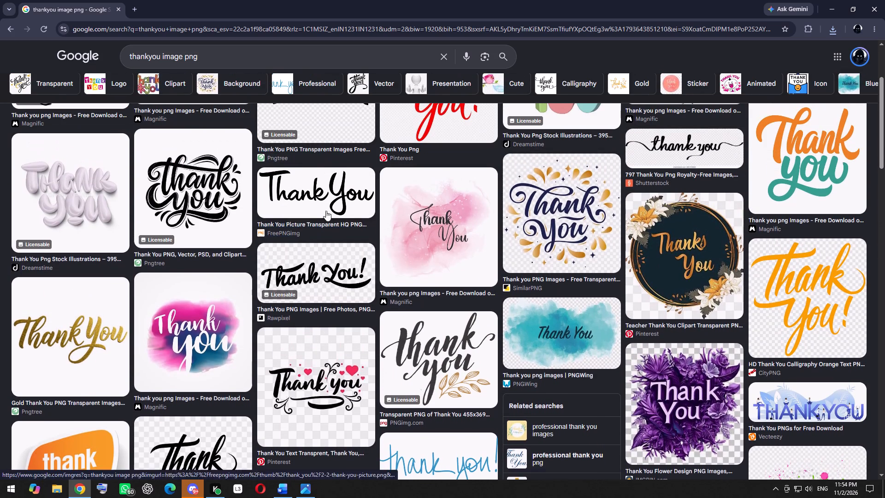
scroll(303, 256, "up", 1)
scroll(303, 256, "down", 1)
scroll(303, 256, "up", 2)
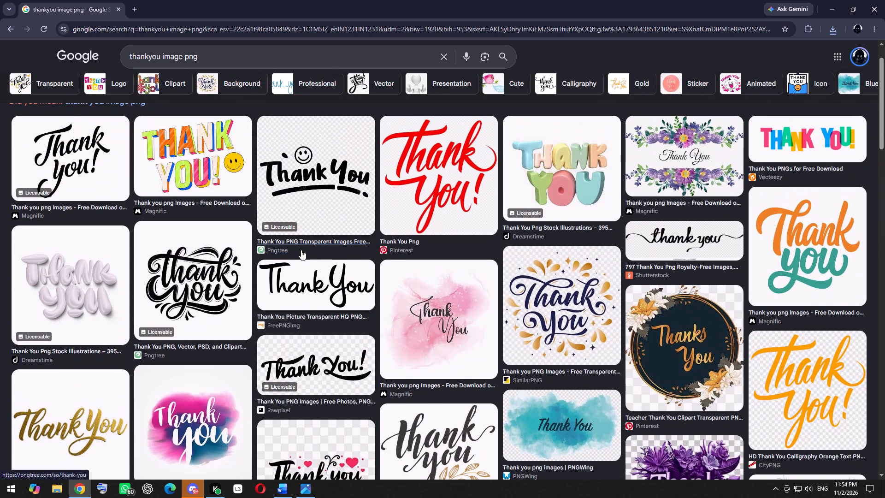
scroll(320, 258, "up", 1)
scroll(320, 258, "down", 1)
scroll(320, 258, "up", 1)
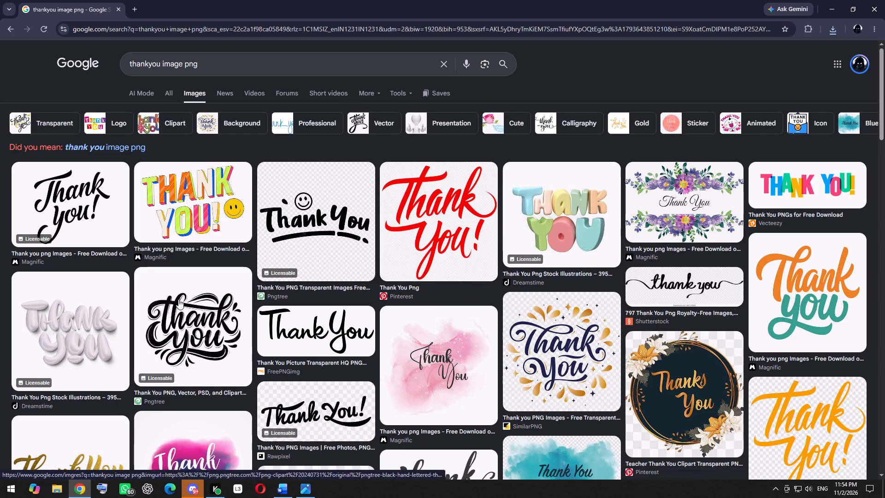
Refine the image search to "thankyou image png noire" and examine the results for a suitable thank-you graphic.
left_click(205, 71)
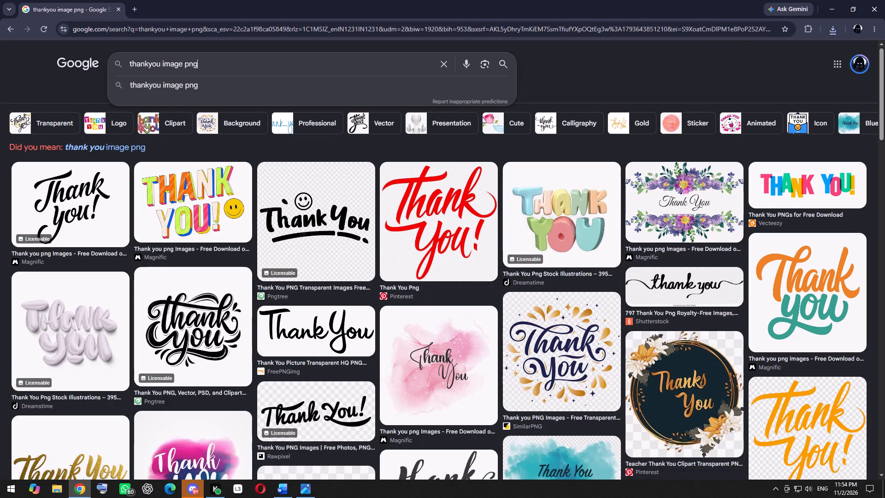
key("space")
type("noire")
key("Return")
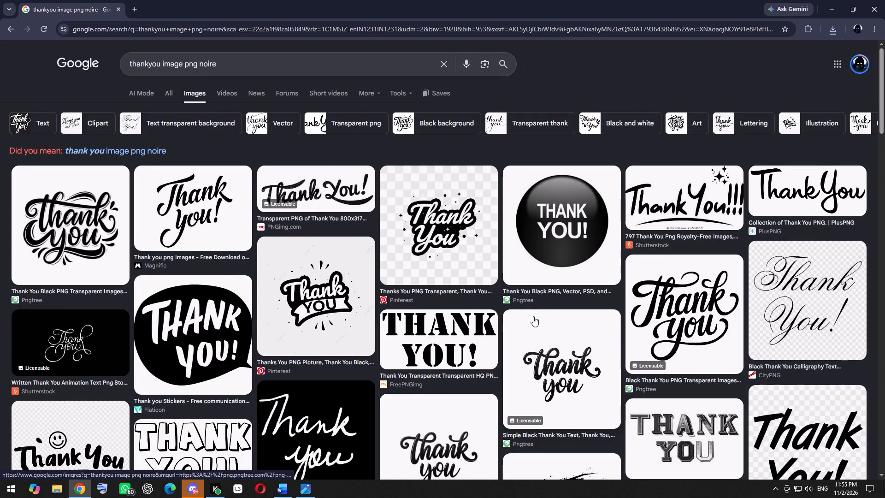
scroll(533, 316, "down", 4)
scroll(533, 317, "up", 1)
scroll(533, 317, "down", 1)
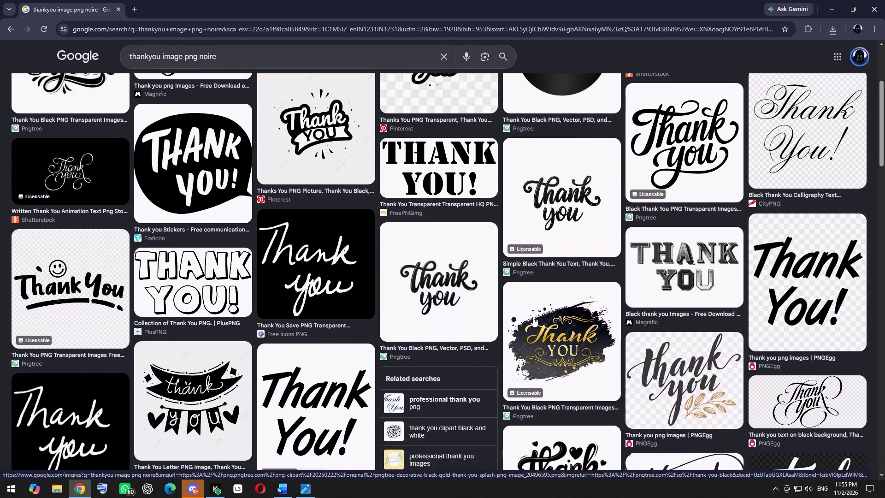
scroll(533, 317, "down", 1)
scroll(491, 300, "down", 2)
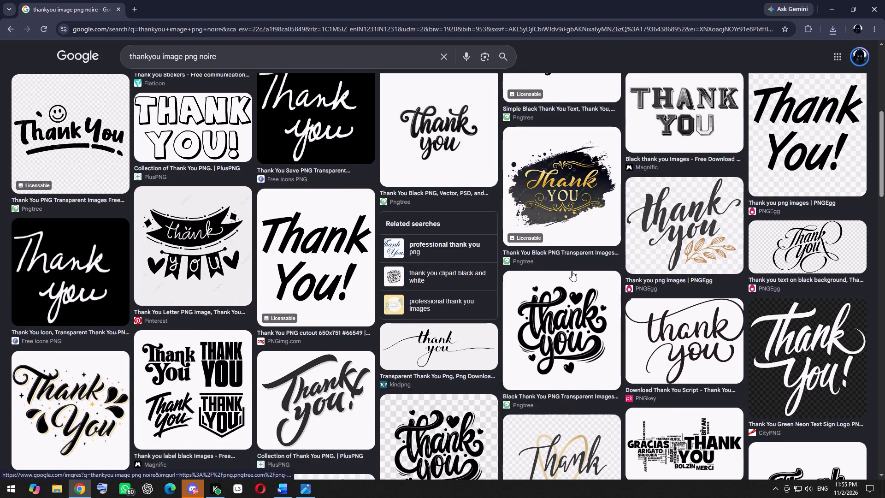
scroll(538, 256, "down", 3)
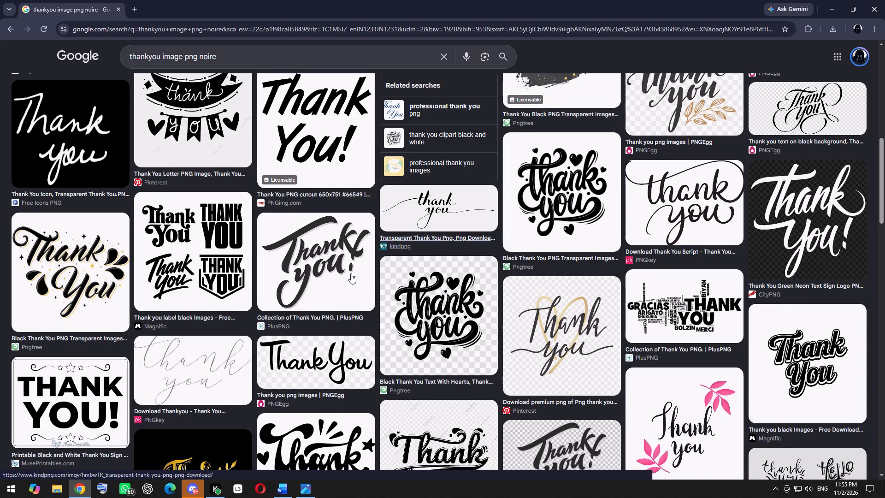
scroll(370, 278, "down", 4)
scroll(368, 277, "up", 1)
scroll(262, 295, "down", 1)
scroll(263, 297, "up", 1)
scroll(263, 298, "down", 3)
scroll(263, 298, "up", 1)
scroll(263, 298, "down", 1)
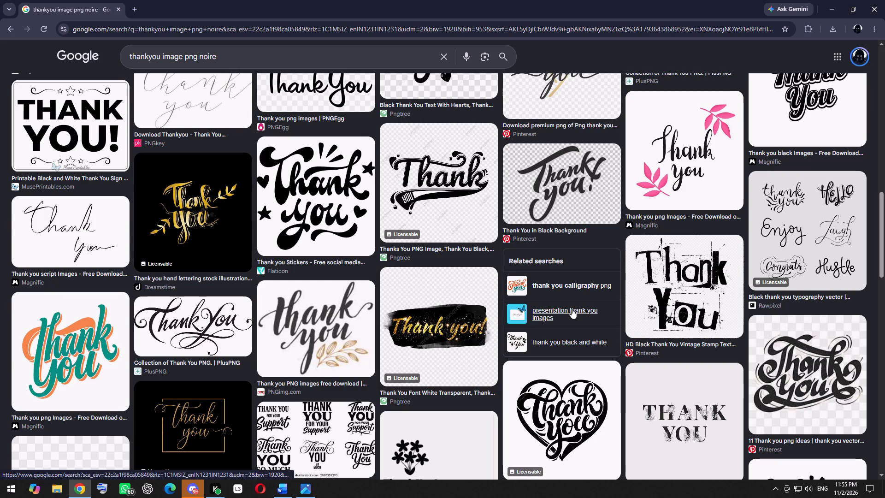
scroll(507, 308, "down", 5)
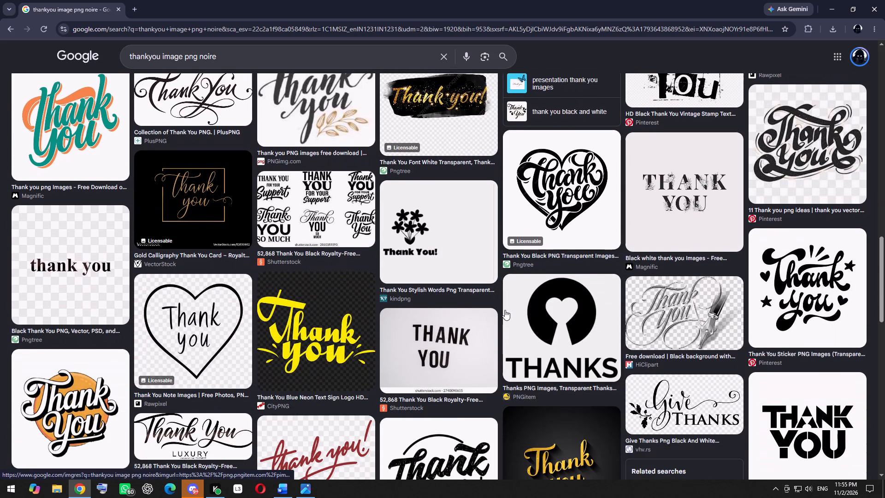
scroll(505, 310, "down", 2)
scroll(505, 310, "up", 1)
scroll(505, 310, "down", 5)
scroll(504, 310, "up", 1)
scroll(478, 270, "down", 1)
scroll(475, 267, "up", 4)
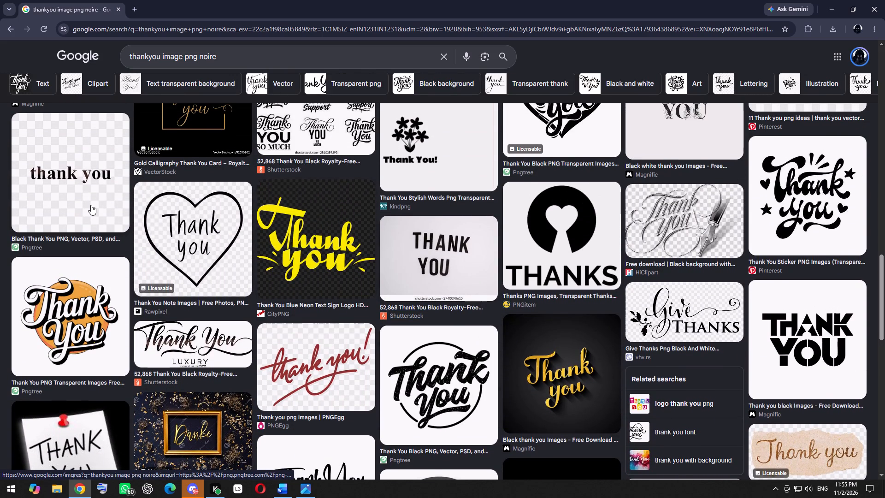
Save the plain black serif "thank you" image from the search results to the Desktop.
right_click(91, 205)
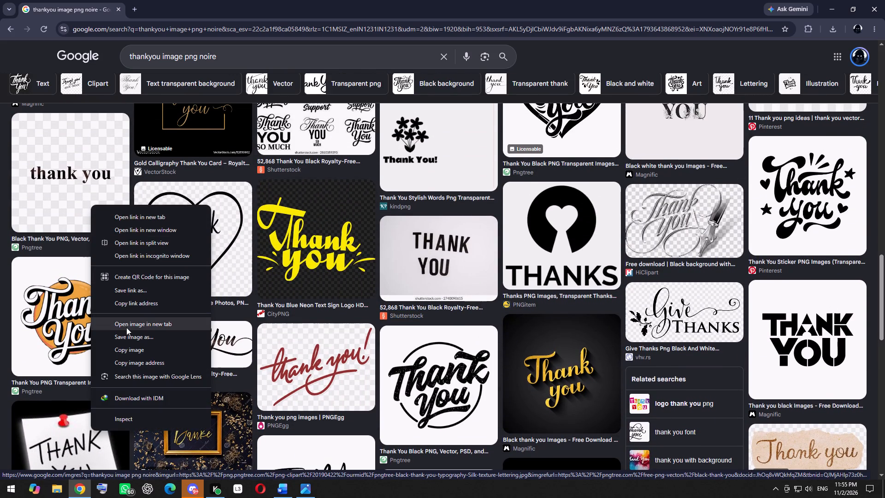
left_click(126, 333)
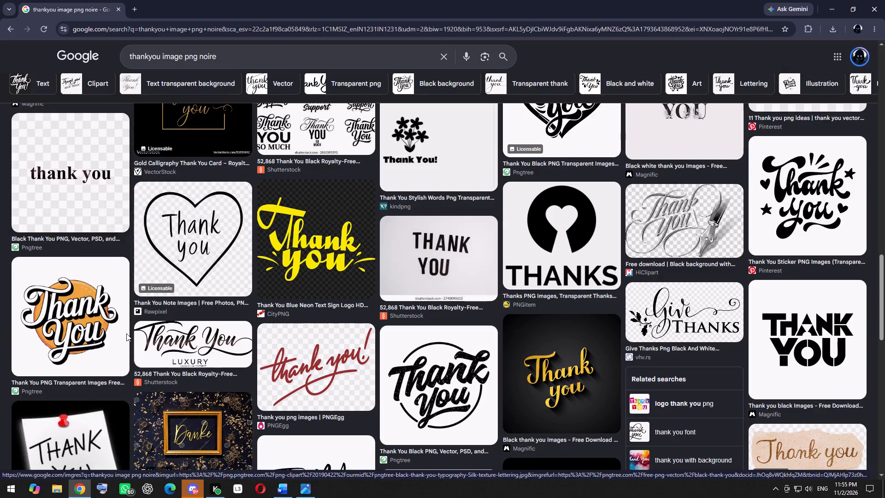
left_click(375, 237)
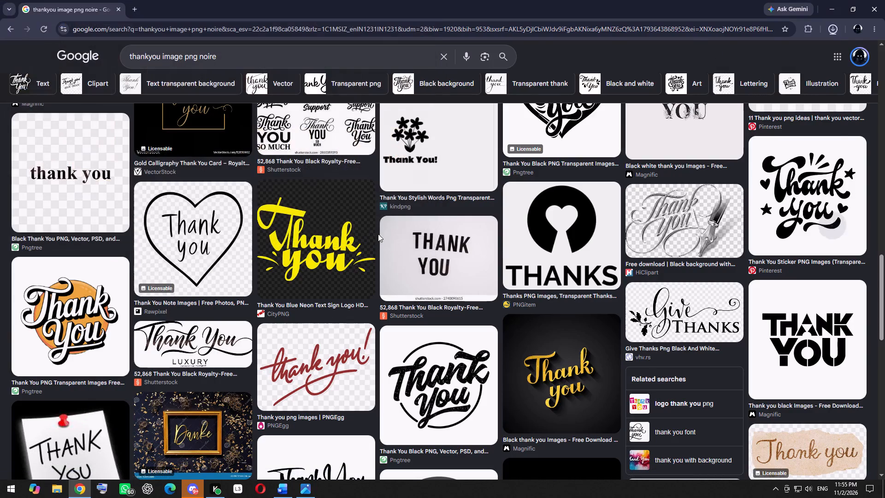
Minimize Chrome, return to the Word invoice and insert the globe picture "images (2)" from the Desktop before the phone number.
left_click(302, 488)
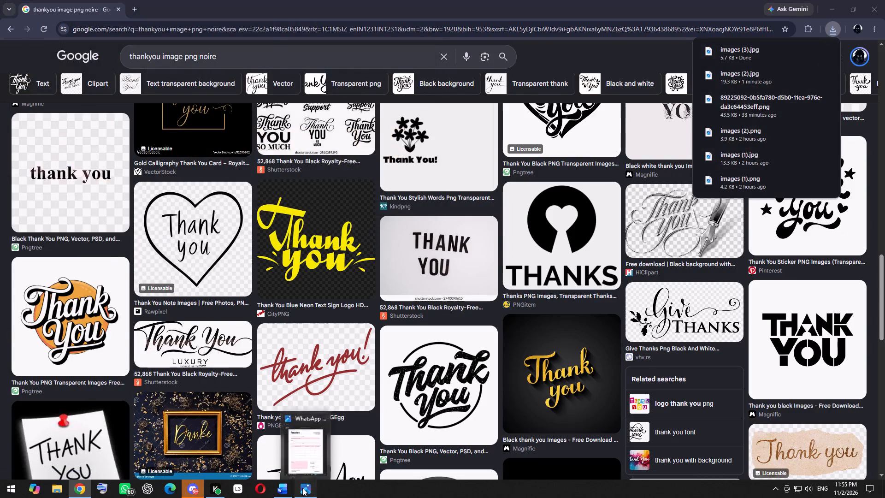
left_click(282, 491)
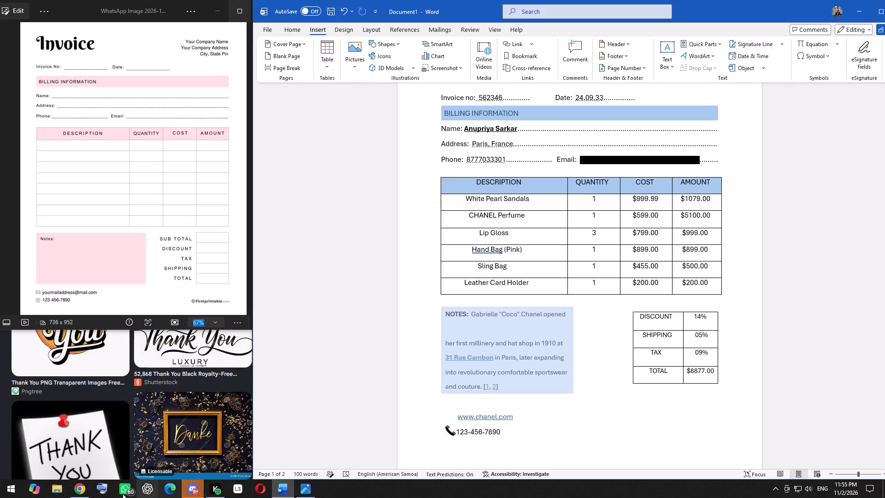
left_click(76, 494)
left_click(831, 7)
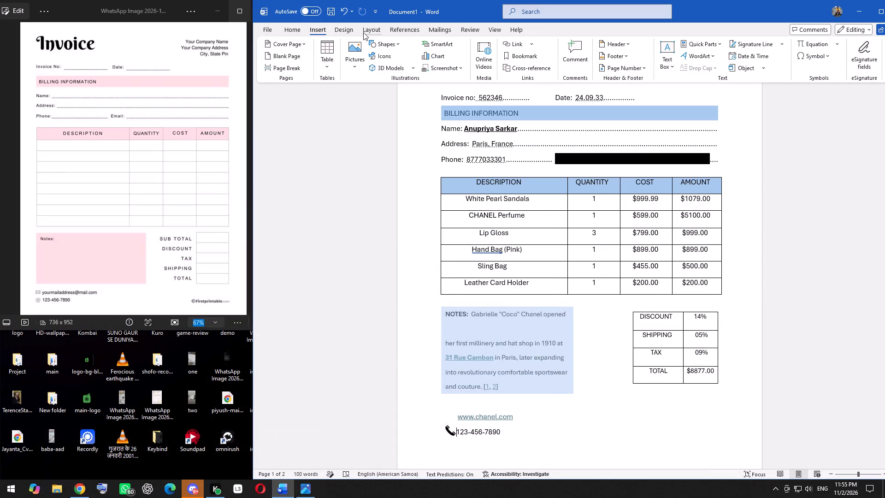
left_click(348, 61)
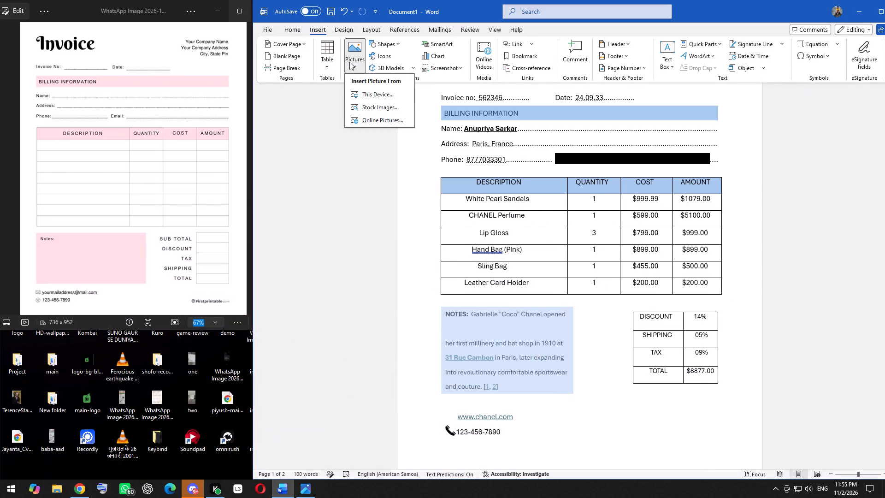
left_click(370, 93)
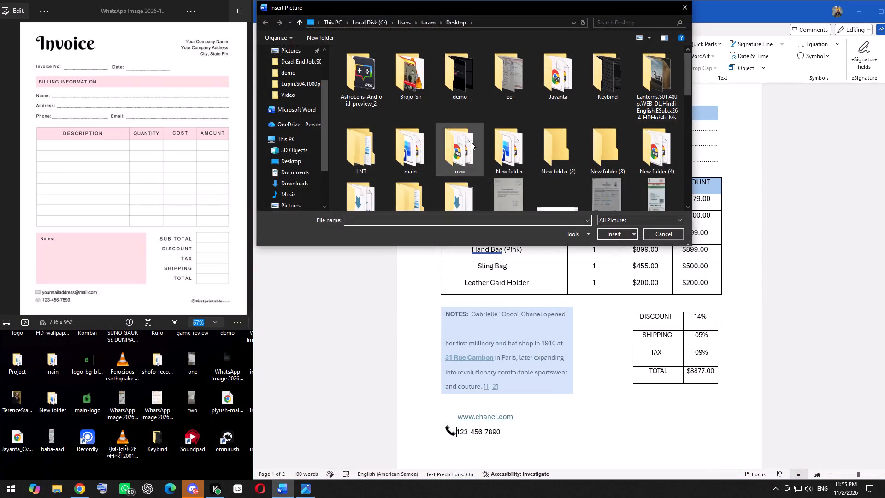
scroll(445, 142, "down", 5)
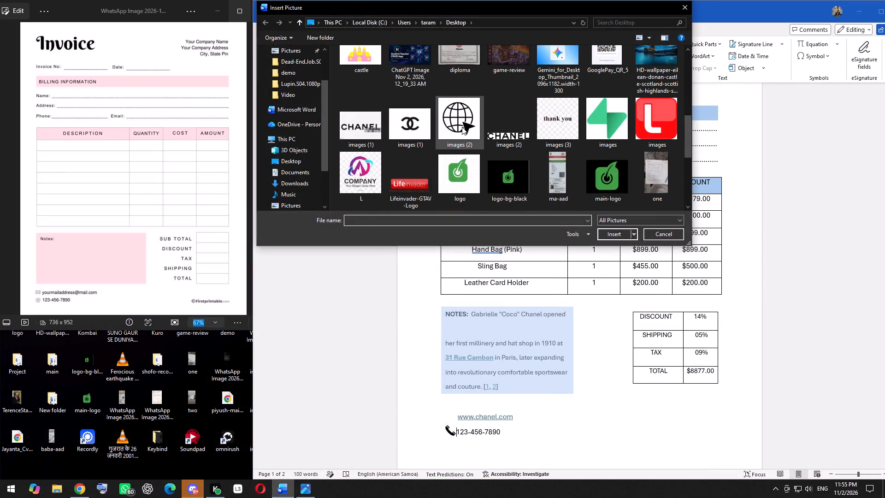
left_click(462, 127)
left_click(609, 235)
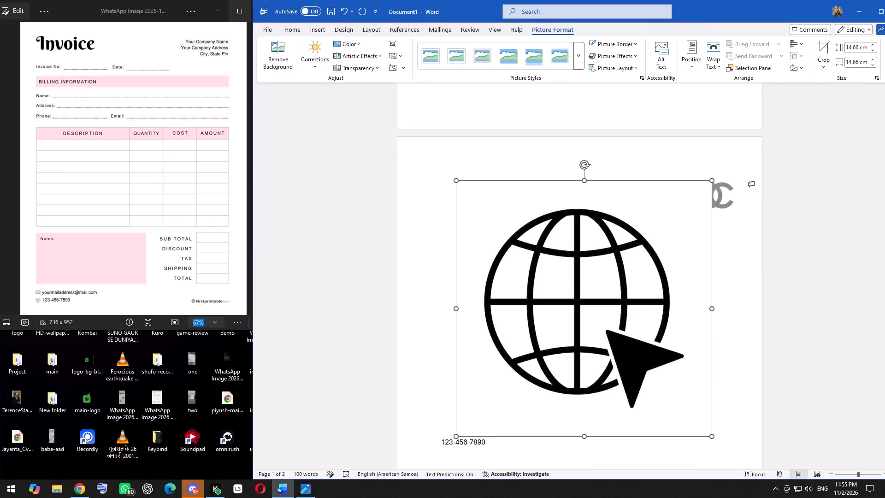